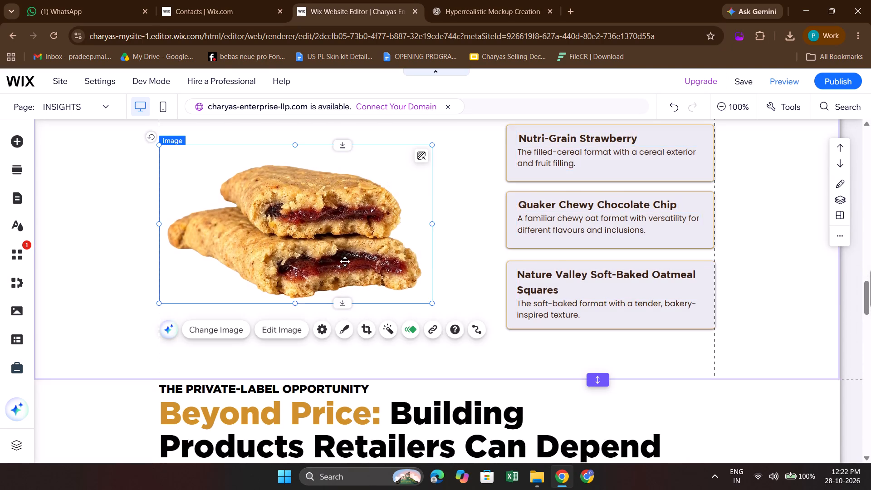
{"action": "scroll", "coordinate": [345, 261], "scroll_direction": "up", "scroll_amount": 1}
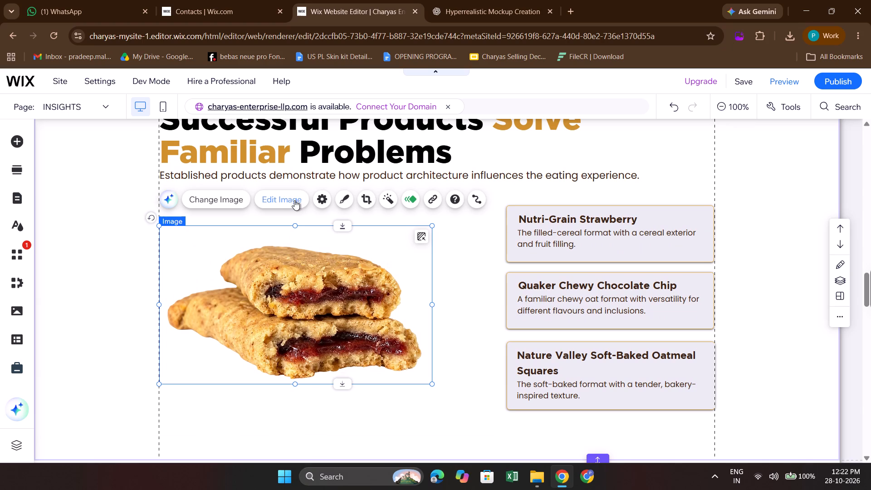
{"action": "left_click", "coordinate": [230, 203]}
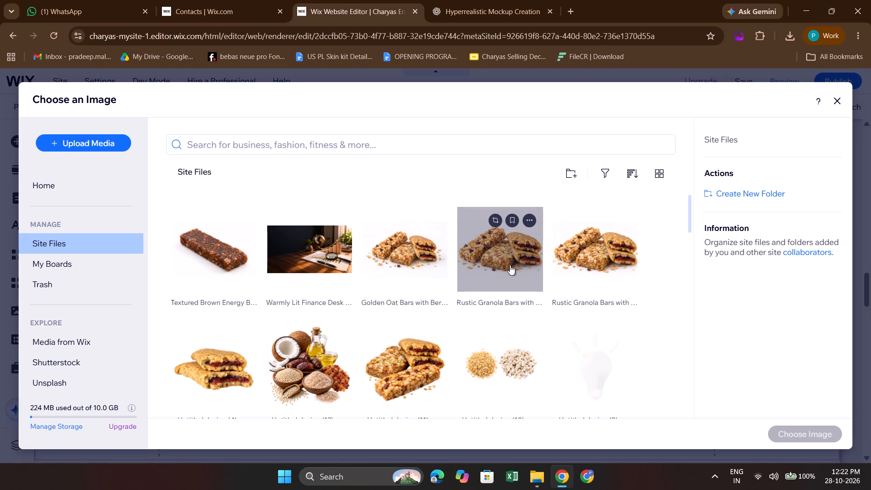
{"action": "scroll", "coordinate": [520, 289], "scroll_direction": "down", "scroll_amount": 1}
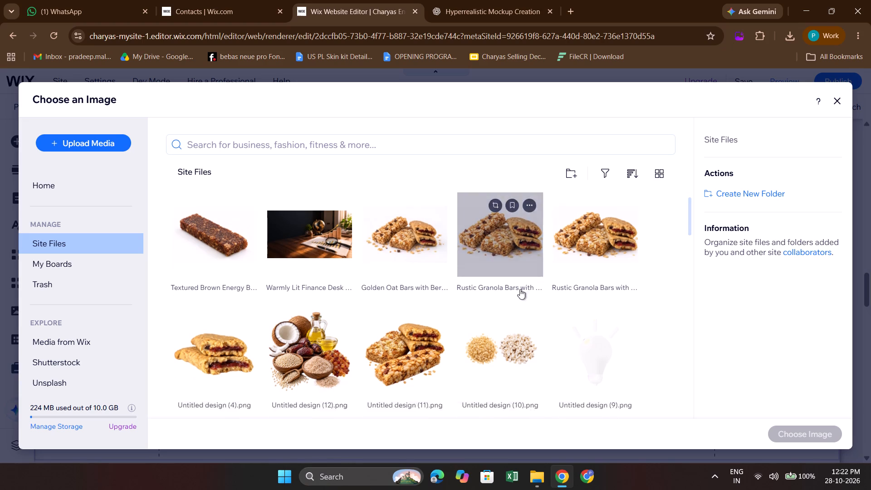
{"action": "scroll", "coordinate": [520, 289], "scroll_direction": "down", "scroll_amount": 1}
{"action": "scroll", "coordinate": [418, 331], "scroll_direction": "right", "scroll_amount": 1}
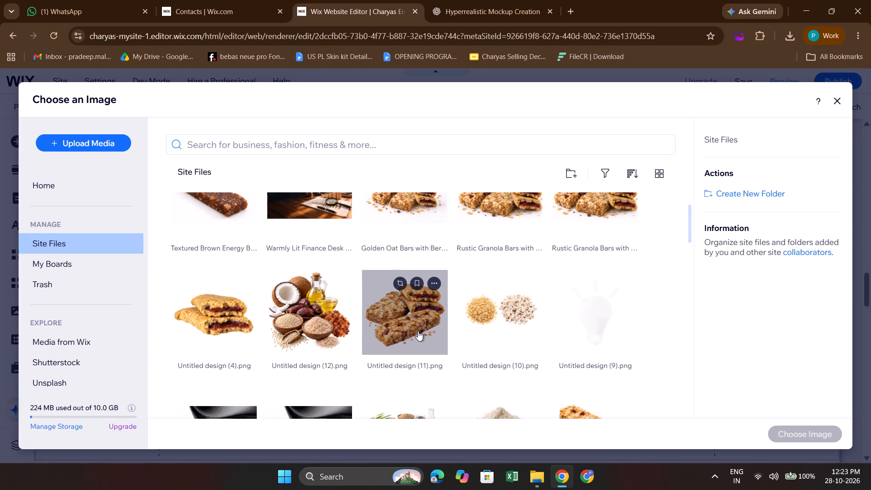
{"action": "scroll", "coordinate": [418, 331], "scroll_direction": "right", "scroll_amount": 1}
{"action": "left_click", "coordinate": [416, 236]}
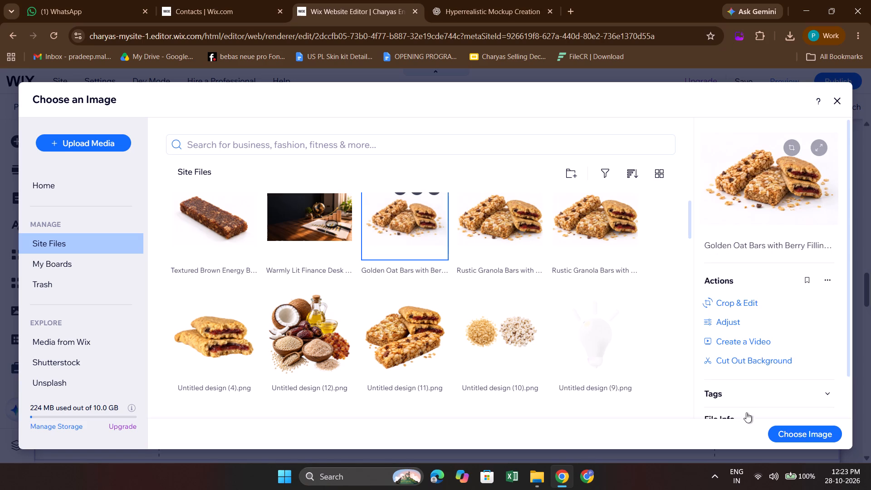
{"action": "left_click", "coordinate": [787, 431]}
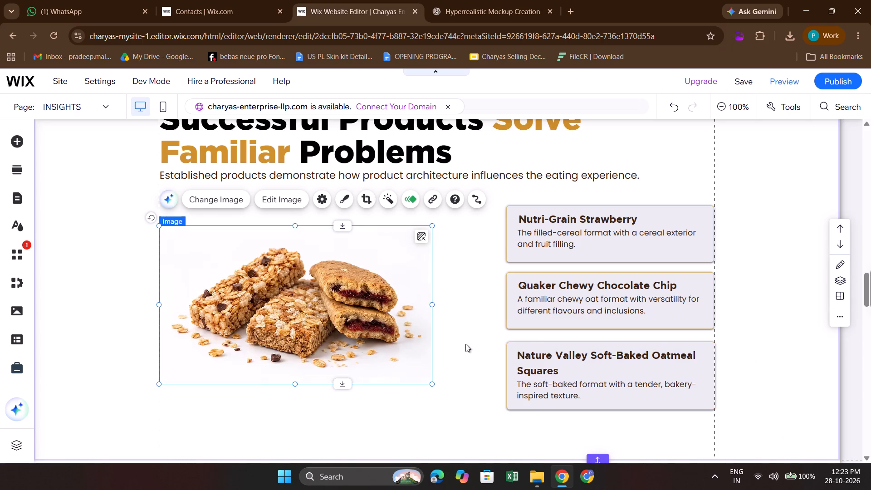
Enlarge the new oat bars image from its lower-right corner so it extends closer to the product cards.
{"action": "scroll", "coordinate": [465, 344], "scroll_direction": "down", "scroll_amount": 1}
{"action": "left_click", "coordinate": [439, 395]}
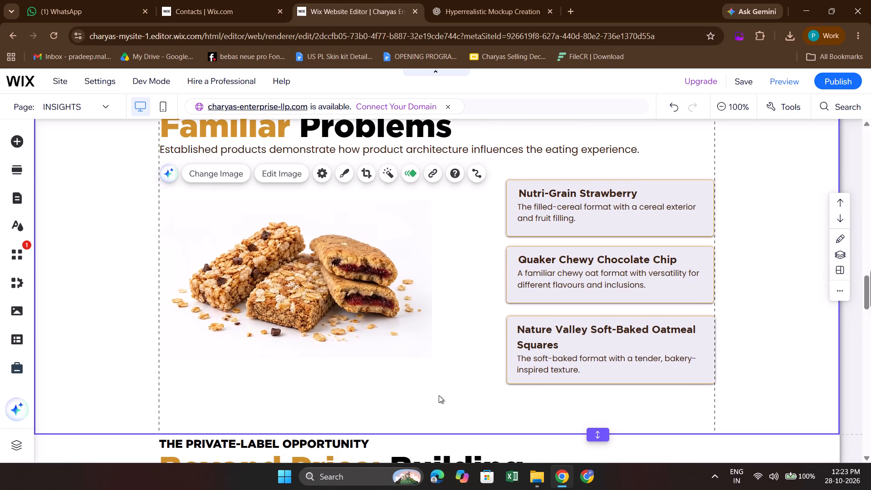
{"action": "left_click", "coordinate": [385, 323]}
{"action": "left_click", "coordinate": [454, 375]}
{"action": "scroll", "coordinate": [454, 375], "scroll_direction": "down", "scroll_amount": 1}
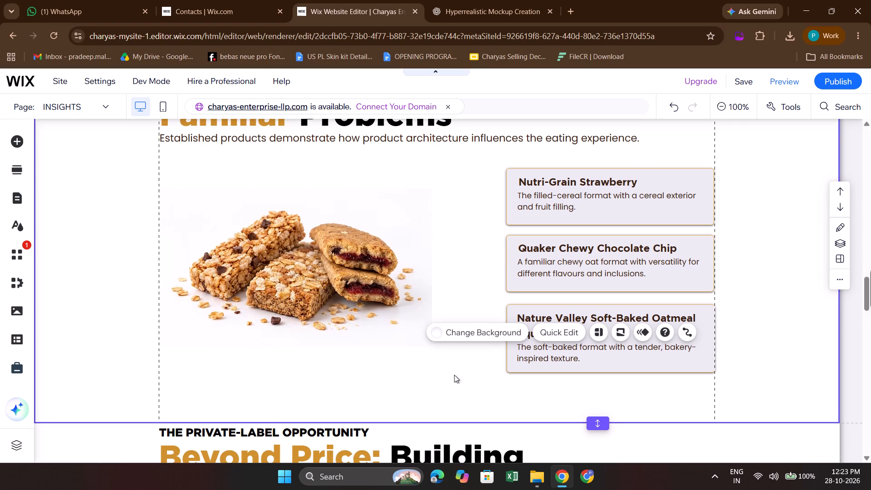
{"action": "left_click", "coordinate": [384, 296]}
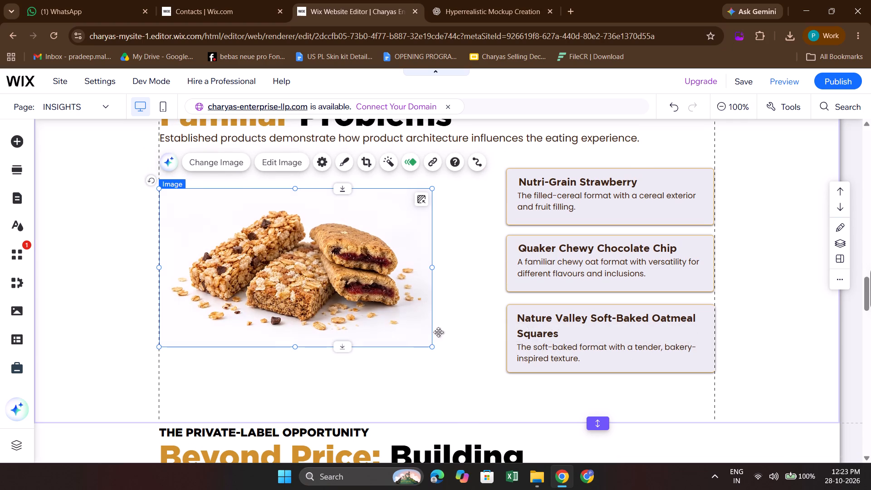
{"action": "left_click_drag", "start_coordinate": [431, 346], "coordinate": [479, 363]}
{"action": "left_click", "coordinate": [451, 396]}
Check the enlarged image's size and alignment against the heading and the three product cards.
{"action": "scroll", "coordinate": [451, 396], "scroll_direction": "up", "scroll_amount": 1}
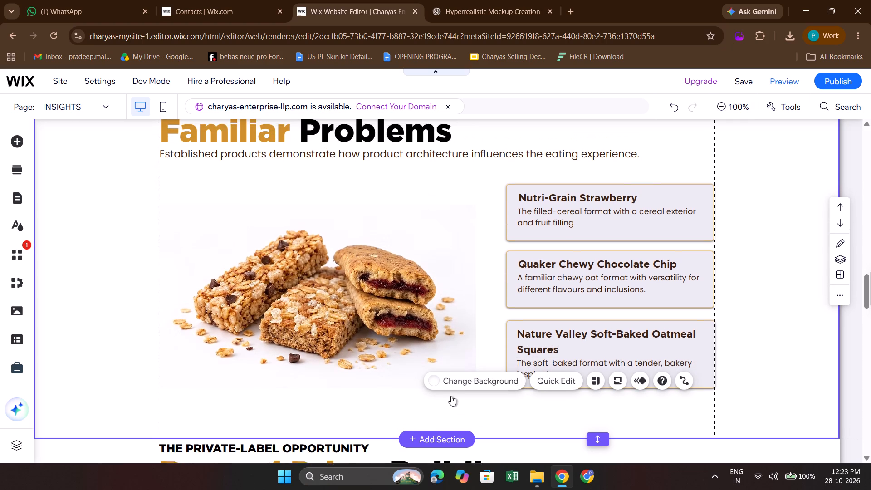
{"action": "scroll", "coordinate": [451, 396], "scroll_direction": "up", "scroll_amount": 2}
{"action": "scroll", "coordinate": [629, 263], "scroll_direction": "down", "scroll_amount": 1}
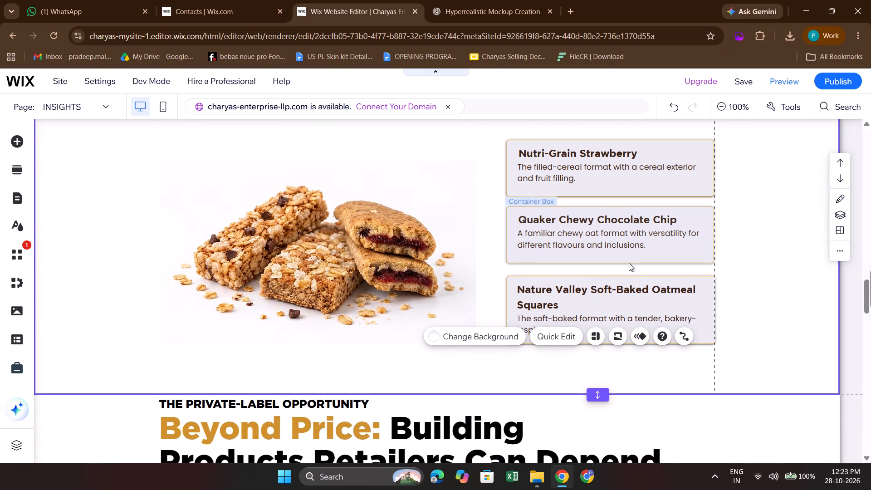
{"action": "scroll", "coordinate": [629, 263], "scroll_direction": "up", "scroll_amount": 1}
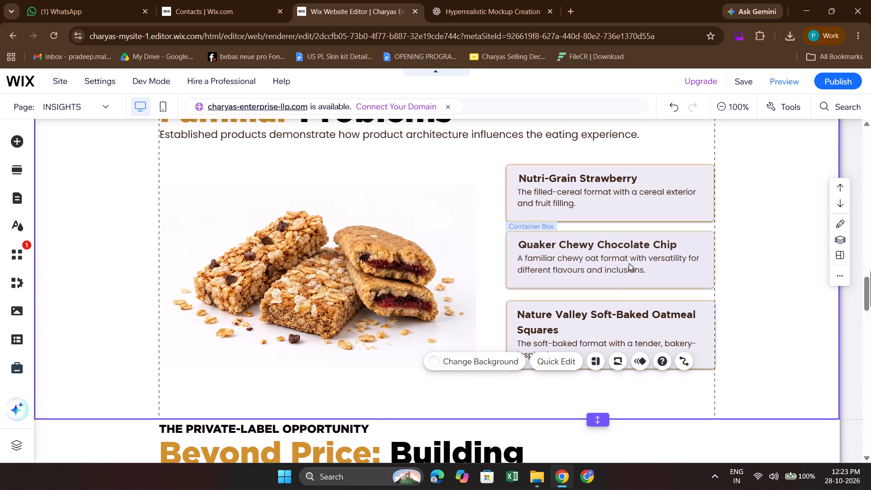
{"action": "scroll", "coordinate": [629, 263], "scroll_direction": "up", "scroll_amount": 1}
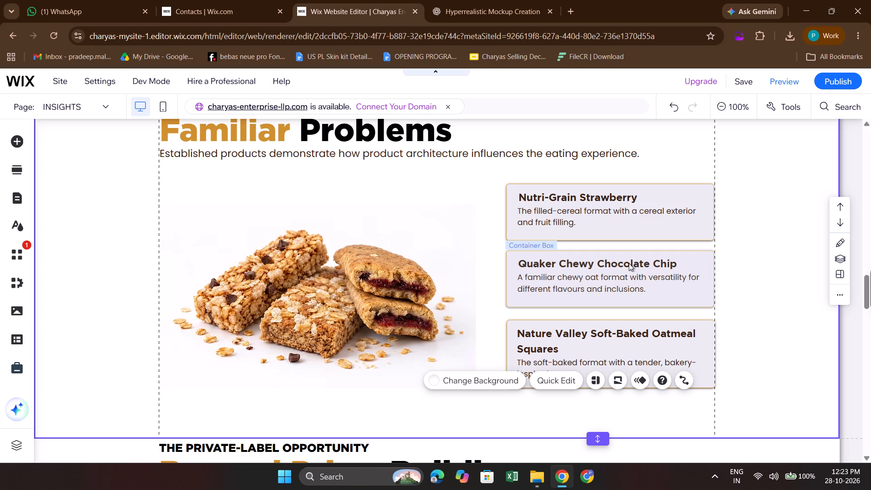
{"action": "scroll", "coordinate": [629, 263], "scroll_direction": "up", "scroll_amount": 1}
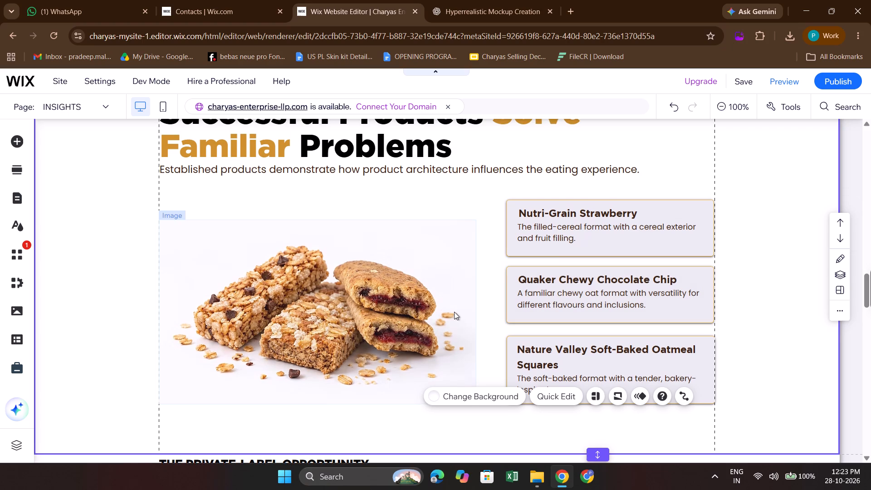
Move the oat bars image slightly upward beside the three product cards in the "Successful Products Solve Familiar Problems" section.
{"action": "scroll", "coordinate": [382, 336], "scroll_direction": "down", "scroll_amount": 1}
{"action": "scroll", "coordinate": [452, 269], "scroll_direction": "down", "scroll_amount": 1}
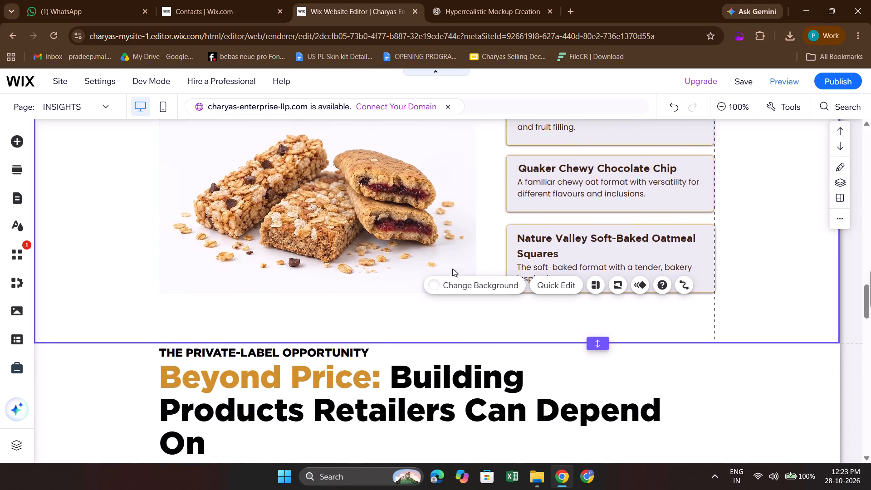
{"action": "scroll", "coordinate": [452, 269], "scroll_direction": "down", "scroll_amount": 1}
{"action": "scroll", "coordinate": [371, 336], "scroll_direction": "up", "scroll_amount": 3}
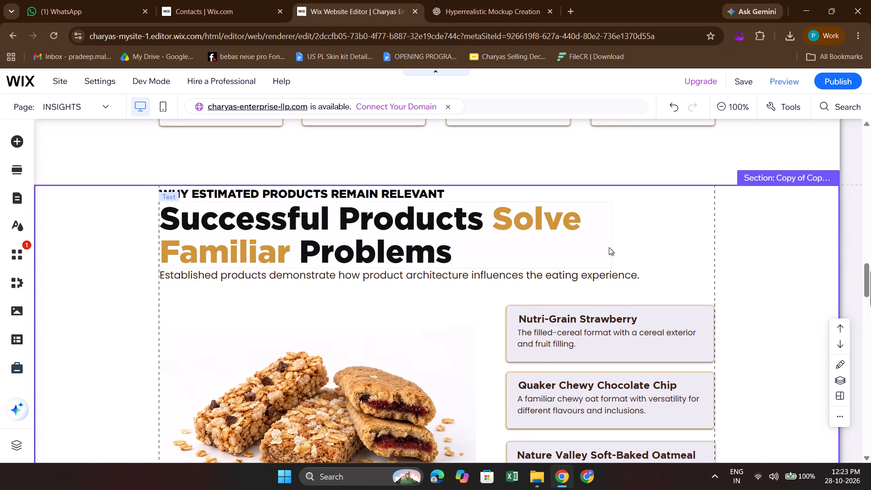
{"action": "scroll", "coordinate": [609, 247], "scroll_direction": "down", "scroll_amount": 1}
{"action": "scroll", "coordinate": [554, 315], "scroll_direction": "down", "scroll_amount": 1}
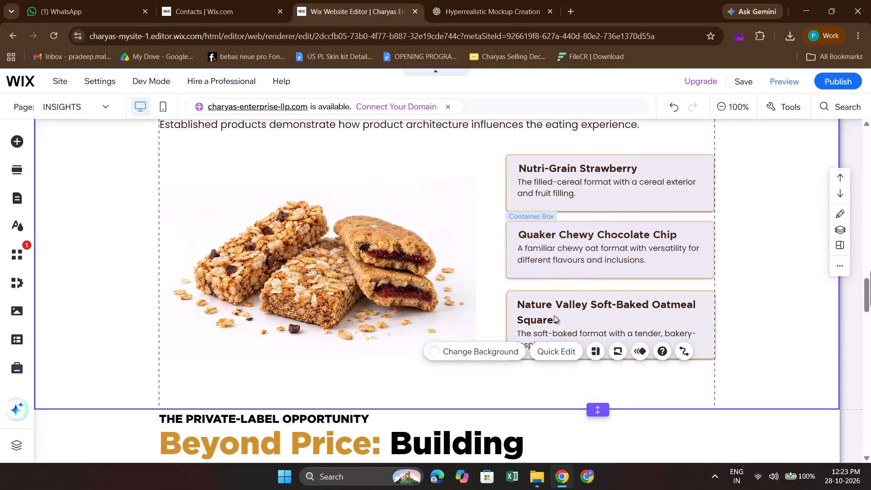
{"action": "left_click", "coordinate": [502, 416]}
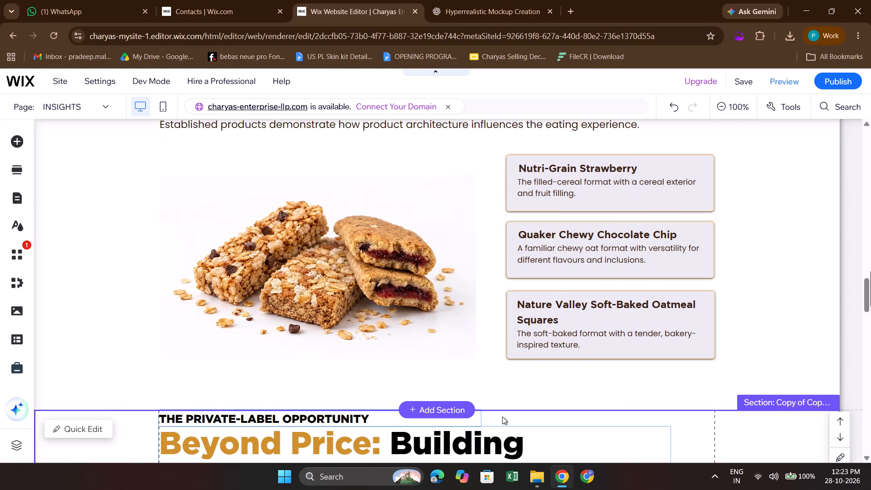
{"action": "left_click", "coordinate": [356, 267]}
{"action": "left_click", "coordinate": [356, 267]}
{"action": "left_click_drag", "start_coordinate": [356, 267], "coordinate": [355, 257]}
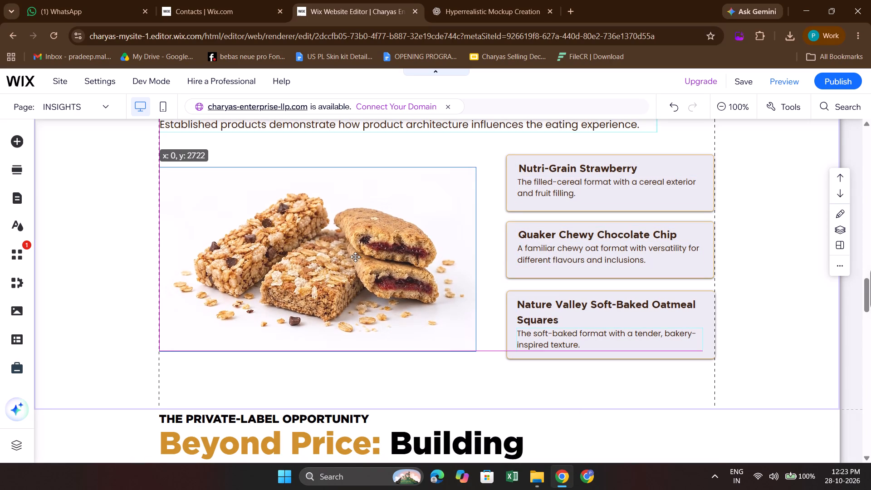
{"action": "left_click_drag", "start_coordinate": [355, 257], "coordinate": [355, 255]}
{"action": "scroll", "coordinate": [357, 302], "scroll_direction": "down", "scroll_amount": 1}
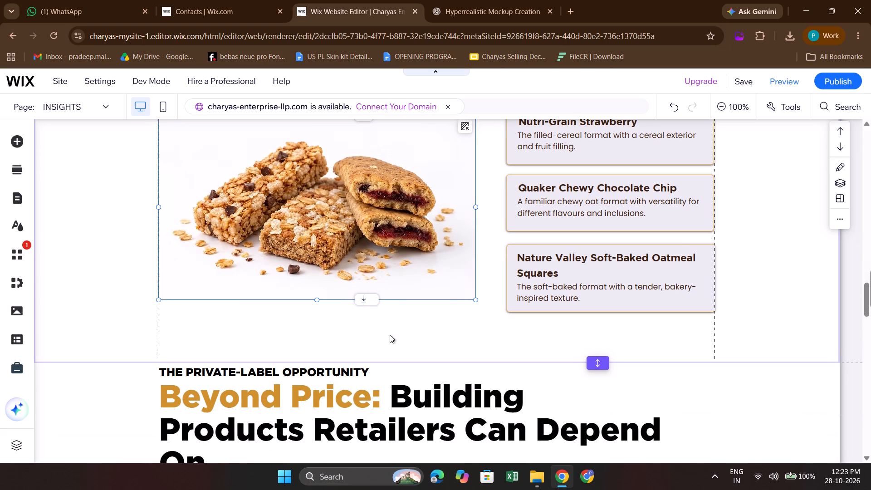
{"action": "left_click", "coordinate": [401, 340]}
{"action": "left_click", "coordinate": [409, 348]}
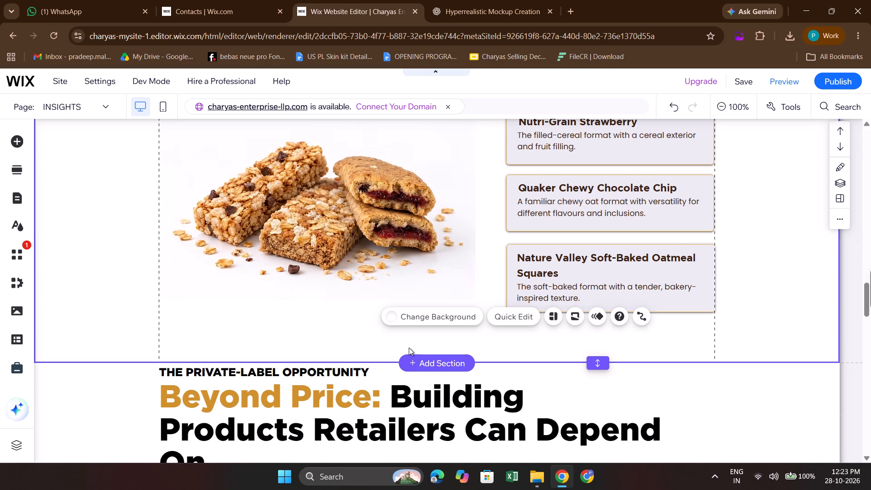
Review the INSIGHTS page's desktop layout from the product cards down to the footer and back up to the hero.
{"action": "scroll", "coordinate": [409, 348], "scroll_direction": "down", "scroll_amount": 1}
{"action": "scroll", "coordinate": [380, 397], "scroll_direction": "down", "scroll_amount": 2}
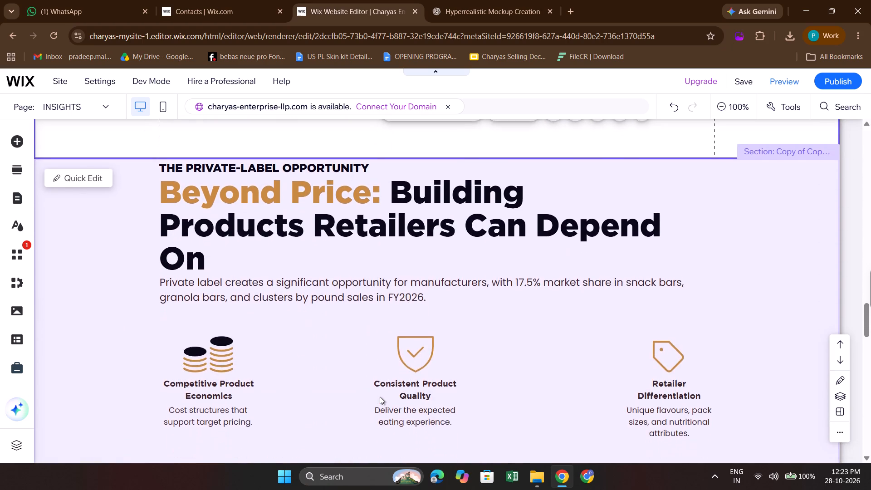
{"action": "scroll", "coordinate": [380, 397], "scroll_direction": "up", "scroll_amount": 3}
{"action": "scroll", "coordinate": [380, 397], "scroll_direction": "down", "scroll_amount": 1}
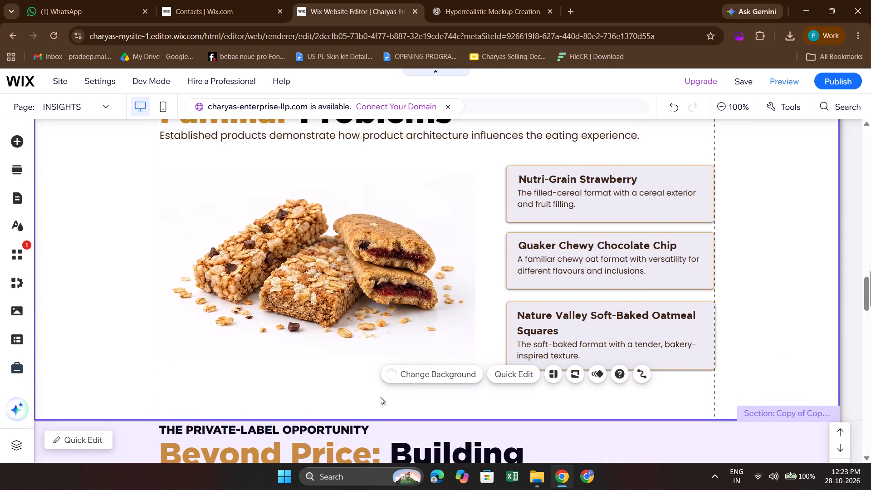
{"action": "scroll", "coordinate": [380, 397], "scroll_direction": "down", "scroll_amount": 3}
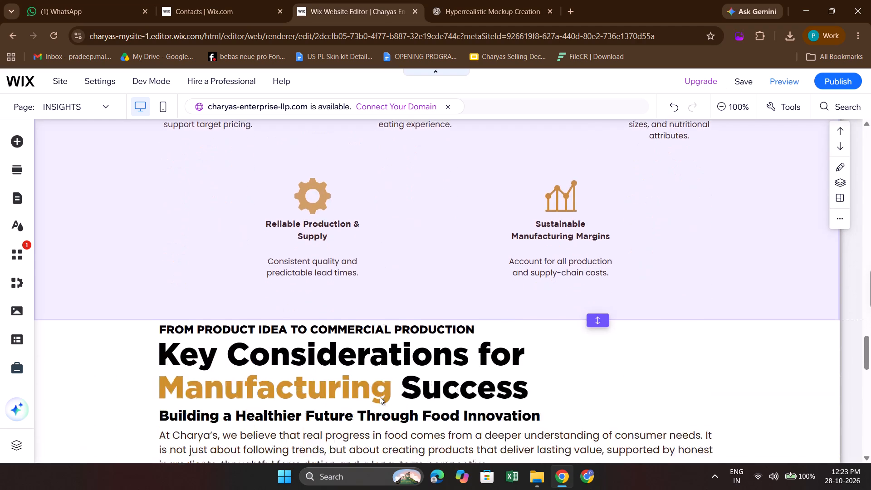
{"action": "scroll", "coordinate": [380, 397], "scroll_direction": "down", "scroll_amount": 2}
{"action": "scroll", "coordinate": [450, 277], "scroll_direction": "down", "scroll_amount": 6}
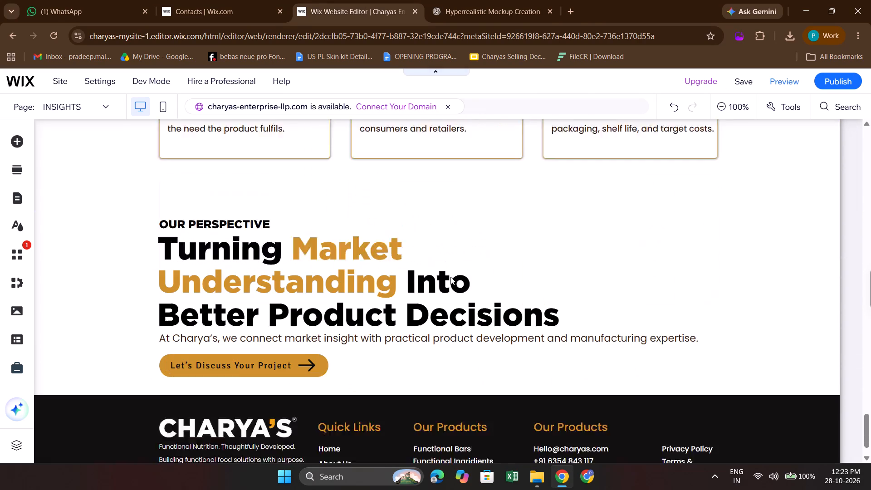
{"action": "scroll", "coordinate": [450, 277], "scroll_direction": "down", "scroll_amount": 3}
{"action": "scroll", "coordinate": [450, 277], "scroll_direction": "up", "scroll_amount": 16}
{"action": "scroll", "coordinate": [294, 188], "scroll_direction": "up", "scroll_amount": 5}
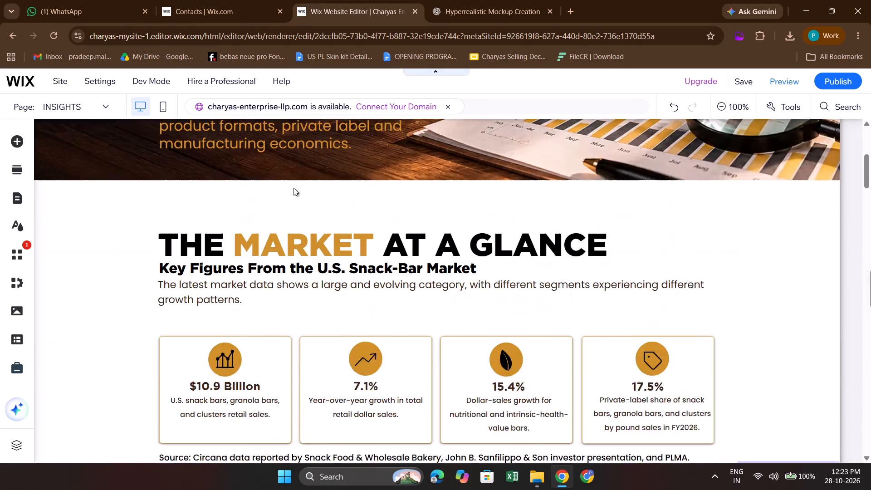
{"action": "scroll", "coordinate": [250, 181], "scroll_direction": "up", "scroll_amount": 5}
Save the site changes without publishing and dismiss the save confirmation.
{"action": "left_click", "coordinate": [741, 78]}
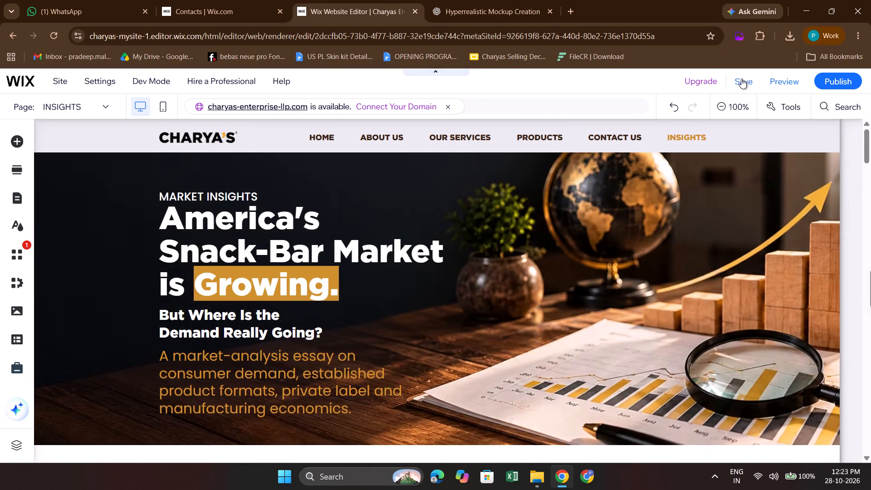
{"action": "left_click", "coordinate": [110, 108]}
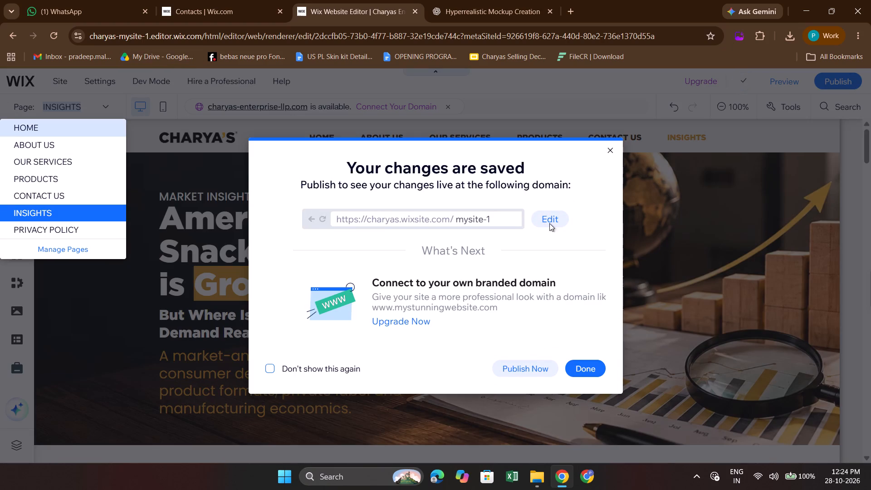
{"action": "left_click", "coordinate": [608, 151]}
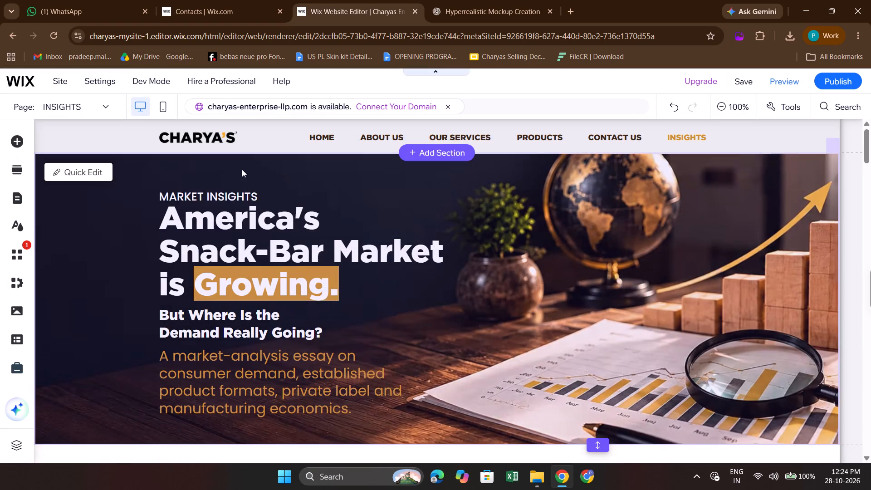
Switch the INSIGHTS page to the mobile editor view.
{"action": "left_click", "coordinate": [111, 100]}
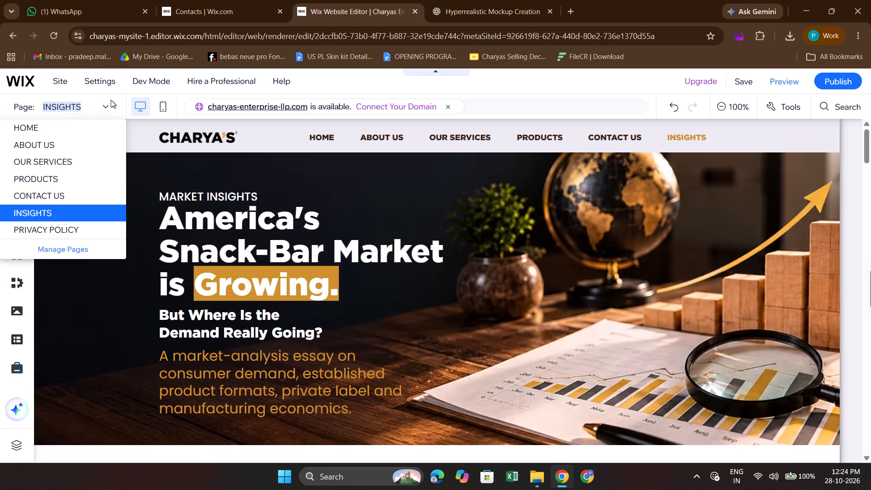
{"action": "left_click", "coordinate": [111, 100]}
{"action": "left_click", "coordinate": [167, 104]}
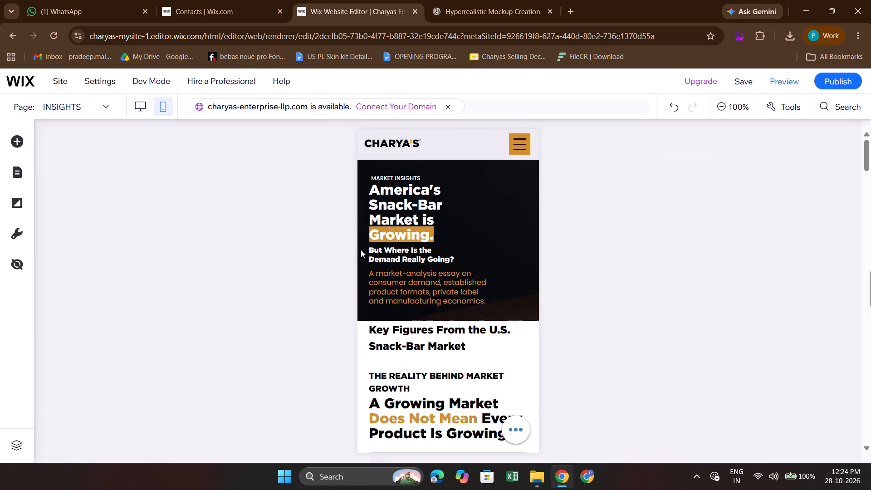
Examine the mobile layout of the INSIGHTS page from the hero down to the "Successful Products Solve Familiar Problems" section.
{"action": "scroll", "coordinate": [526, 277], "scroll_direction": "down", "scroll_amount": 1}
{"action": "scroll", "coordinate": [511, 320], "scroll_direction": "down", "scroll_amount": 1}
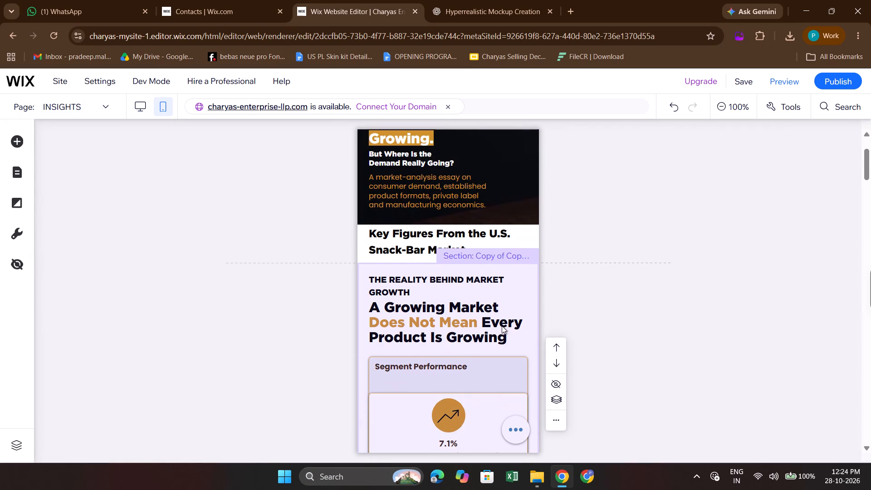
{"action": "scroll", "coordinate": [466, 351], "scroll_direction": "down", "scroll_amount": 1}
{"action": "scroll", "coordinate": [411, 357], "scroll_direction": "down", "scroll_amount": 1}
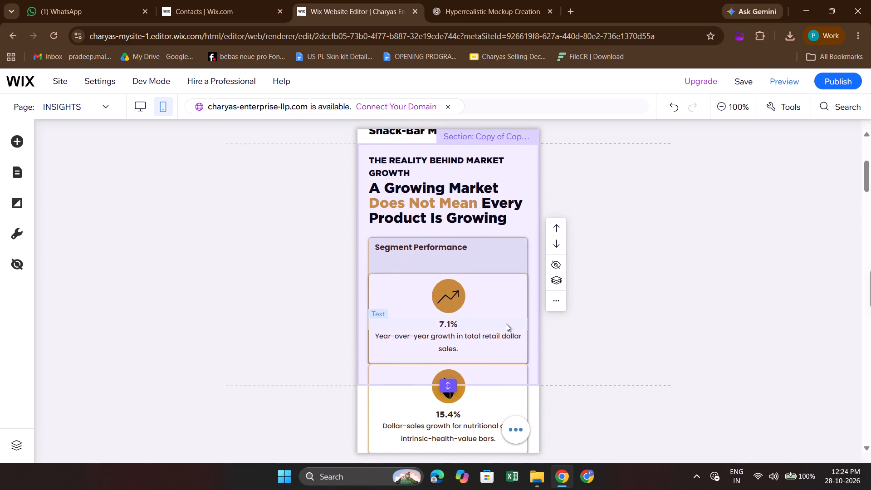
{"action": "left_click", "coordinate": [528, 319]}
{"action": "left_click", "coordinate": [597, 331]}
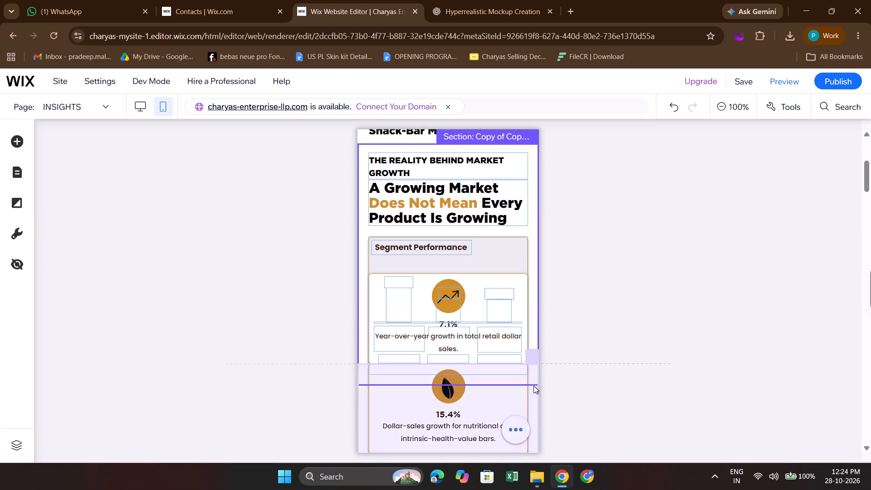
{"action": "left_click", "coordinate": [519, 400]}
{"action": "scroll", "coordinate": [519, 400], "scroll_direction": "down", "scroll_amount": 1}
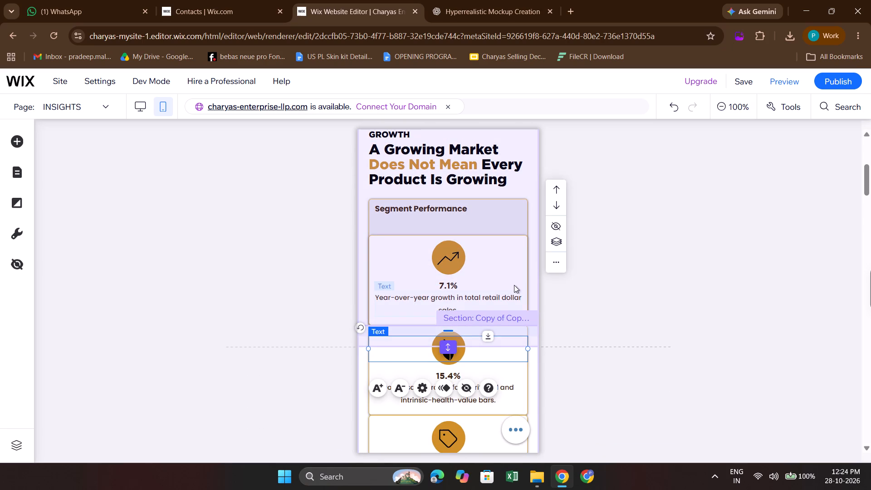
{"action": "scroll", "coordinate": [514, 285], "scroll_direction": "down", "scroll_amount": 4}
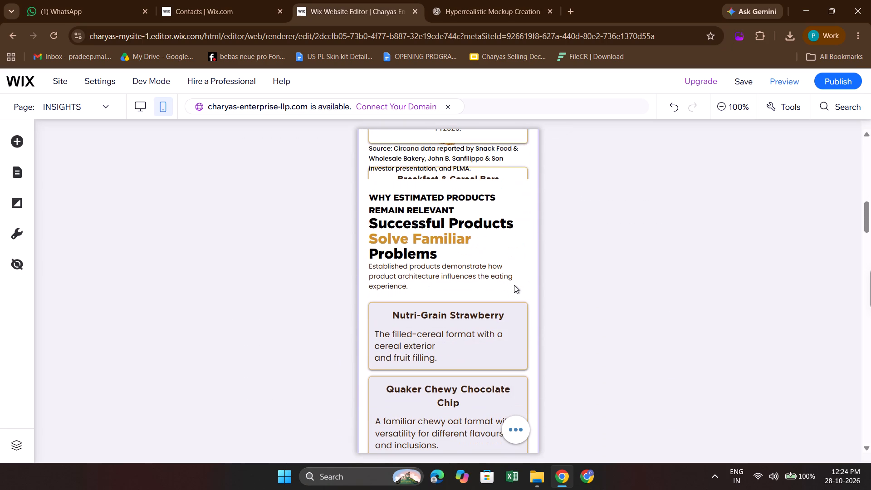
Add vertical space above the "Why Estimated Products Remain Relevant" heading to separate its mobile section from the bar-format cards.
{"action": "left_click", "coordinate": [522, 196]}
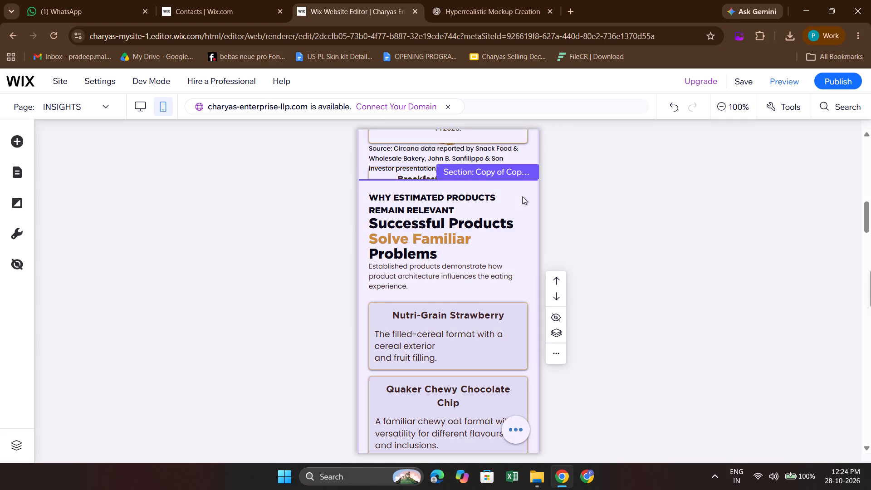
{"action": "left_click", "coordinate": [526, 184]}
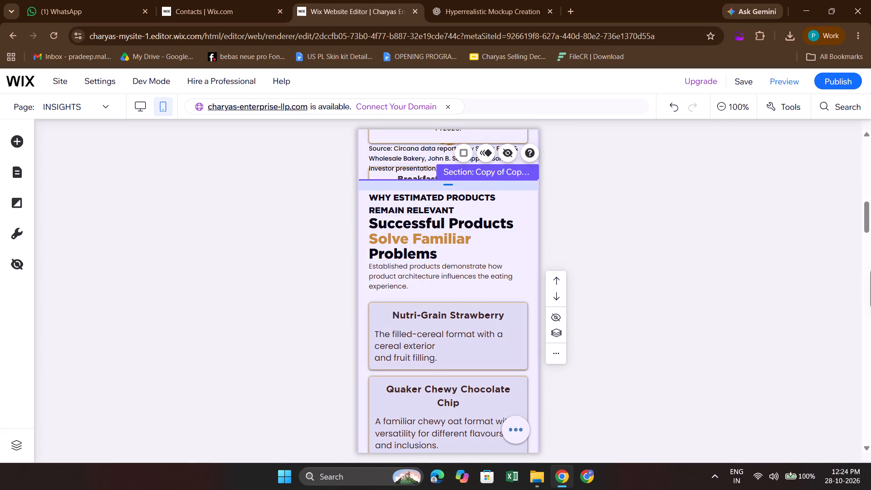
{"action": "left_click_drag", "start_coordinate": [435, 180], "coordinate": [445, 239]}
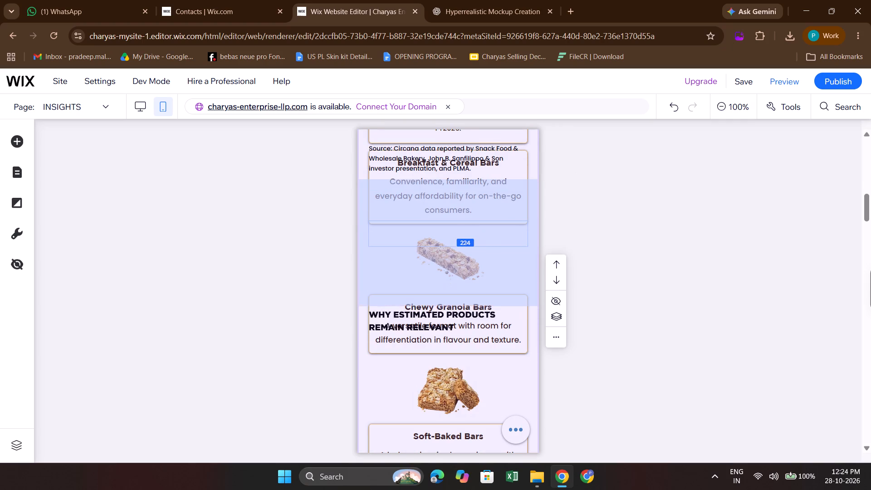
{"action": "left_click_drag", "start_coordinate": [445, 239], "coordinate": [446, 244]}
Check the mobile bar-format cards, Segment Performance chart and percentage cards for spacing and overlap.
{"action": "scroll", "coordinate": [446, 244], "scroll_direction": "down", "scroll_amount": 3}
{"action": "scroll", "coordinate": [446, 244], "scroll_direction": "up", "scroll_amount": 1}
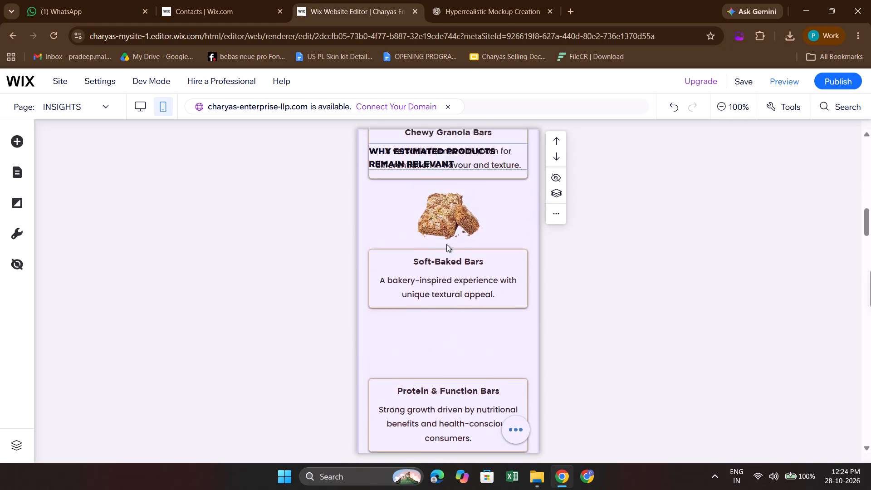
{"action": "scroll", "coordinate": [446, 244], "scroll_direction": "up", "scroll_amount": 6}
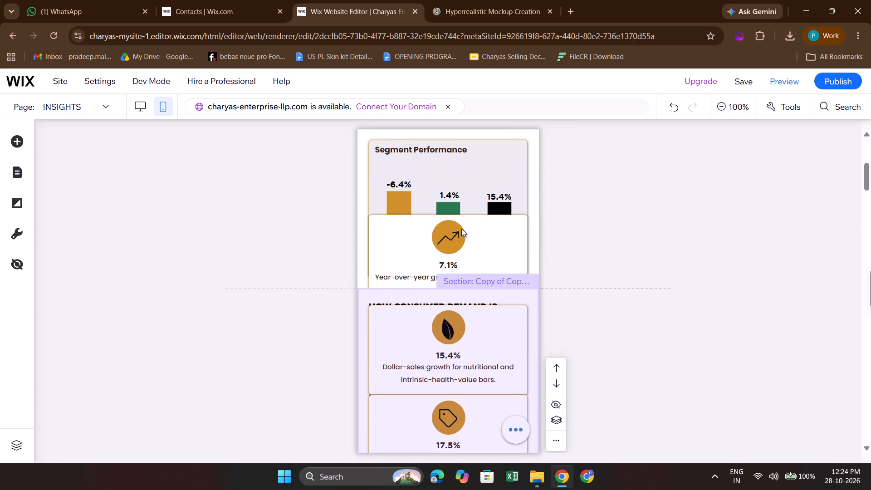
{"action": "scroll", "coordinate": [461, 229], "scroll_direction": "up", "scroll_amount": 4}
{"action": "scroll", "coordinate": [465, 318], "scroll_direction": "down", "scroll_amount": 1}
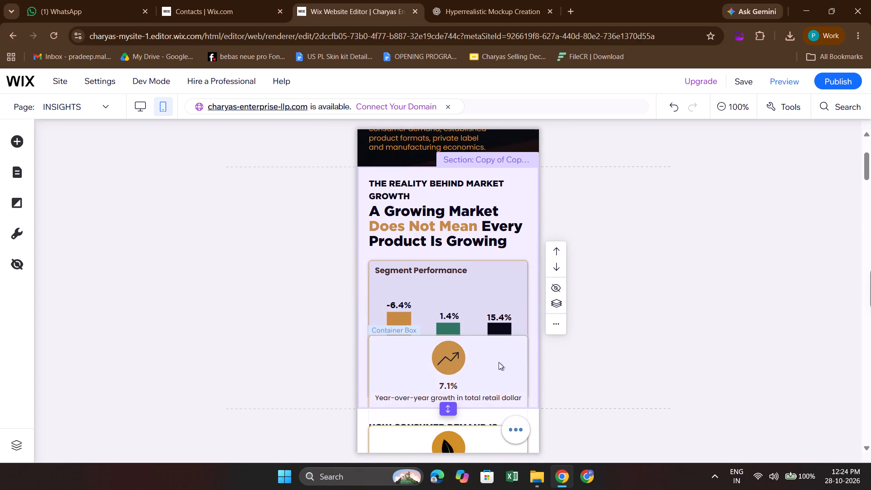
{"action": "left_click", "coordinate": [499, 362]}
{"action": "scroll", "coordinate": [499, 362], "scroll_direction": "down", "scroll_amount": 1}
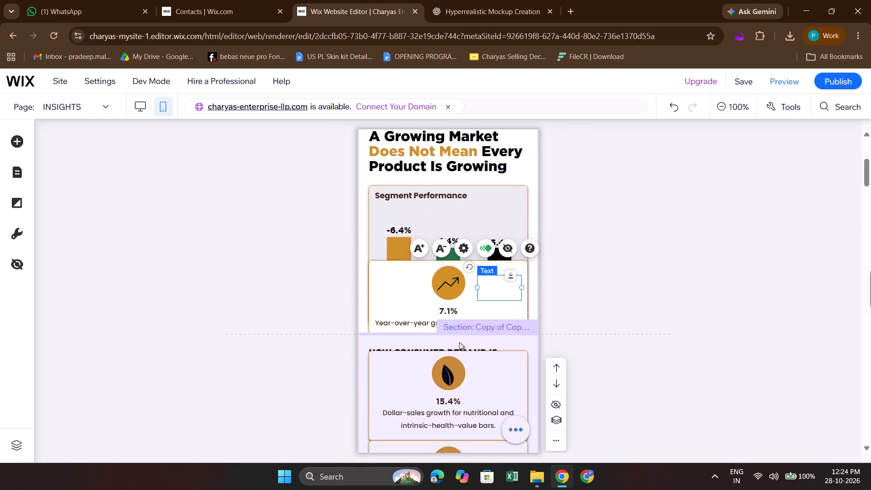
{"action": "scroll", "coordinate": [459, 342], "scroll_direction": "down", "scroll_amount": 1}
{"action": "left_click", "coordinate": [479, 344]}
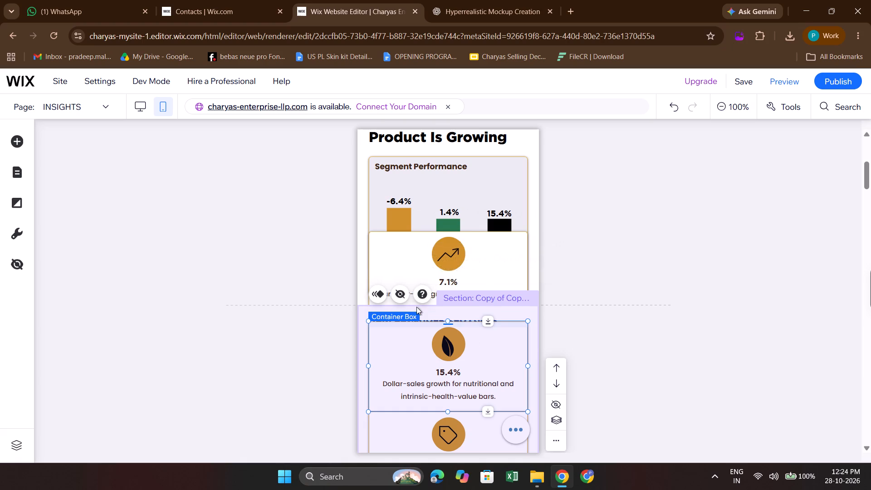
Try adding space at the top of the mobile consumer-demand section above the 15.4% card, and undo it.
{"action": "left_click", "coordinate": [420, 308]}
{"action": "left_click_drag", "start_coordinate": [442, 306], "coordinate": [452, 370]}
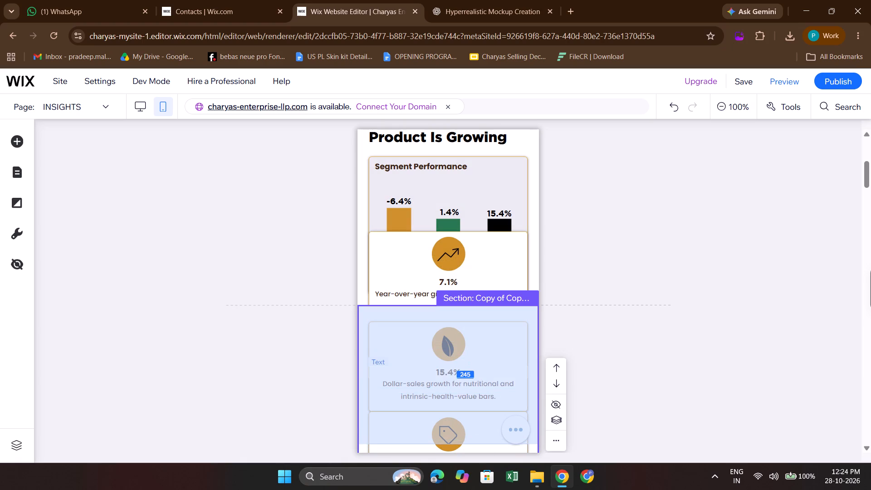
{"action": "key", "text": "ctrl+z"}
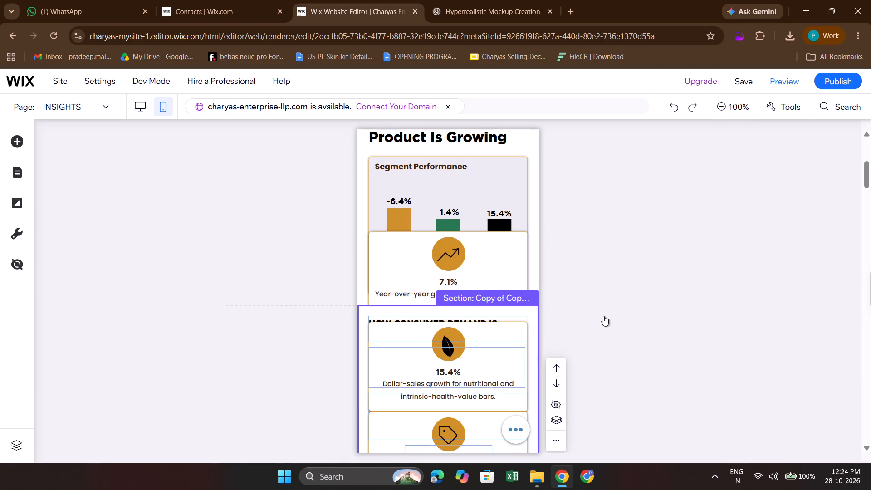
Extend the mobile "A Growing Market Does Not Mean Every Product Is Growing" section so the 7.1% card sits below the Segment Performance chart.
{"action": "left_click", "coordinate": [603, 316]}
{"action": "scroll", "coordinate": [603, 316], "scroll_direction": "down", "scroll_amount": 1}
{"action": "left_click", "coordinate": [532, 196]}
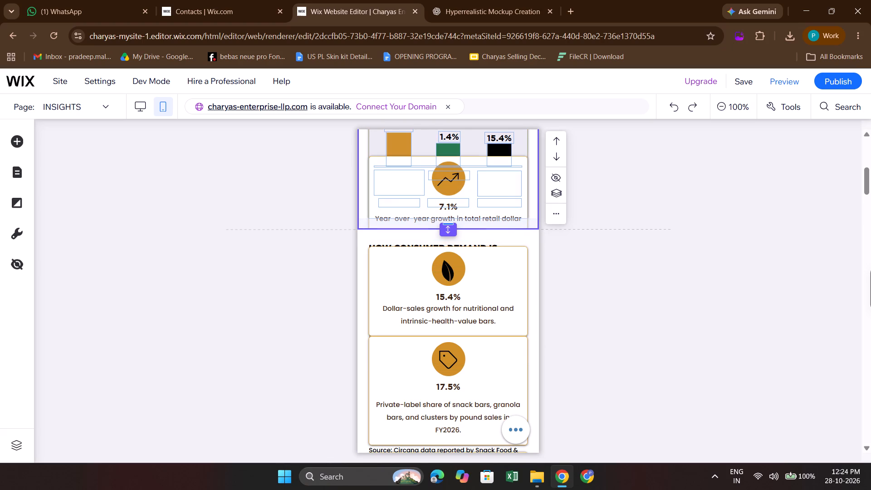
{"action": "left_click_drag", "start_coordinate": [449, 229], "coordinate": [460, 277]}
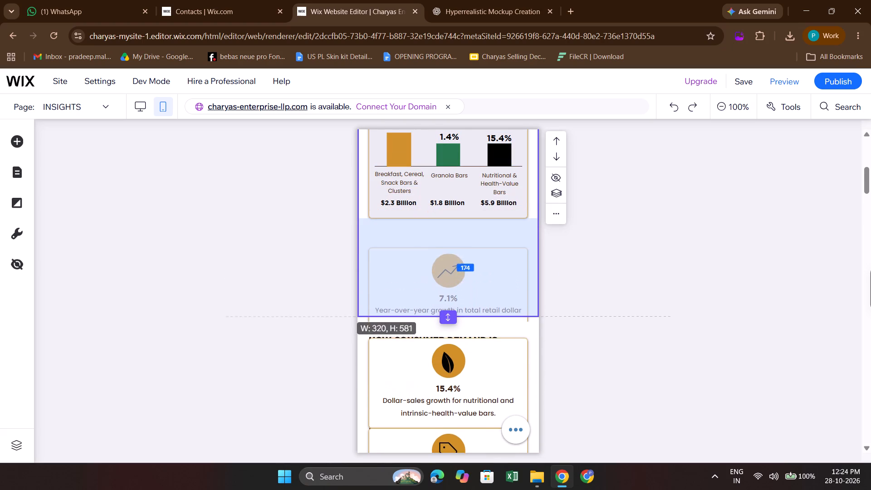
{"action": "left_click_drag", "start_coordinate": [460, 277], "coordinate": [469, 299]}
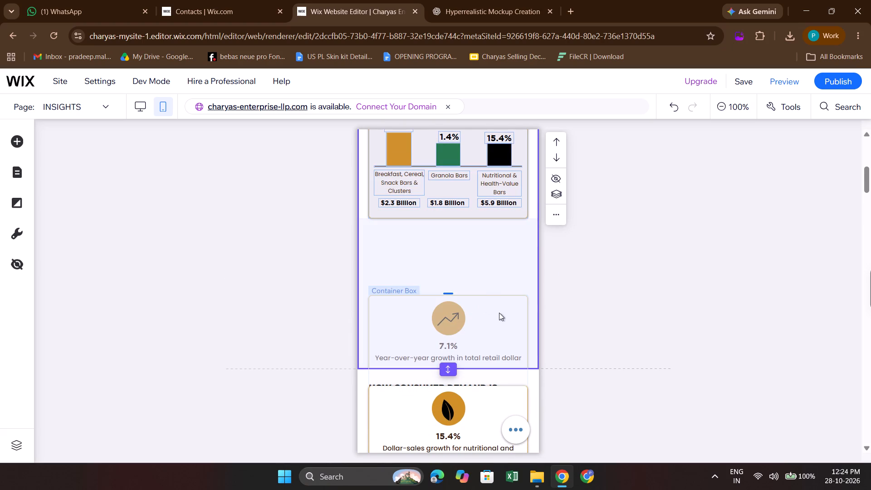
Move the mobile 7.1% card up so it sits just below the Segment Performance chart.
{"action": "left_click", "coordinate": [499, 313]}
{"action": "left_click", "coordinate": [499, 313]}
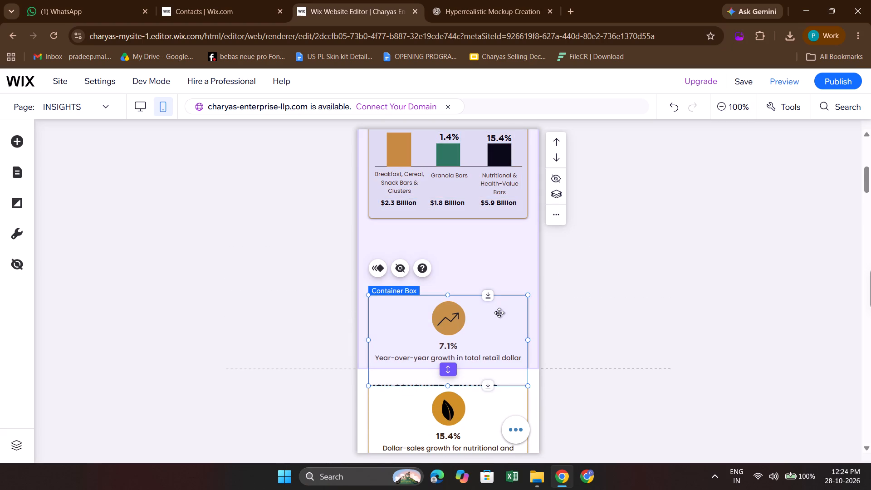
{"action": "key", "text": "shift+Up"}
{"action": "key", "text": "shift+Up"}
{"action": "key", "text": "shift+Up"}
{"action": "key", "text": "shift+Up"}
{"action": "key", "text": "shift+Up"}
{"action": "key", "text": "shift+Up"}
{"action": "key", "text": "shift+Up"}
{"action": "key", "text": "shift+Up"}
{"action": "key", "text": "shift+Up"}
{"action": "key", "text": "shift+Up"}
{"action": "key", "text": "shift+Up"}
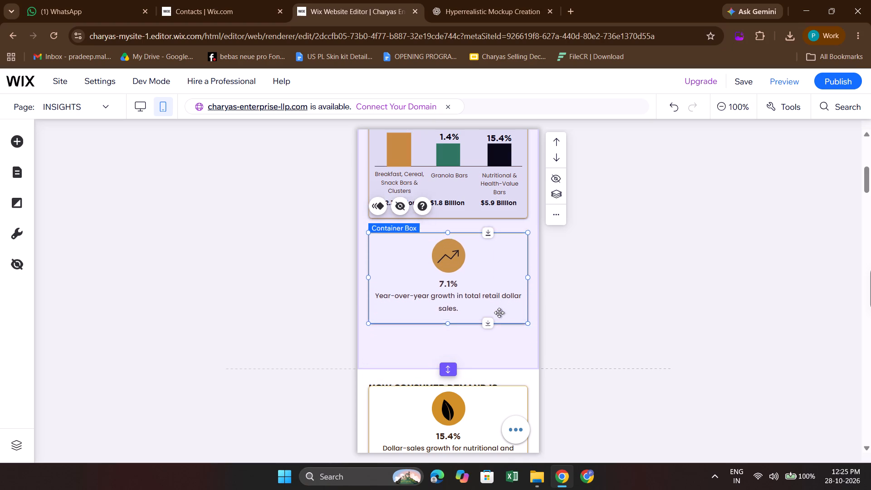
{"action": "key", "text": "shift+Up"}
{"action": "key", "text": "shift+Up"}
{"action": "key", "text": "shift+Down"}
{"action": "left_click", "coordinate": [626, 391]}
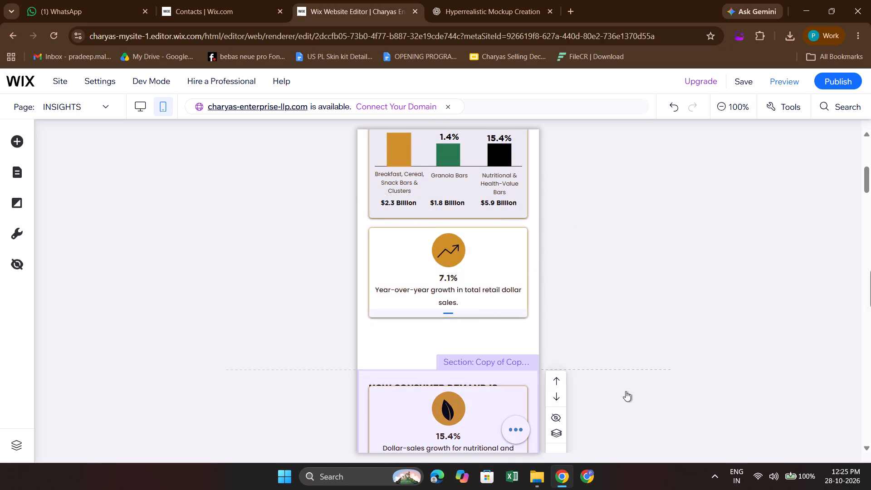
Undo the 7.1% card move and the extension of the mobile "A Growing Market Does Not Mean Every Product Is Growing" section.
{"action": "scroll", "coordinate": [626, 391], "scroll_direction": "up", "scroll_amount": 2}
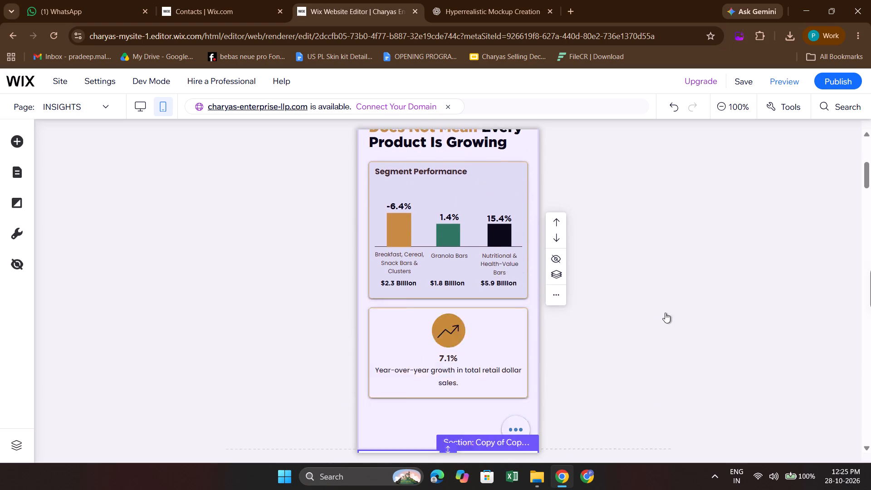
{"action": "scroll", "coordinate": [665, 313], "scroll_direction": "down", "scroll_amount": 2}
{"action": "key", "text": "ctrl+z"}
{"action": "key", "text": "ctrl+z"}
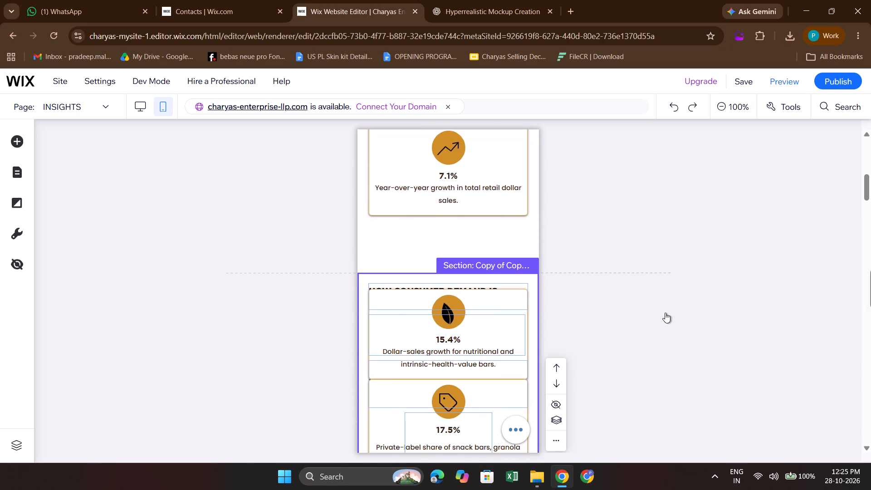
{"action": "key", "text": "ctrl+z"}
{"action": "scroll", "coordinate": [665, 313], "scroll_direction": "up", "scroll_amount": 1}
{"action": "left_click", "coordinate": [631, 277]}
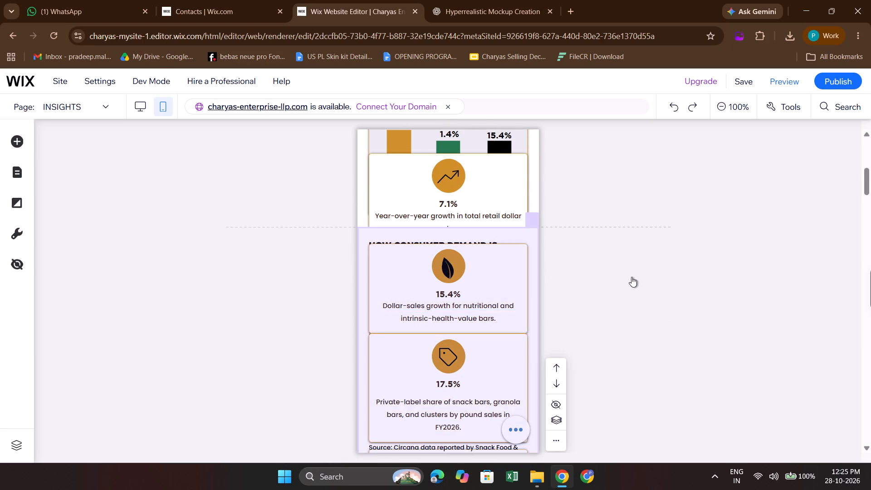
Switch to the desktop layout and examine how the percentage cards are arranged in the "The Market at a Glance" section.
{"action": "scroll", "coordinate": [631, 277], "scroll_direction": "up", "scroll_amount": 1}
{"action": "left_click", "coordinate": [143, 106]}
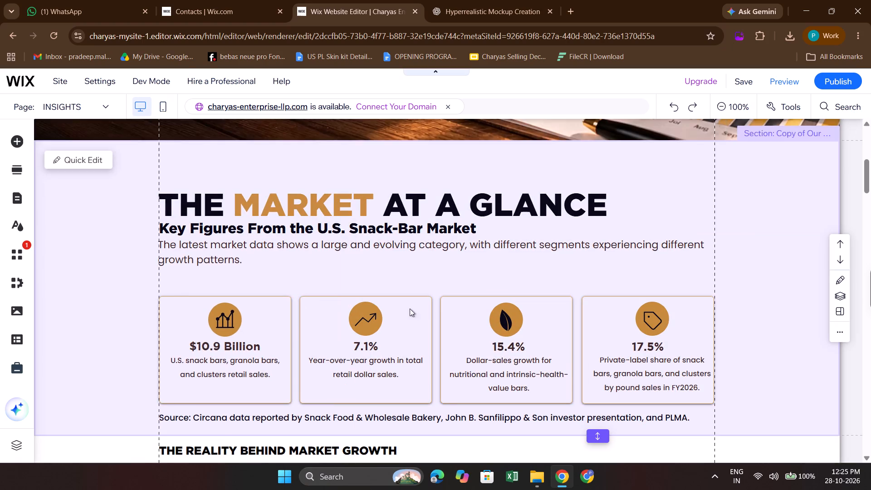
{"action": "scroll", "coordinate": [435, 309], "scroll_direction": "down", "scroll_amount": 2}
{"action": "scroll", "coordinate": [435, 309], "scroll_direction": "up", "scroll_amount": 3}
{"action": "scroll", "coordinate": [435, 309], "scroll_direction": "down", "scroll_amount": 1}
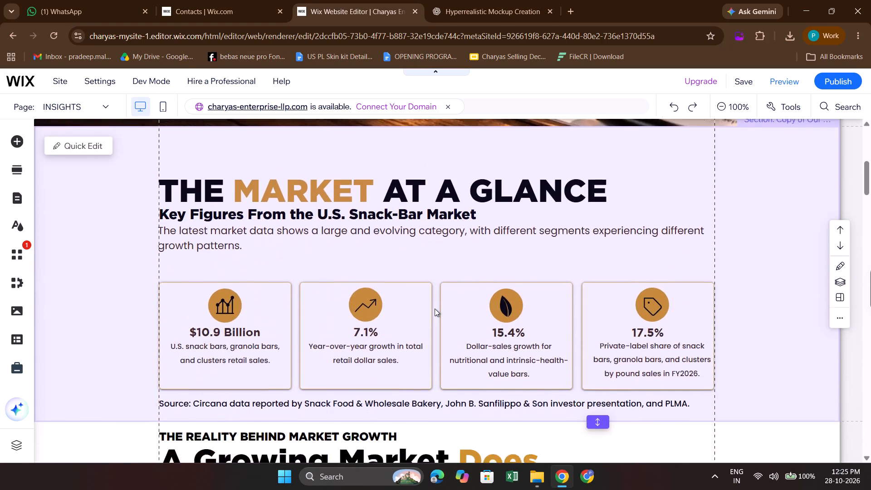
{"action": "scroll", "coordinate": [435, 309], "scroll_direction": "down", "scroll_amount": 1}
{"action": "scroll", "coordinate": [435, 309], "scroll_direction": "up", "scroll_amount": 1}
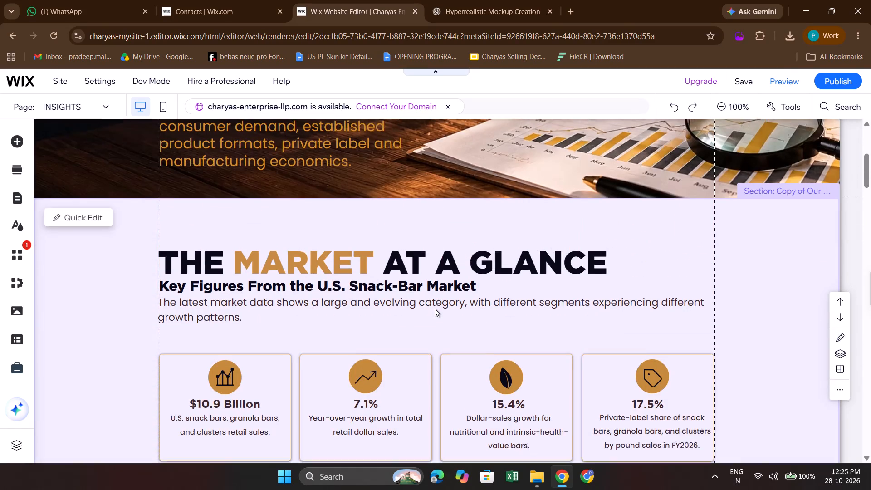
{"action": "scroll", "coordinate": [435, 309], "scroll_direction": "up", "scroll_amount": 1}
{"action": "scroll", "coordinate": [435, 309], "scroll_direction": "down", "scroll_amount": 1}
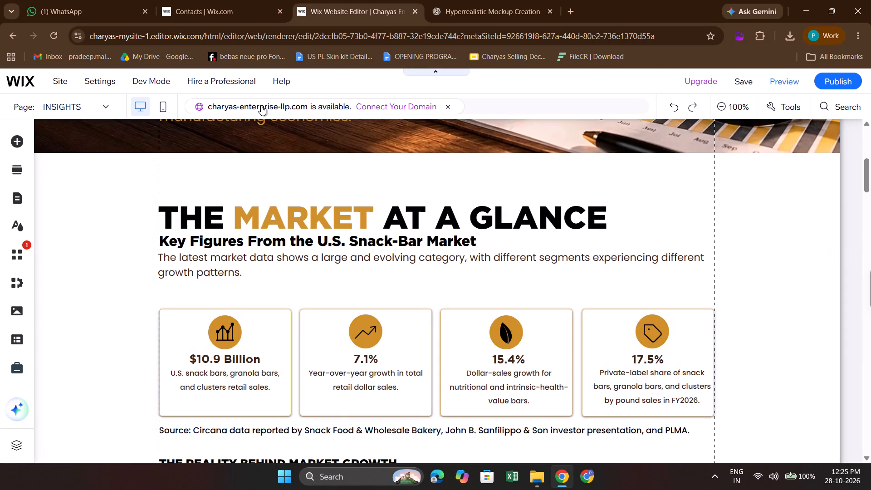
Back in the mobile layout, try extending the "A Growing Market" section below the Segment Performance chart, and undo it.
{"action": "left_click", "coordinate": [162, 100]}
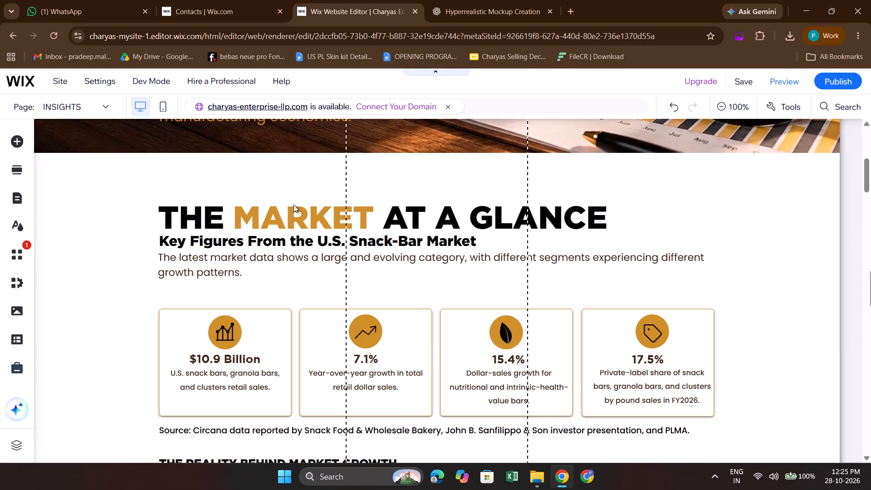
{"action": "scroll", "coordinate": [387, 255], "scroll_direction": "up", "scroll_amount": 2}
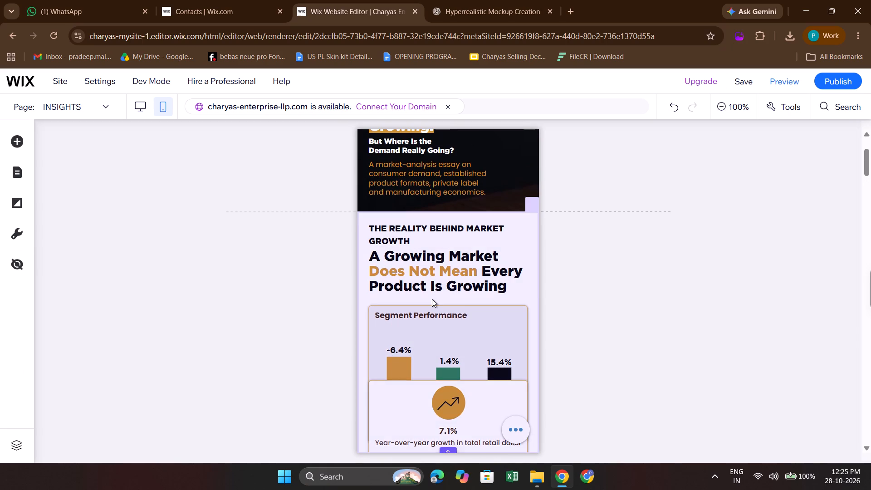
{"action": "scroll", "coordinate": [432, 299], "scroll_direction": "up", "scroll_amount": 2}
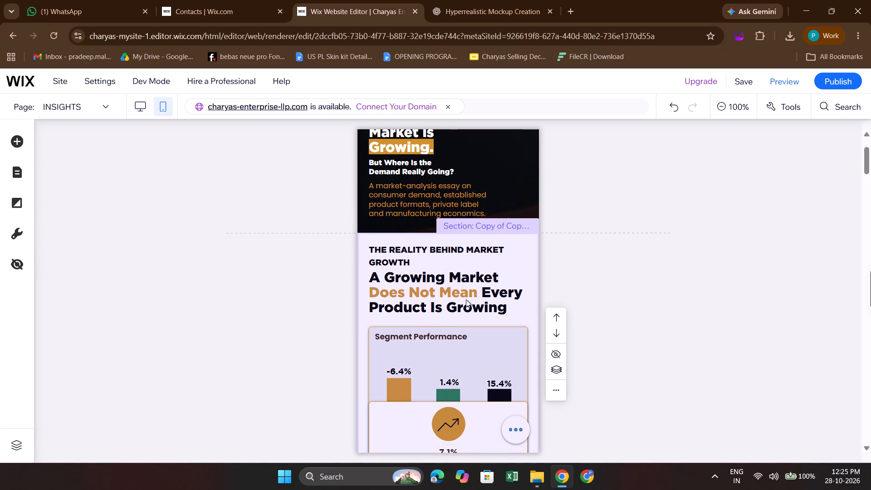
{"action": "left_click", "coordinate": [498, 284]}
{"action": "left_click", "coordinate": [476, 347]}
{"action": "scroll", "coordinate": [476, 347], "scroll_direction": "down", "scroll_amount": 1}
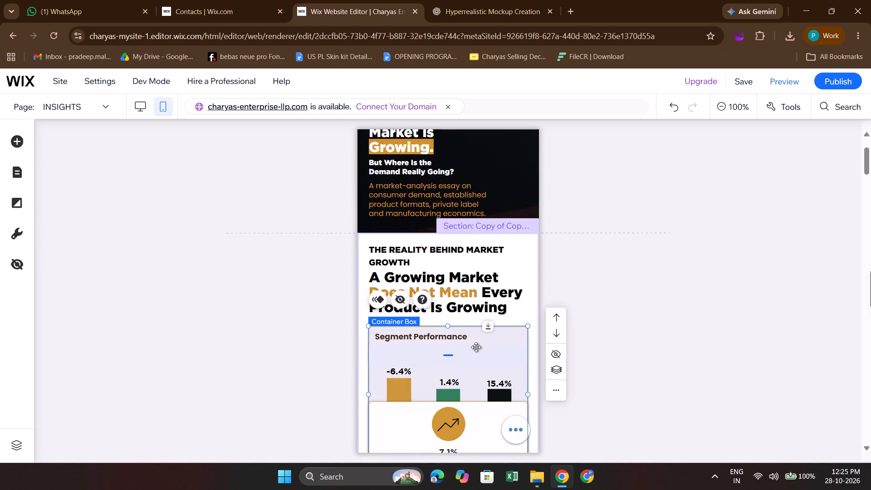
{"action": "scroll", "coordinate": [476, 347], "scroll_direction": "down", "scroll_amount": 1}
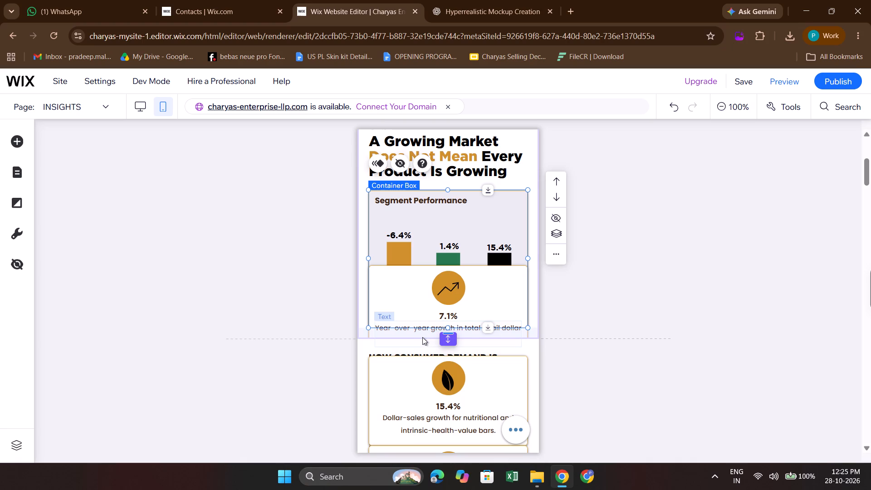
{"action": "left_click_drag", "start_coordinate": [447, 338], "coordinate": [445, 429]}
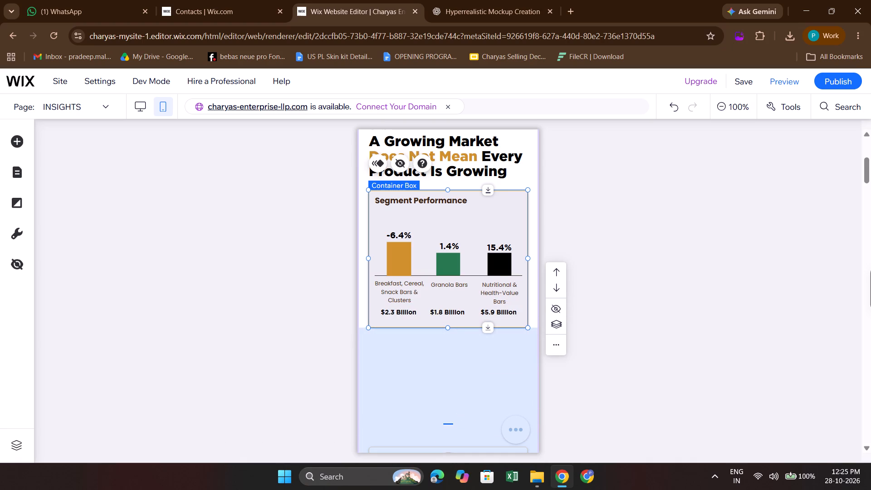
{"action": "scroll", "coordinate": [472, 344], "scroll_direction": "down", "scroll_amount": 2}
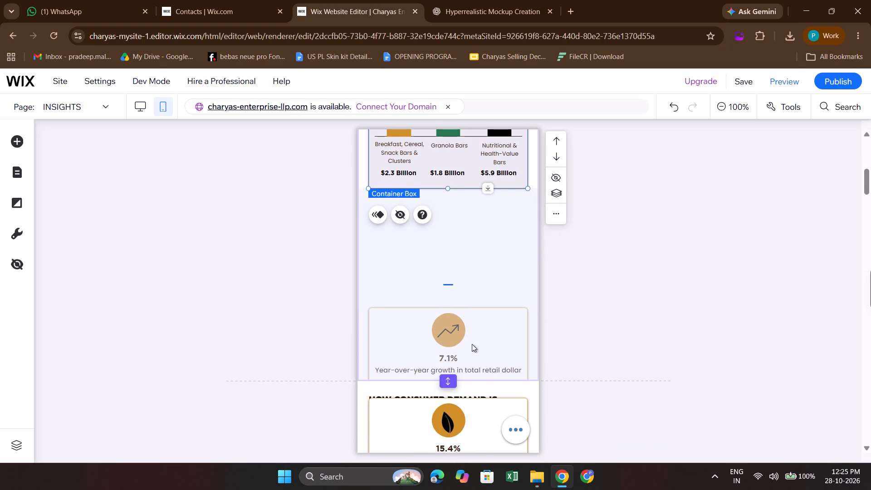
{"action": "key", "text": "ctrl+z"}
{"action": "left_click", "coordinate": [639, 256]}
Extend the bottom of the mobile bar-format section to add empty space below the Protein & Function Bars card.
{"action": "scroll", "coordinate": [639, 256], "scroll_direction": "down", "scroll_amount": 3}
{"action": "scroll", "coordinate": [585, 290], "scroll_direction": "down", "scroll_amount": 2}
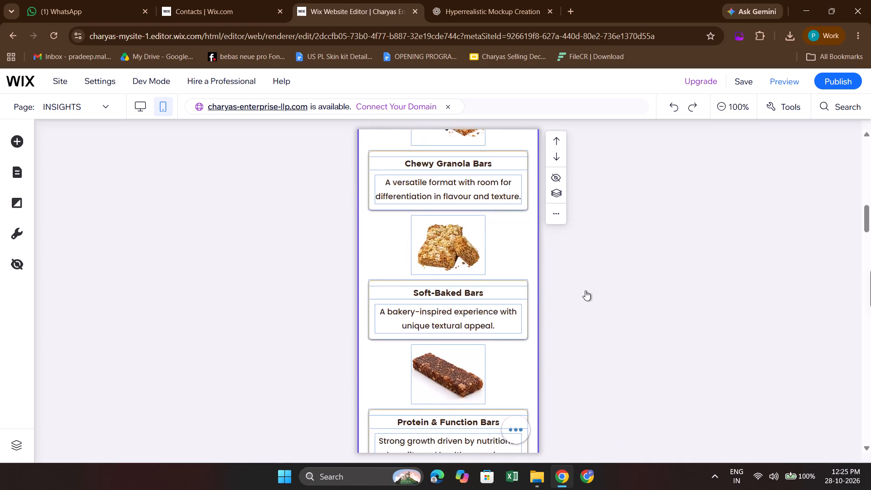
{"action": "scroll", "coordinate": [585, 290], "scroll_direction": "down", "scroll_amount": 2}
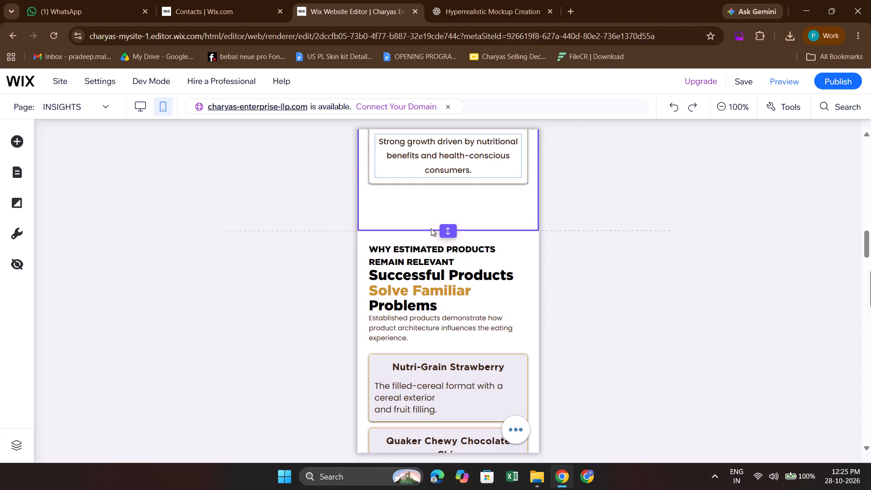
{"action": "left_click", "coordinate": [431, 228]}
{"action": "left_click_drag", "start_coordinate": [445, 230], "coordinate": [463, 434]}
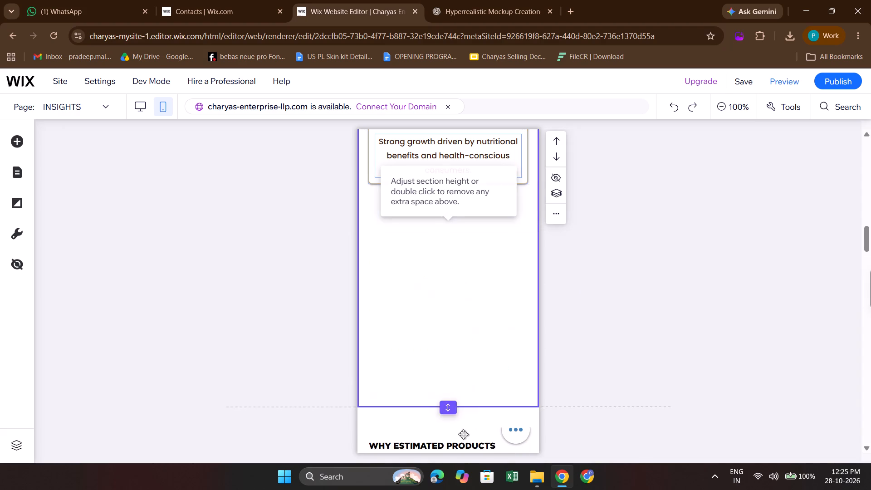
{"action": "left_click_drag", "start_coordinate": [463, 434], "coordinate": [460, 430]}
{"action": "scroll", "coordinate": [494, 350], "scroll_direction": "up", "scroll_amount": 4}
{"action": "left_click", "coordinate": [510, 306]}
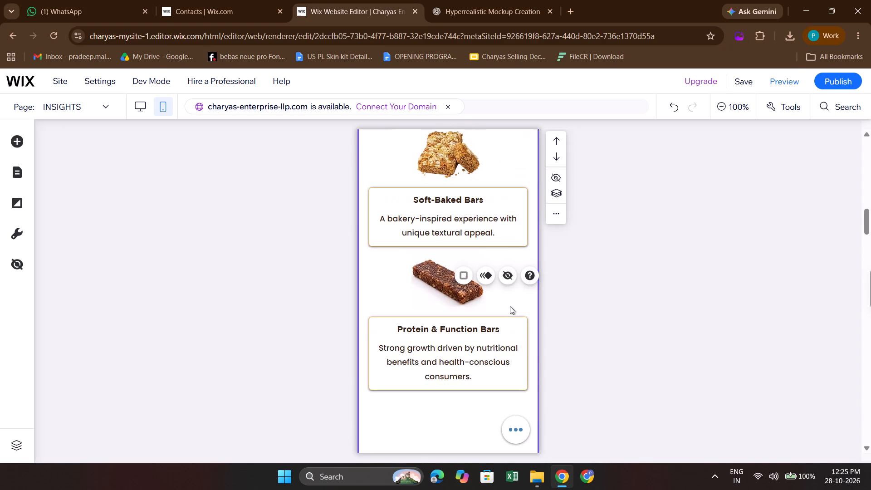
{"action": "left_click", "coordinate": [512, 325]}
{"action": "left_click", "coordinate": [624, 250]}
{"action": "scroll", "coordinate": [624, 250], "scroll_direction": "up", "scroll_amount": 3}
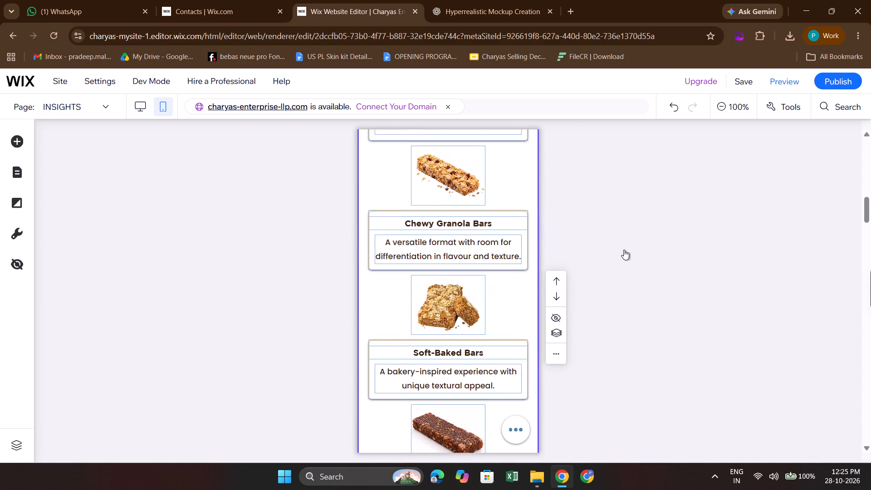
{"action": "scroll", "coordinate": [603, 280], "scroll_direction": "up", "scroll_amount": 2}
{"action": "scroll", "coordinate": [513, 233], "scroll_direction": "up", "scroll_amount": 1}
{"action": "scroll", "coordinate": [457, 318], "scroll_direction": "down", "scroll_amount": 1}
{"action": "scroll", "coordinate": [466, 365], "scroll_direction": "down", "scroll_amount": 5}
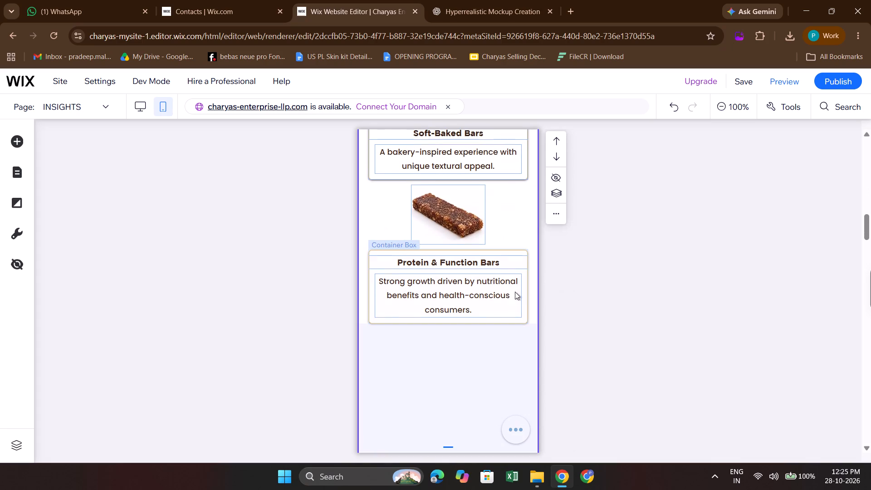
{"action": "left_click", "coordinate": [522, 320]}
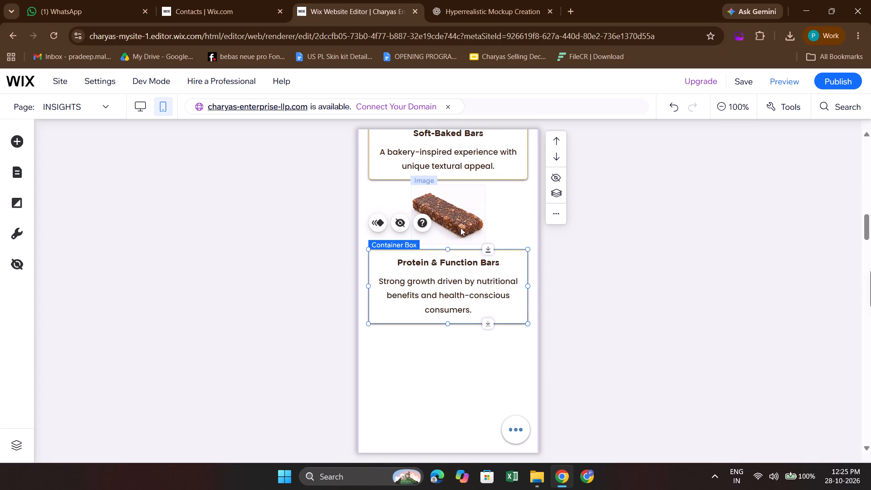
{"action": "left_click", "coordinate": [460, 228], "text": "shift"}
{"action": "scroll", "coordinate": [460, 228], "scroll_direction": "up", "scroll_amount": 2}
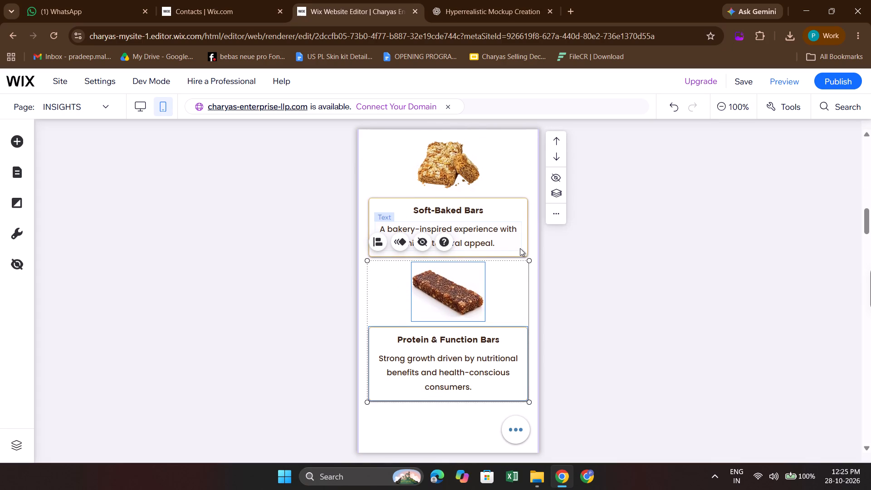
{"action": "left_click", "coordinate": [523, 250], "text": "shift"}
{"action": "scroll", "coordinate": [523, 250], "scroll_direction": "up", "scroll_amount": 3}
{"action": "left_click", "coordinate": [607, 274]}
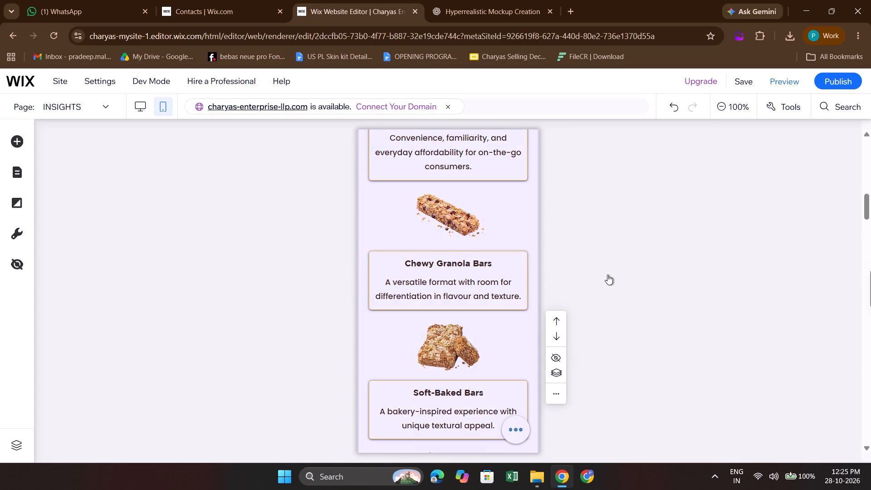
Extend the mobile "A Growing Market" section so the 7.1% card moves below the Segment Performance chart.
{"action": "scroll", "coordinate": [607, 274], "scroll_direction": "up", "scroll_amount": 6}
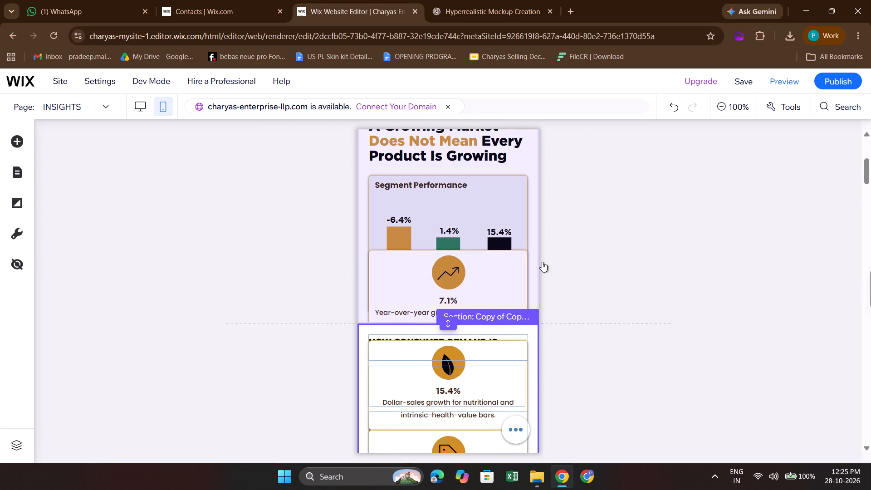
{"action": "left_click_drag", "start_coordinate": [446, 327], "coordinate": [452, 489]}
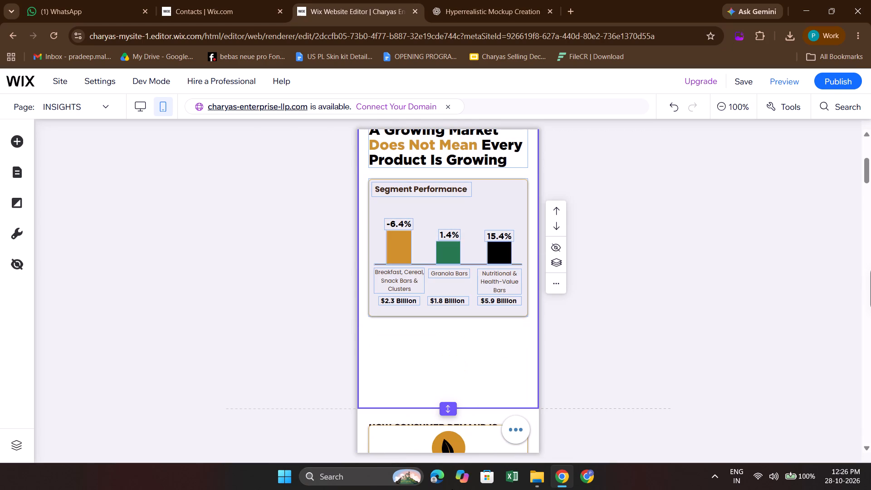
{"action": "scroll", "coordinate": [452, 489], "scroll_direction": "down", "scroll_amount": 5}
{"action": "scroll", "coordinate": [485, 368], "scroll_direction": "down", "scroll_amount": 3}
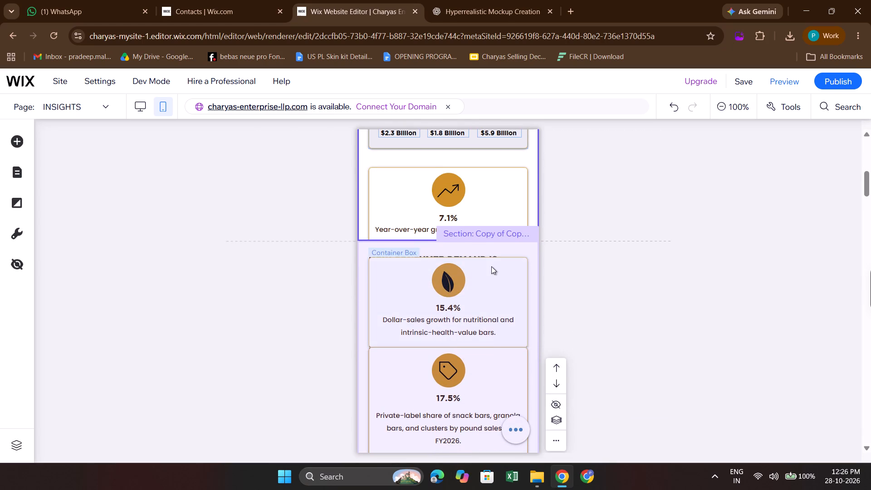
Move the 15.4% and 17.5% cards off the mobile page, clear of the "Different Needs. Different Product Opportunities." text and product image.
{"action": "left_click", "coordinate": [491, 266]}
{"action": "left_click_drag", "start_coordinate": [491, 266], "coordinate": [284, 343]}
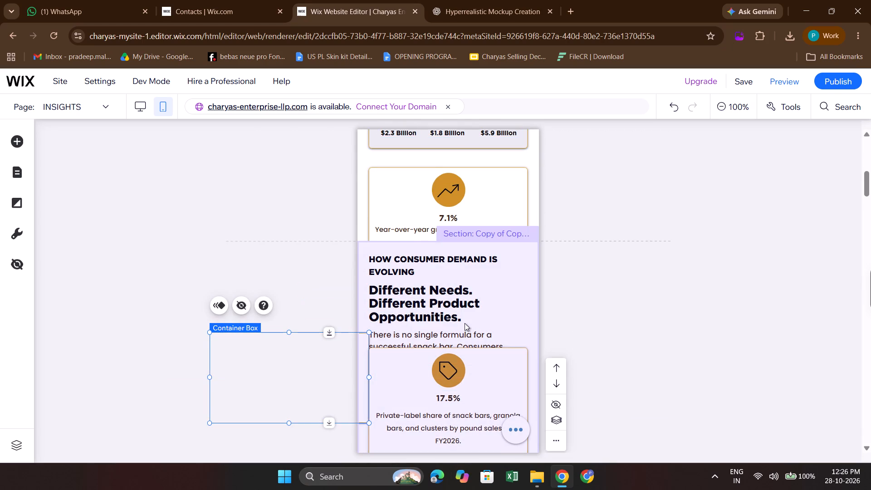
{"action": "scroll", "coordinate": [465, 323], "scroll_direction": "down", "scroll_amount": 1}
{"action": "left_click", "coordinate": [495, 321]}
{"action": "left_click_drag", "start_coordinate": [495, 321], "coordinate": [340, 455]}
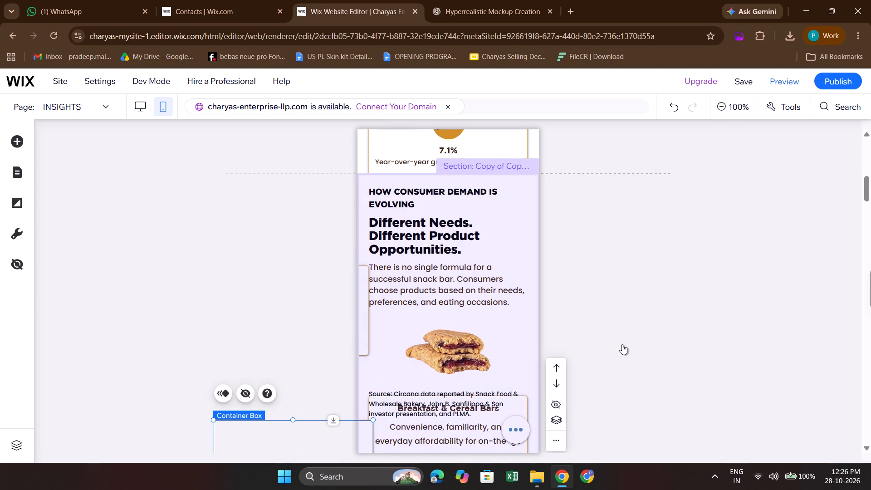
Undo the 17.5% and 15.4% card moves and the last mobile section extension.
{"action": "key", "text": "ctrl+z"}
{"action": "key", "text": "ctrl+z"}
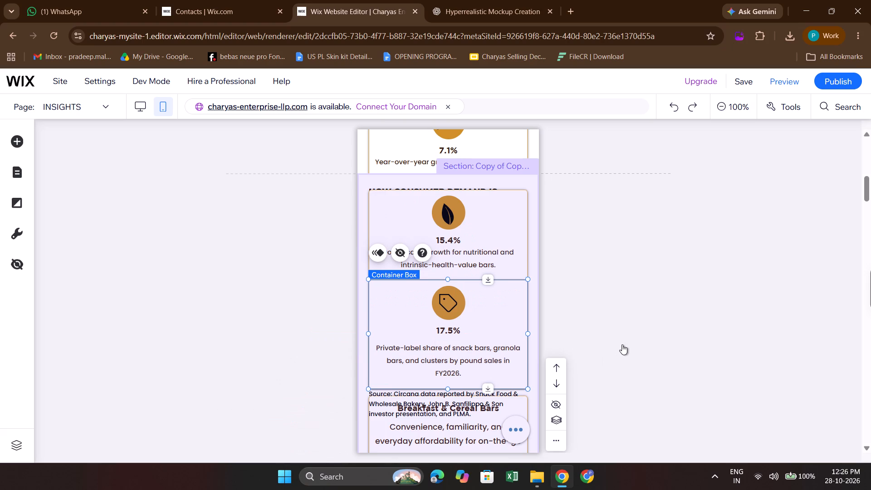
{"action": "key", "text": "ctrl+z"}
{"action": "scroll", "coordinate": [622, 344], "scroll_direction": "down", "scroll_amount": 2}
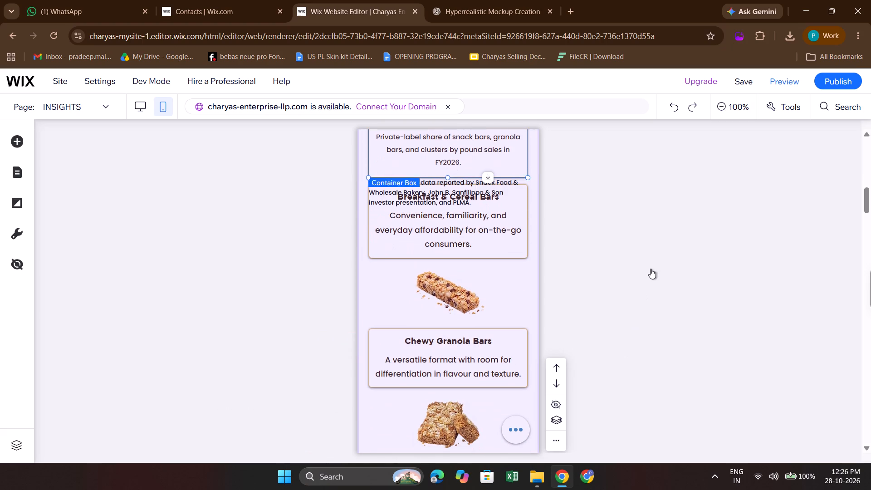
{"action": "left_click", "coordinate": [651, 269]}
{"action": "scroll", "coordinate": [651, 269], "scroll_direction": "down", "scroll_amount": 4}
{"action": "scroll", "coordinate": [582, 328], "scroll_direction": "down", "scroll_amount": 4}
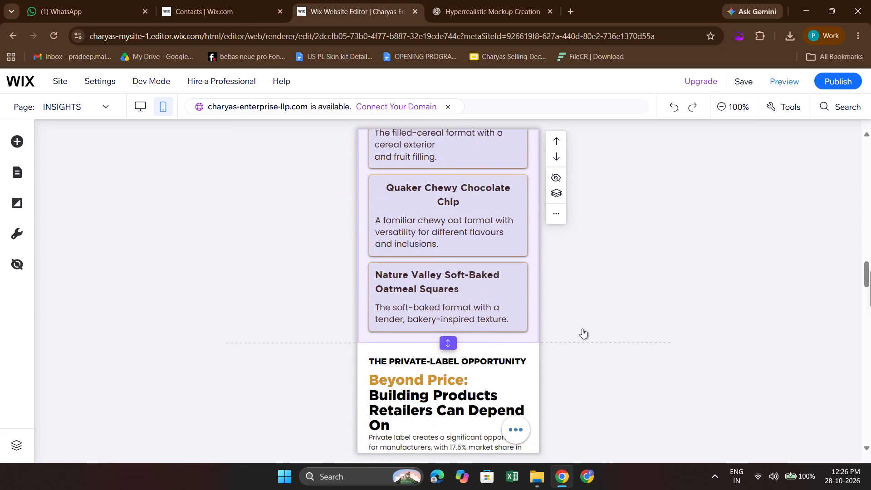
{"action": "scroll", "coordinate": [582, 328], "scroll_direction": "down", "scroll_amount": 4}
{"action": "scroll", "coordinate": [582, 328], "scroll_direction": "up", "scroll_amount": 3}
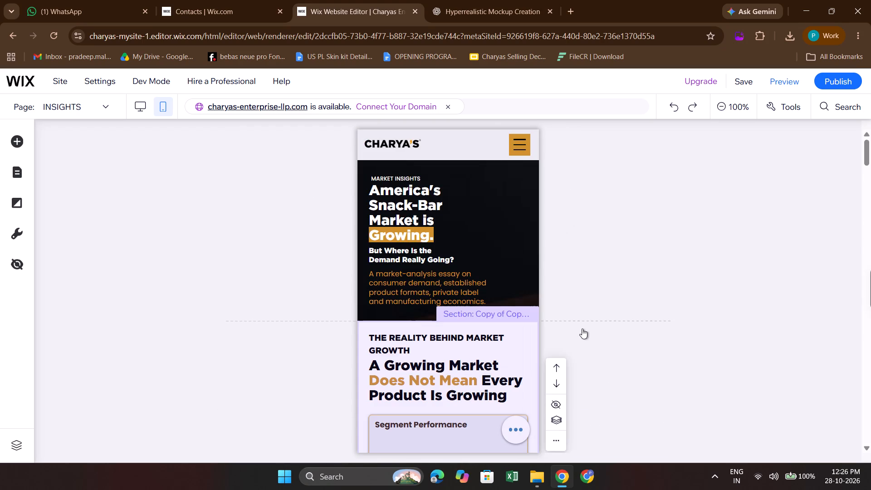
Examine the layers of the mobile "A Growing Market" section that holds the Segment Performance chart.
{"action": "scroll", "coordinate": [582, 328], "scroll_direction": "up", "scroll_amount": 1}
{"action": "scroll", "coordinate": [454, 353], "scroll_direction": "down", "scroll_amount": 2}
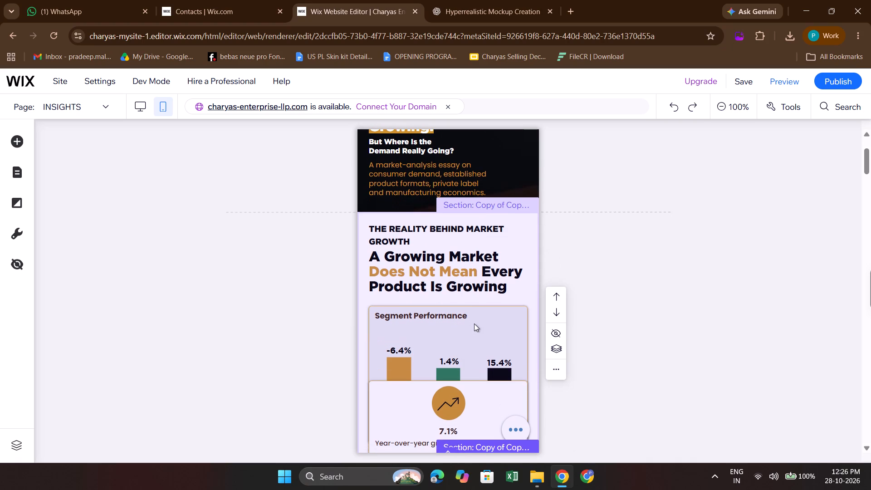
{"action": "left_click", "coordinate": [474, 323]}
{"action": "left_click", "coordinate": [474, 323]}
{"action": "scroll", "coordinate": [474, 323], "scroll_direction": "down", "scroll_amount": 1}
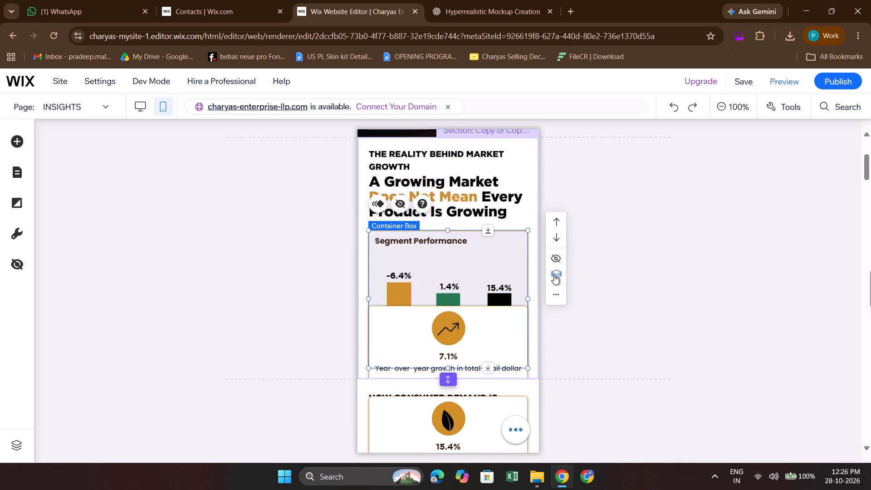
{"action": "left_click", "coordinate": [554, 271]}
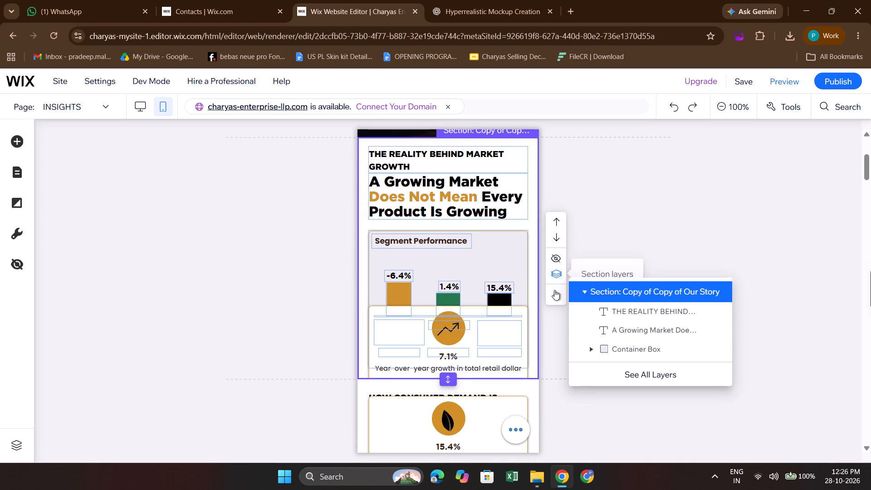
{"action": "left_click", "coordinate": [629, 212]}
{"action": "left_click", "coordinate": [629, 212]}
{"action": "left_click", "coordinate": [635, 250]}
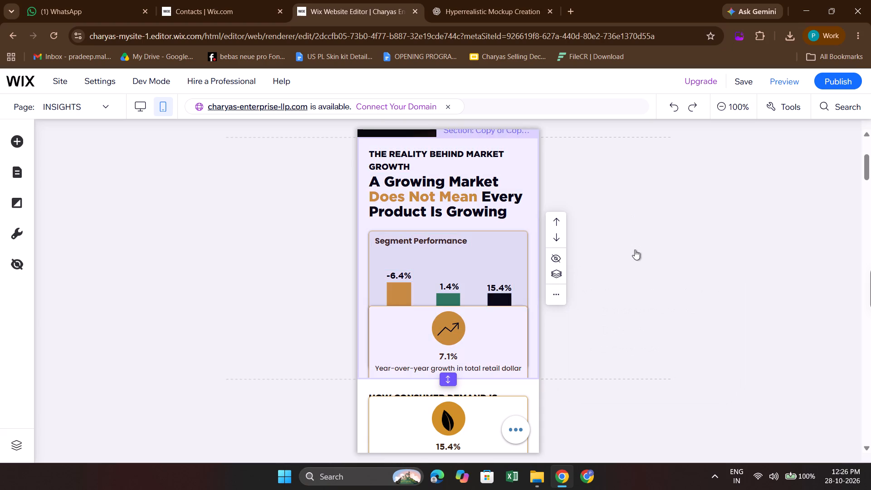
{"action": "left_click", "coordinate": [555, 292]}
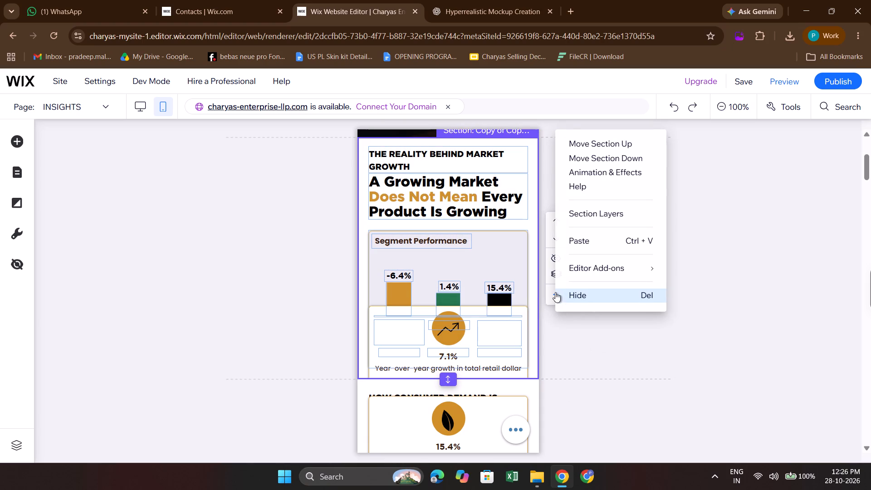
{"action": "left_click", "coordinate": [601, 216]}
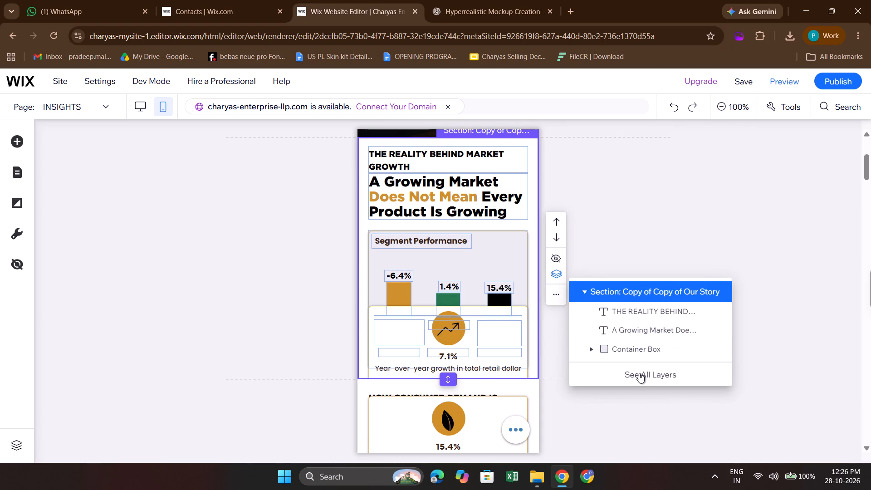
In the full page layer list, move the first container box below the "Copy of Copy of Our Story" section to directly above it.
{"action": "left_click", "coordinate": [639, 373]}
{"action": "scroll", "coordinate": [618, 358], "scroll_direction": "down", "scroll_amount": 2}
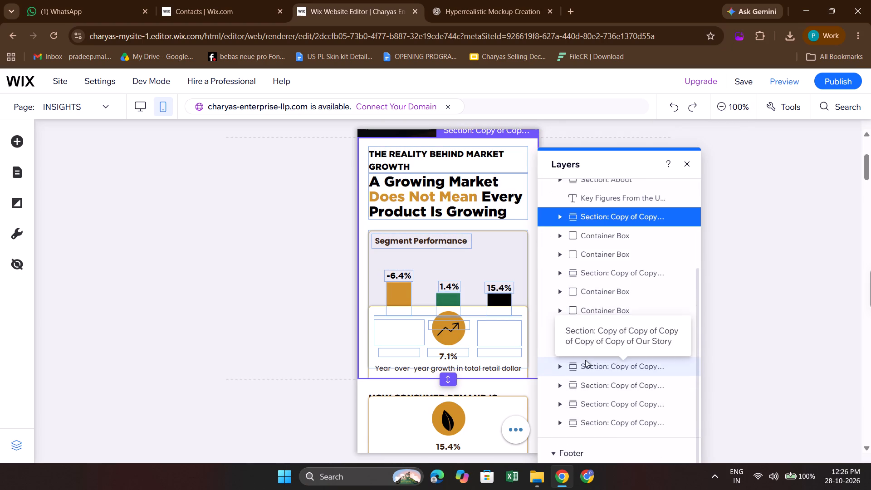
{"action": "left_click", "coordinate": [561, 367]}
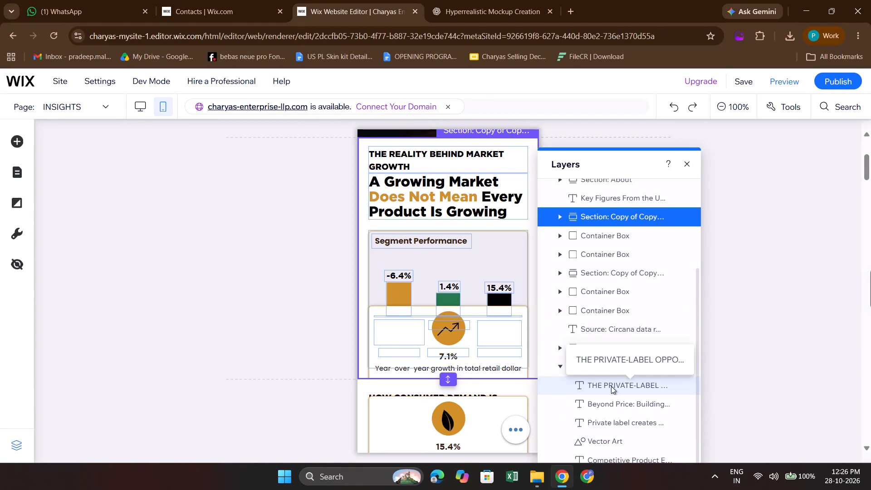
{"action": "scroll", "coordinate": [611, 386], "scroll_direction": "down", "scroll_amount": 2}
{"action": "scroll", "coordinate": [414, 421], "scroll_direction": "down", "scroll_amount": 3}
{"action": "scroll", "coordinate": [414, 421], "scroll_direction": "up", "scroll_amount": 1}
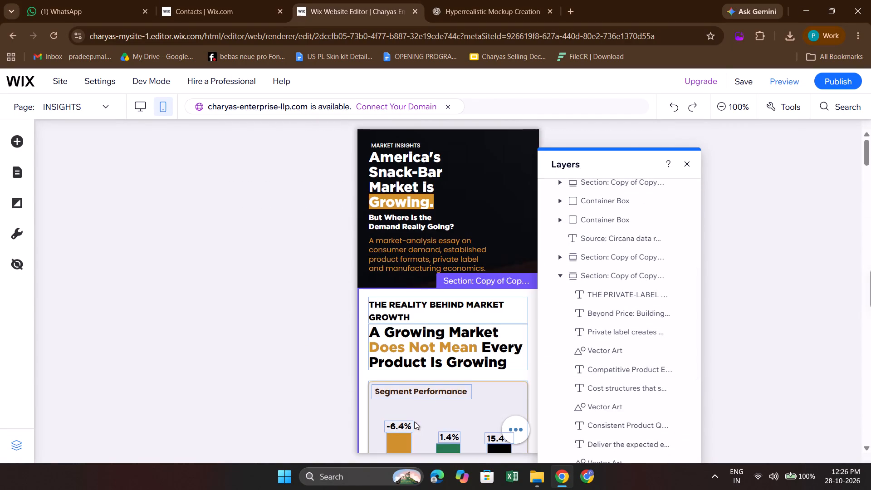
{"action": "scroll", "coordinate": [593, 316], "scroll_direction": "up", "scroll_amount": 6}
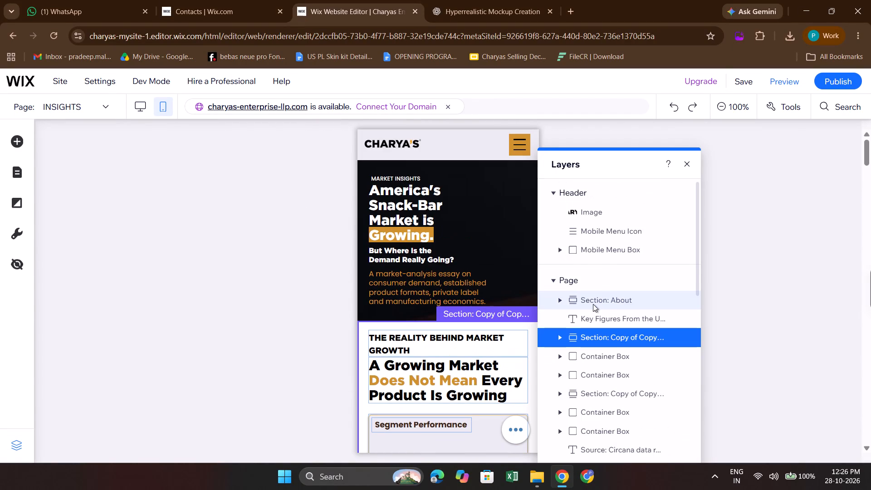
{"action": "left_click", "coordinate": [593, 304]}
{"action": "left_click", "coordinate": [598, 316]}
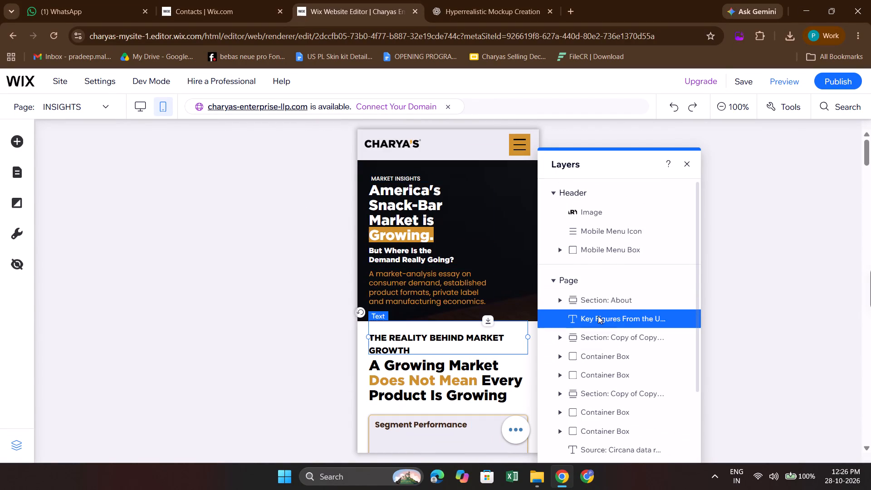
{"action": "left_click", "coordinate": [617, 338]}
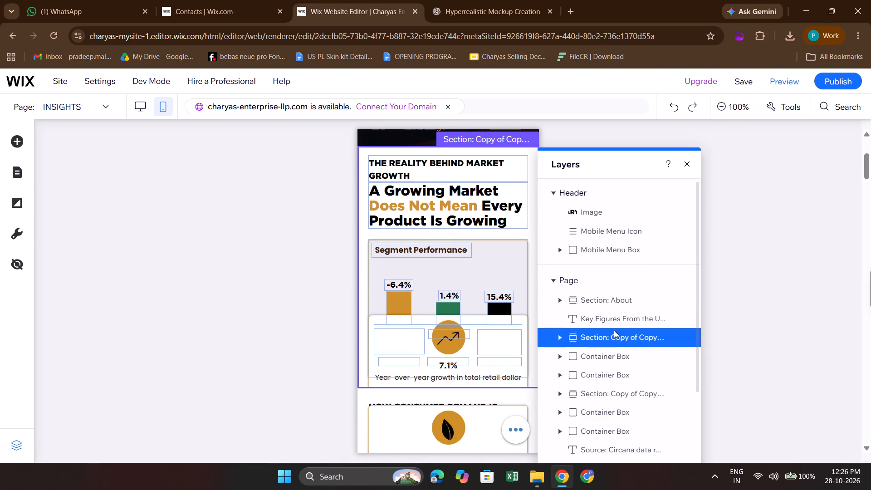
{"action": "left_click", "coordinate": [617, 352]}
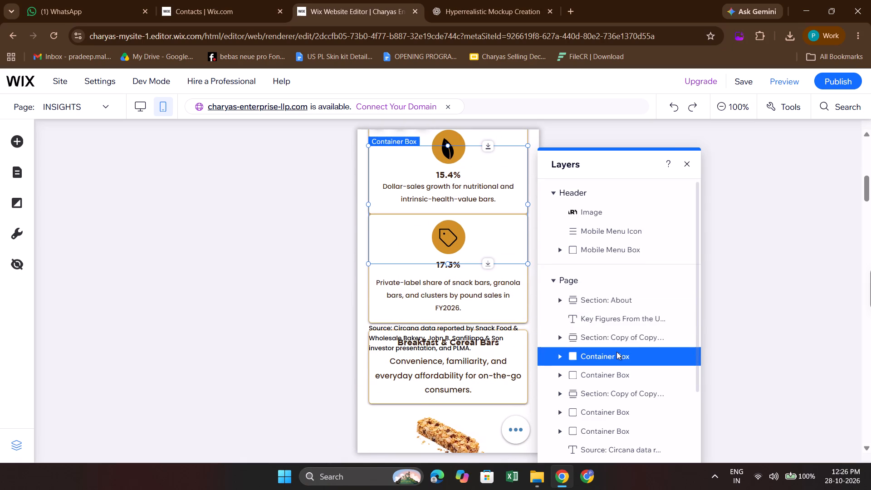
{"action": "scroll", "coordinate": [617, 352], "scroll_direction": "up", "scroll_amount": 1}
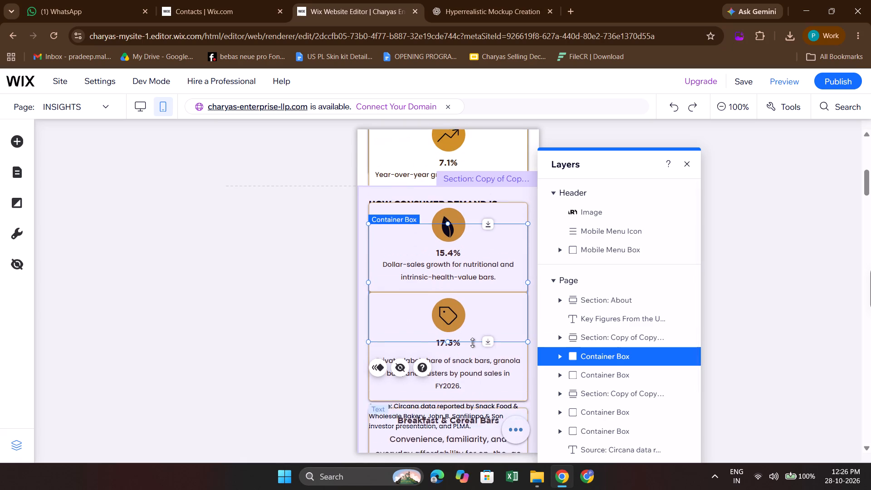
{"action": "scroll", "coordinate": [472, 343], "scroll_direction": "up", "scroll_amount": 1}
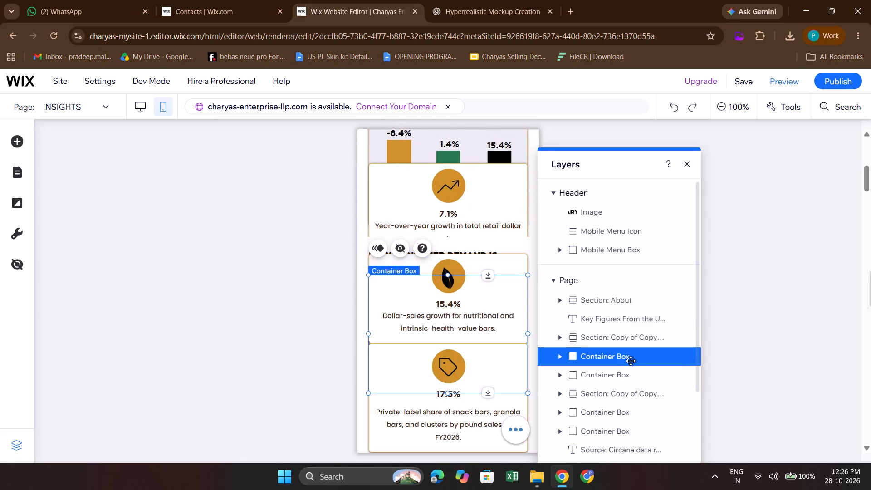
{"action": "left_click_drag", "start_coordinate": [624, 359], "coordinate": [618, 337]}
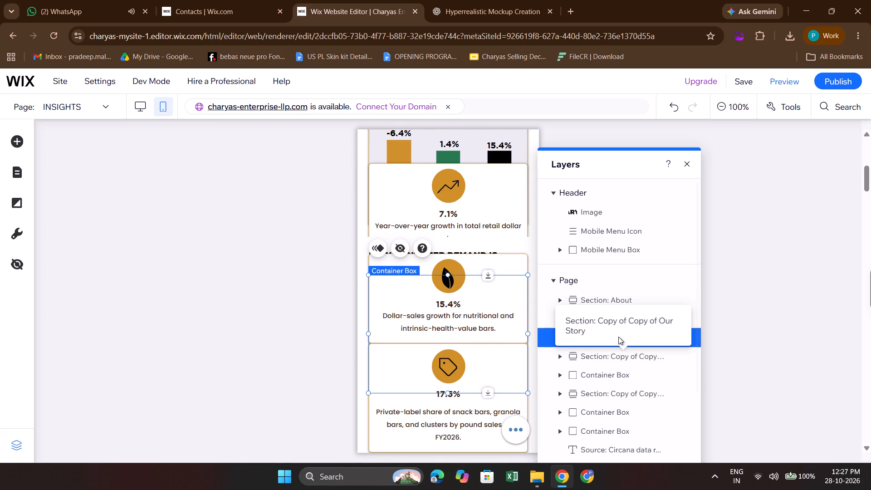
Check the reordered container box, the "Key Figures" text and the "A Growing Market" section against the mobile page, and close the layer list.
{"action": "scroll", "coordinate": [460, 343], "scroll_direction": "up", "scroll_amount": 1}
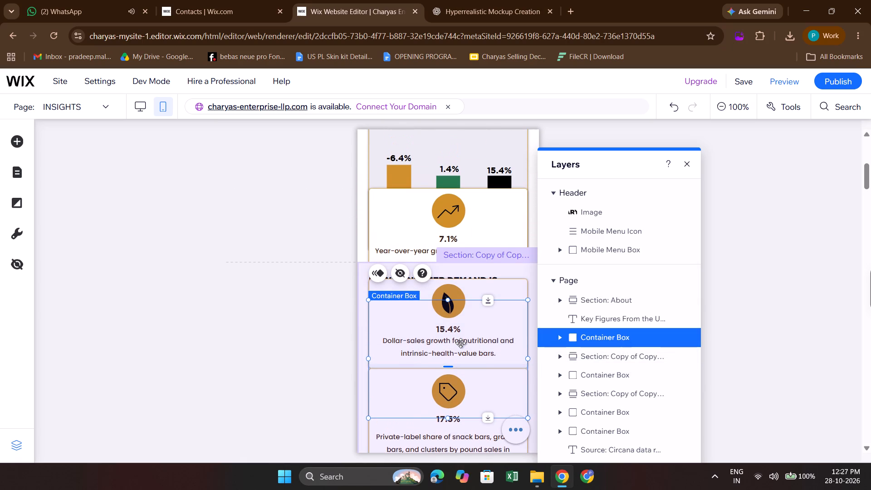
{"action": "scroll", "coordinate": [591, 318], "scroll_direction": "up", "scroll_amount": 1}
{"action": "scroll", "coordinate": [524, 316], "scroll_direction": "up", "scroll_amount": 1}
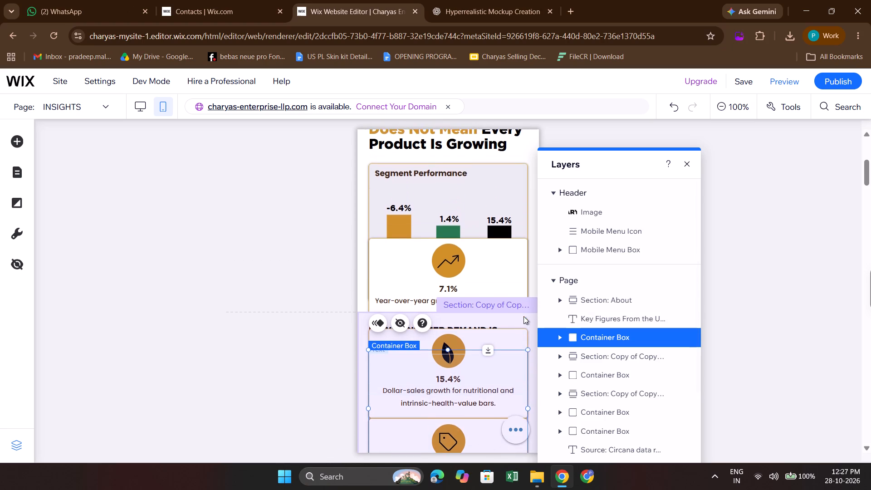
{"action": "scroll", "coordinate": [524, 316], "scroll_direction": "up", "scroll_amount": 1}
{"action": "scroll", "coordinate": [464, 328], "scroll_direction": "up", "scroll_amount": 2}
{"action": "scroll", "coordinate": [464, 328], "scroll_direction": "down", "scroll_amount": 2}
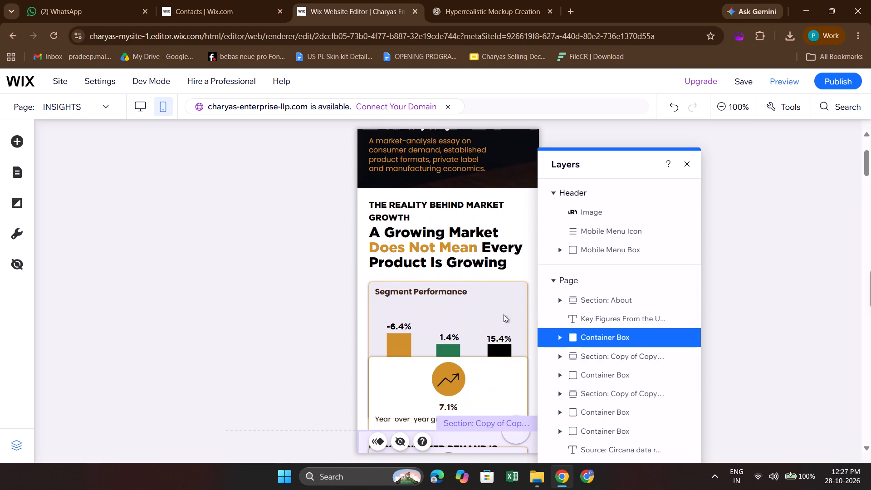
{"action": "left_click", "coordinate": [609, 360]}
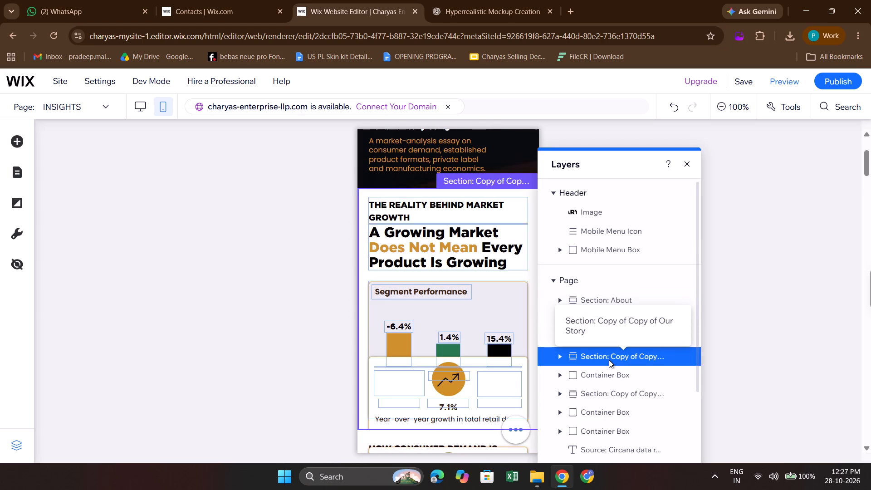
{"action": "left_click", "coordinate": [613, 327]}
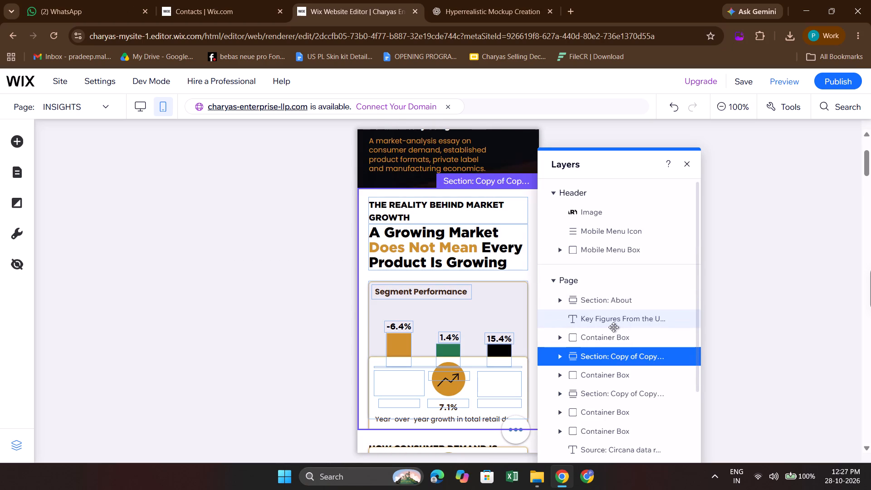
{"action": "left_click", "coordinate": [606, 323]}
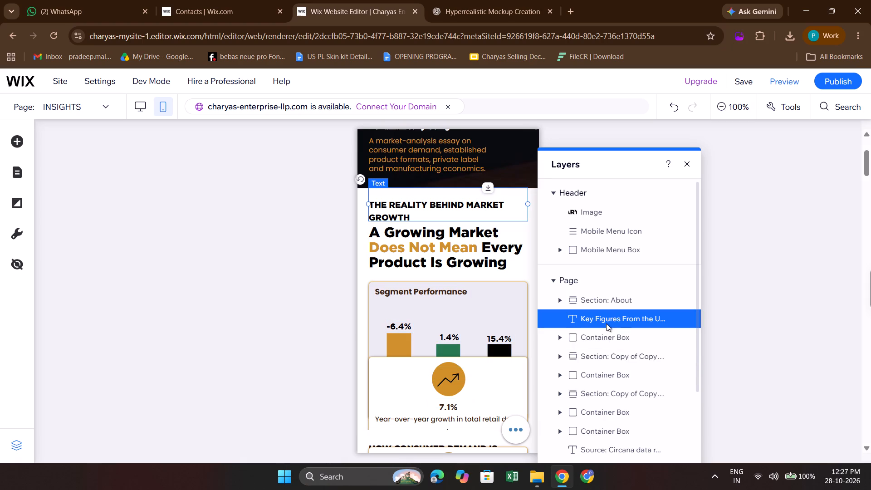
{"action": "left_click", "coordinate": [617, 339]}
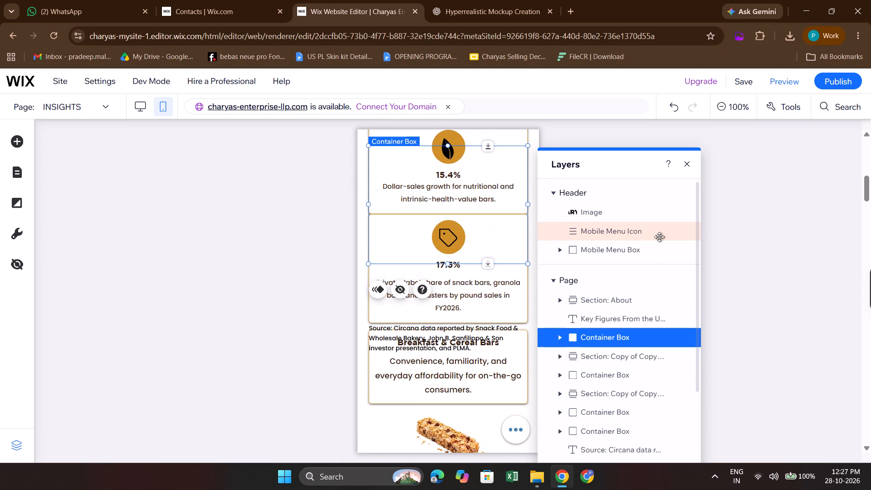
{"action": "left_click", "coordinate": [685, 160]}
{"action": "left_click", "coordinate": [621, 255]}
{"action": "scroll", "coordinate": [621, 255], "scroll_direction": "up", "scroll_amount": 2}
{"action": "left_click", "coordinate": [529, 204]}
{"action": "scroll", "coordinate": [529, 204], "scroll_direction": "up", "scroll_amount": 2}
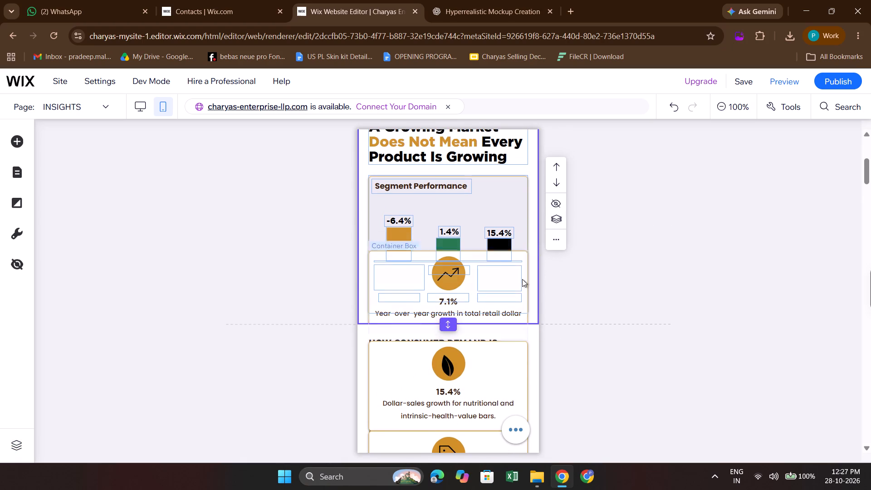
{"action": "left_click", "coordinate": [524, 258]}
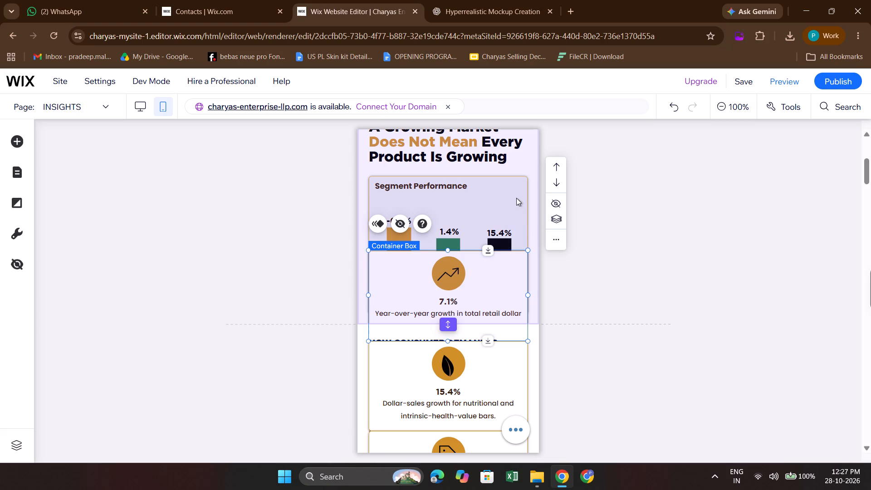
{"action": "left_click", "coordinate": [516, 198]}
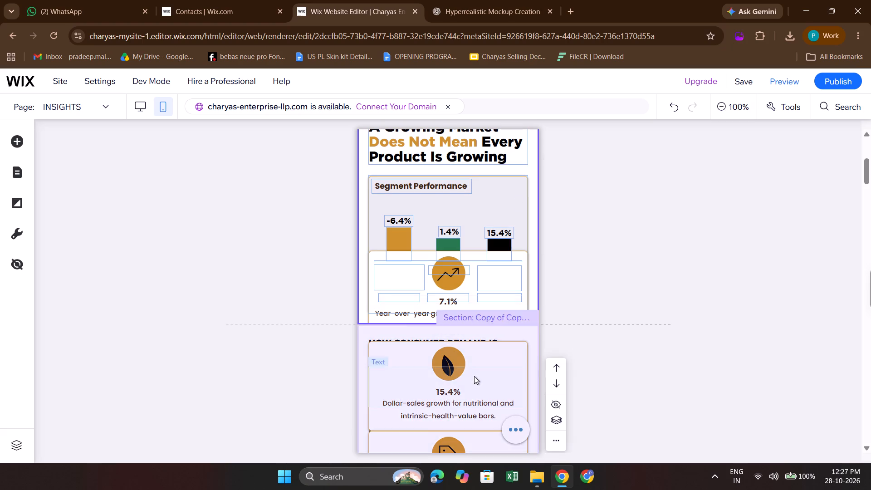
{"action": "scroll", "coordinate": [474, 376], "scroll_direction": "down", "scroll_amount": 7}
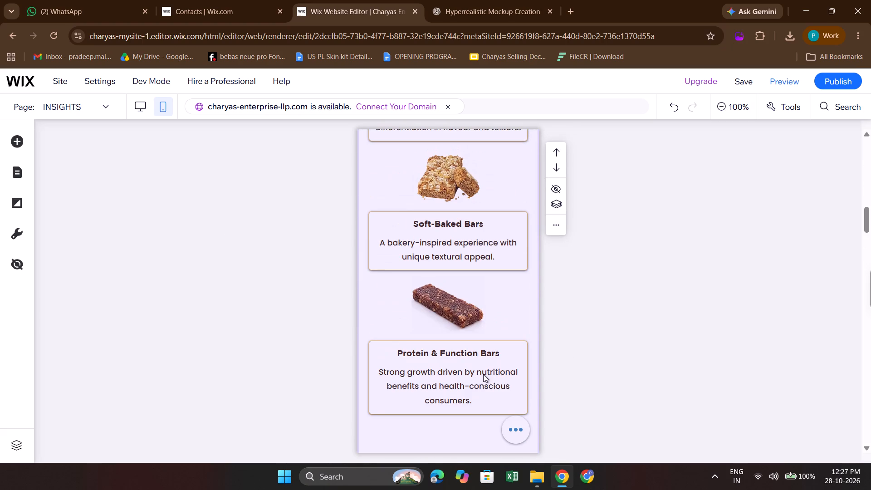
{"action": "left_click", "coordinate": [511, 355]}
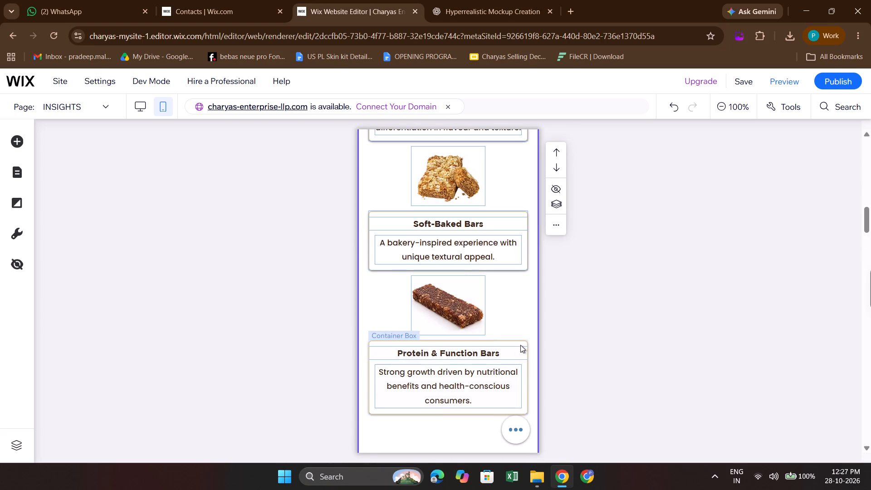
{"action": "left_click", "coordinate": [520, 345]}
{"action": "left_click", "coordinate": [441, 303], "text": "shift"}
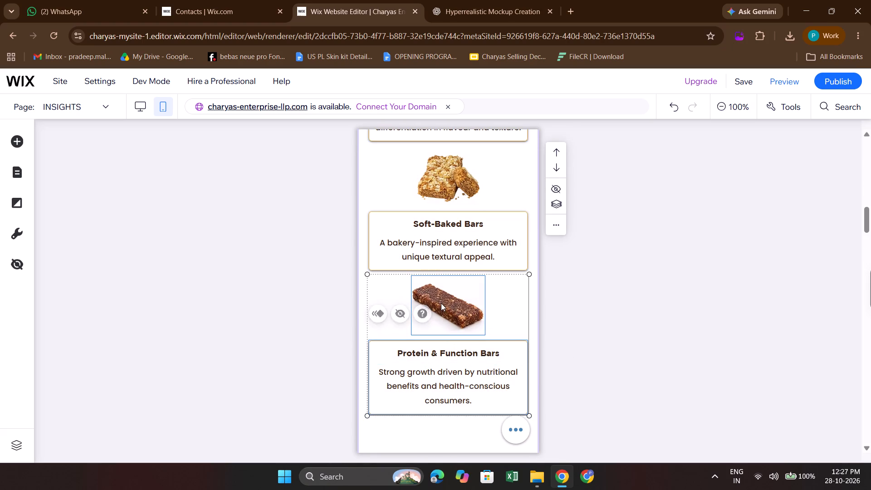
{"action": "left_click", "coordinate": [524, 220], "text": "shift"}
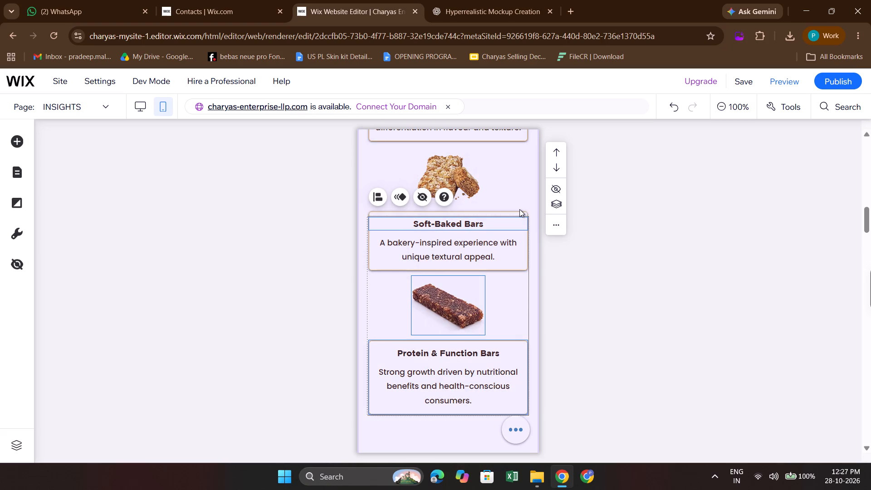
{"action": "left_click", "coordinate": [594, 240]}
Select the product bar cards from Breakfast & Cereal to Protein & Function with their images and move them down, clear of the source note.
{"action": "left_click", "coordinate": [522, 341]}
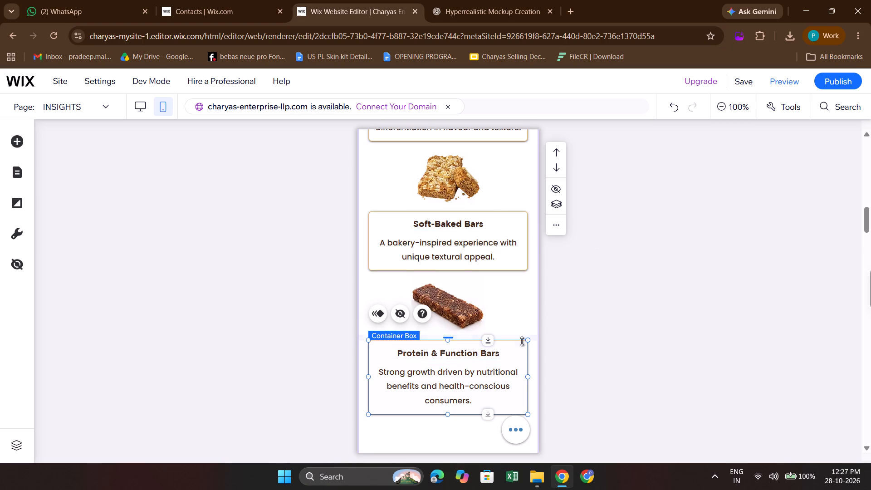
{"action": "left_click", "coordinate": [470, 309], "text": "shift"}
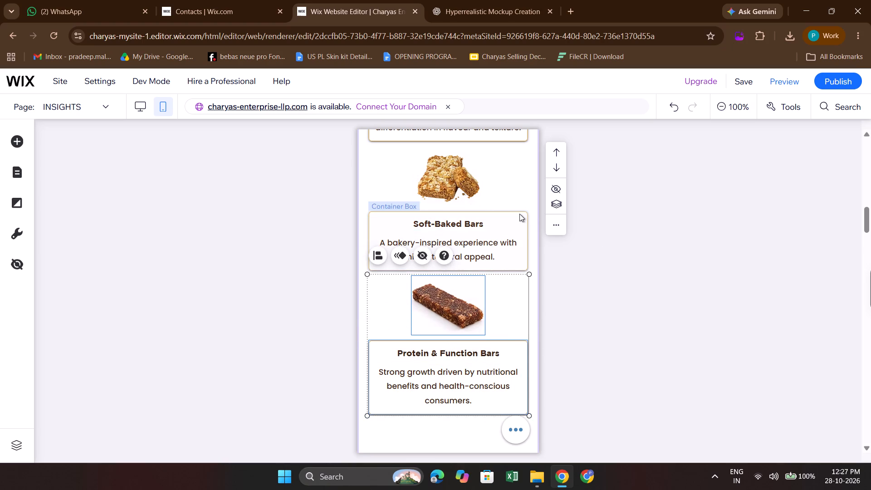
{"action": "left_click", "coordinate": [519, 214], "text": "shift"}
{"action": "scroll", "coordinate": [519, 214], "scroll_direction": "up", "scroll_amount": 2}
{"action": "left_click", "coordinate": [444, 284], "text": "shift"}
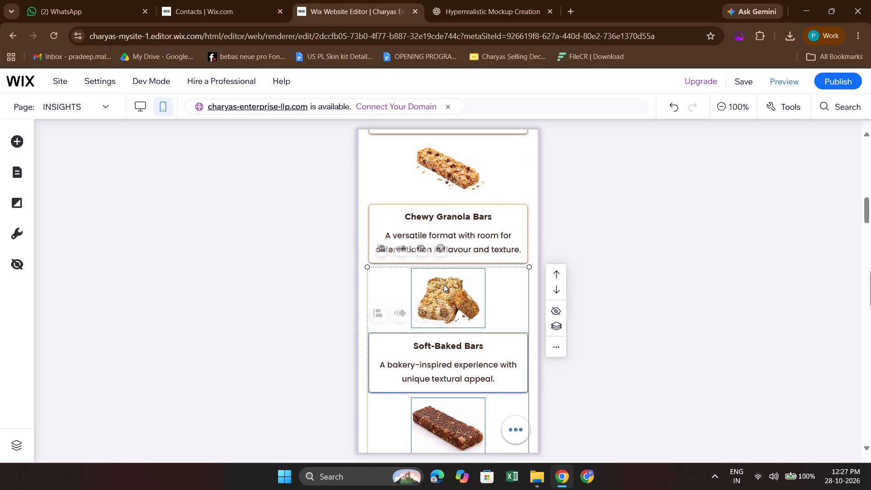
{"action": "left_click", "coordinate": [522, 207], "text": "shift"}
{"action": "scroll", "coordinate": [522, 207], "scroll_direction": "up", "scroll_amount": 3}
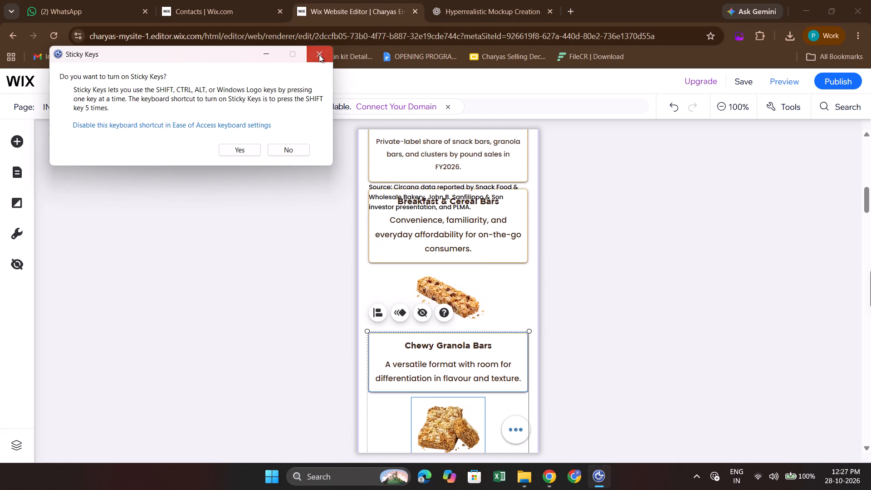
{"action": "left_click", "coordinate": [442, 284], "text": "shift"}
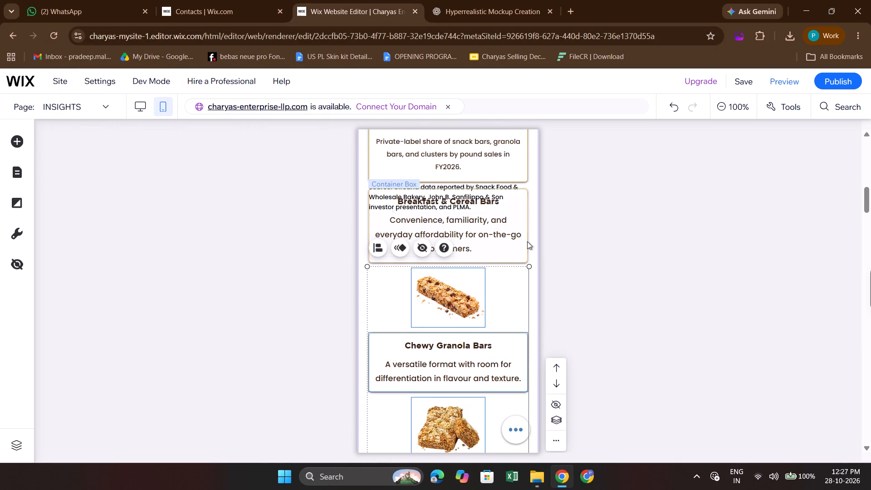
{"action": "left_click", "coordinate": [520, 256], "text": "shift"}
{"action": "scroll", "coordinate": [520, 256], "scroll_direction": "down", "scroll_amount": 2}
{"action": "key", "text": "shift+Down"}
{"action": "key", "text": "shift+Down"}
{"action": "key", "text": "shift+Down"}
{"action": "key", "text": "shift+Down"}
{"action": "key", "text": "shift+Down"}
{"action": "key", "text": "shift+Down"}
{"action": "key", "text": "shift+Down"}
{"action": "key", "text": "shift+Down"}
{"action": "key", "text": "shift+Down"}
{"action": "key", "text": "shift+Down"}
{"action": "key", "text": "shift+Down"}
{"action": "key", "text": "shift+Down"}
{"action": "key", "text": "shift+Down"}
{"action": "key", "text": "shift+Down"}
{"action": "key", "text": "shift+Down"}
{"action": "key", "text": "shift+Down"}
{"action": "key", "text": "shift+Down"}
{"action": "key", "text": "shift+Down"}
{"action": "key", "text": "shift+Down"}
{"action": "key", "text": "shift+Down"}
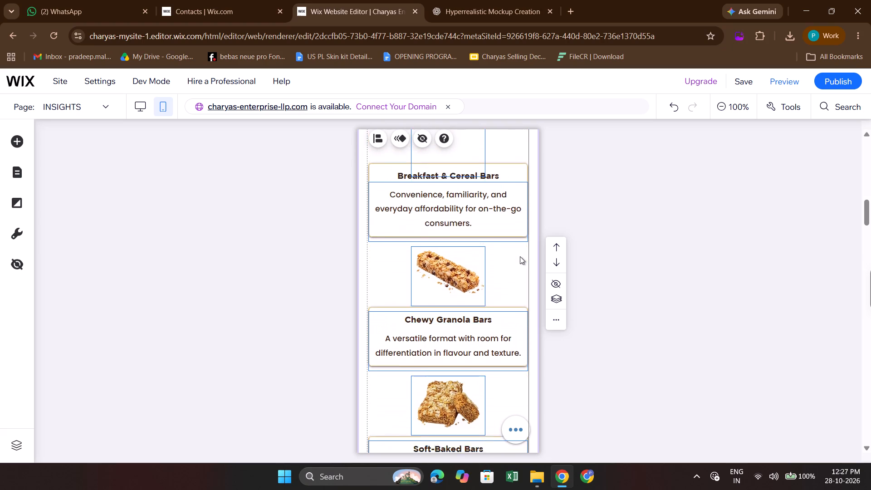
{"action": "scroll", "coordinate": [520, 256], "scroll_direction": "down", "scroll_amount": 5}
{"action": "scroll", "coordinate": [474, 343], "scroll_direction": "down", "scroll_amount": 2}
{"action": "scroll", "coordinate": [474, 343], "scroll_direction": "up", "scroll_amount": 2}
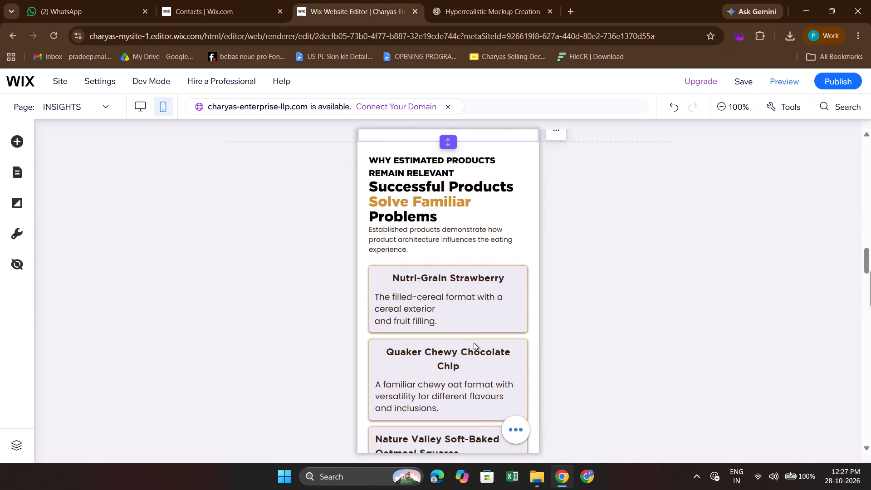
{"action": "scroll", "coordinate": [474, 343], "scroll_direction": "up", "scroll_amount": 2}
{"action": "key", "text": "shift+Down"}
{"action": "key", "text": "shift+Down"}
{"action": "key", "text": "shift+Down"}
{"action": "key", "text": "shift+Down"}
{"action": "key", "text": "shift+Down"}
{"action": "key", "text": "shift+Down"}
{"action": "key", "text": "shift+Down"}
{"action": "key", "text": "shift+Down"}
{"action": "key", "text": "shift+Down"}
{"action": "key", "text": "shift+Down"}
{"action": "key", "text": "shift+Down"}
{"action": "key", "text": "shift+Down"}
{"action": "key", "text": "shift+Down"}
{"action": "key", "text": "shift+Down"}
{"action": "key", "text": "shift+Down"}
{"action": "key", "text": "shift+Down"}
{"action": "key", "text": "shift+Down"}
{"action": "key", "text": "shift+Down"}
{"action": "key", "text": "shift+Down"}
{"action": "key", "text": "shift+Down"}
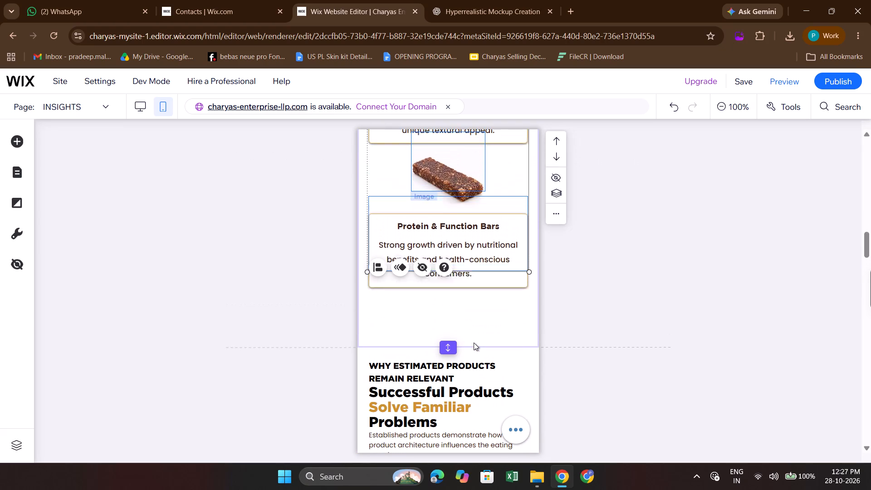
{"action": "scroll", "coordinate": [474, 343], "scroll_direction": "up", "scroll_amount": 7}
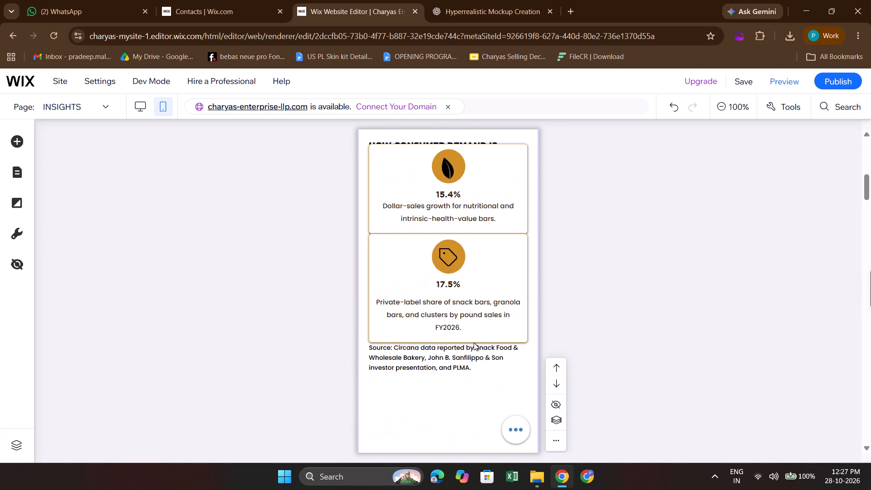
{"action": "scroll", "coordinate": [523, 315], "scroll_direction": "down", "scroll_amount": 3}
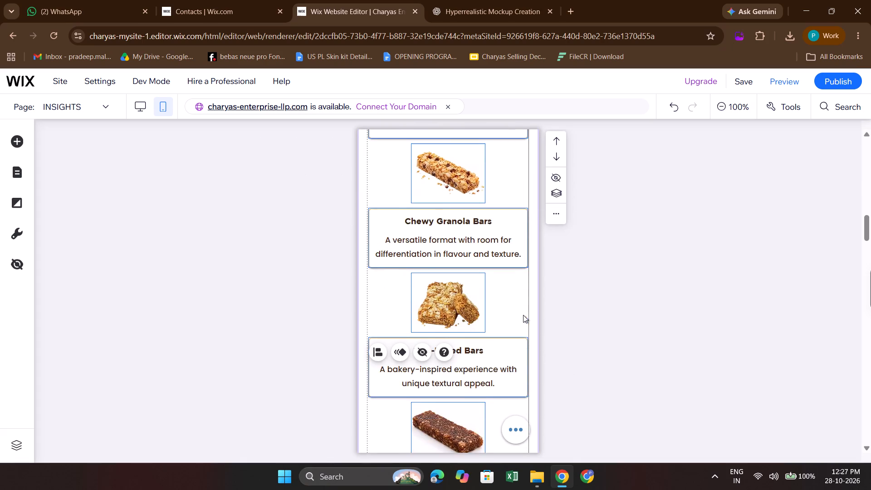
{"action": "scroll", "coordinate": [523, 315], "scroll_direction": "down", "scroll_amount": 2}
{"action": "key", "text": "shift+Down"}
{"action": "key", "text": "shift+Down"}
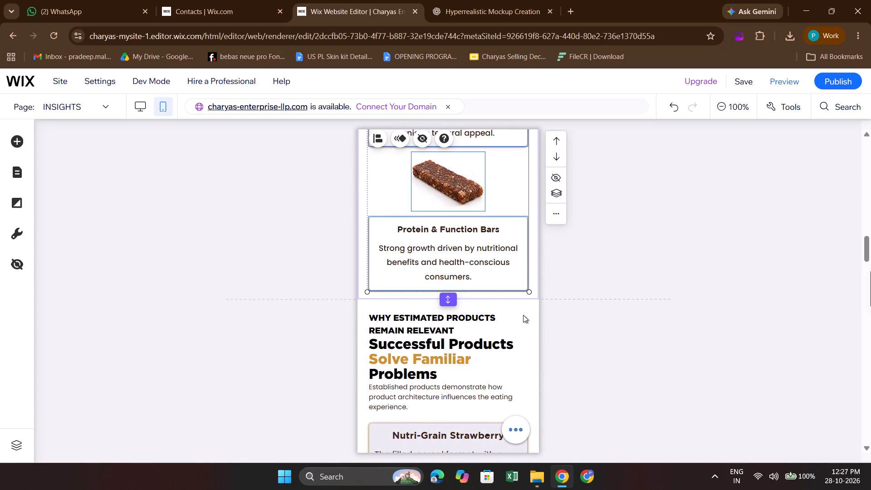
{"action": "left_click", "coordinate": [607, 286]}
Check the spacing between the 17.5% card, the source note and the product bar cards down to the section's end.
{"action": "scroll", "coordinate": [607, 286], "scroll_direction": "up", "scroll_amount": 6}
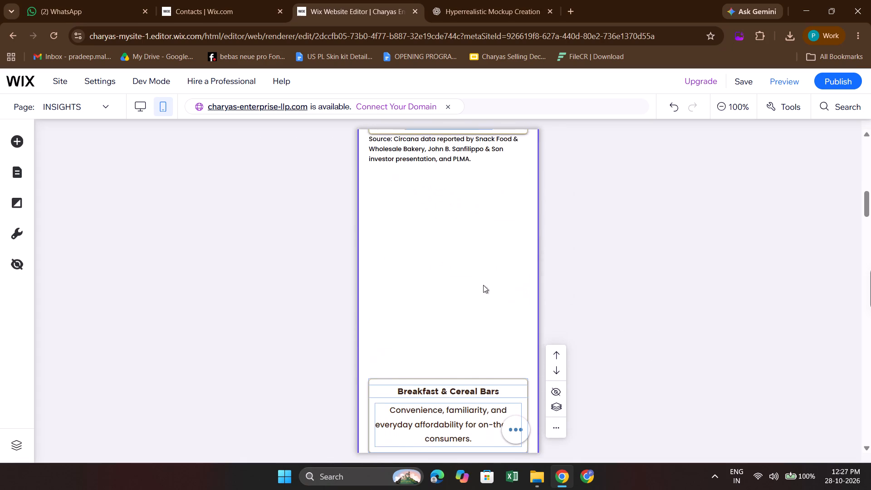
{"action": "left_click", "coordinate": [477, 284]}
{"action": "scroll", "coordinate": [477, 284], "scroll_direction": "down", "scroll_amount": 2}
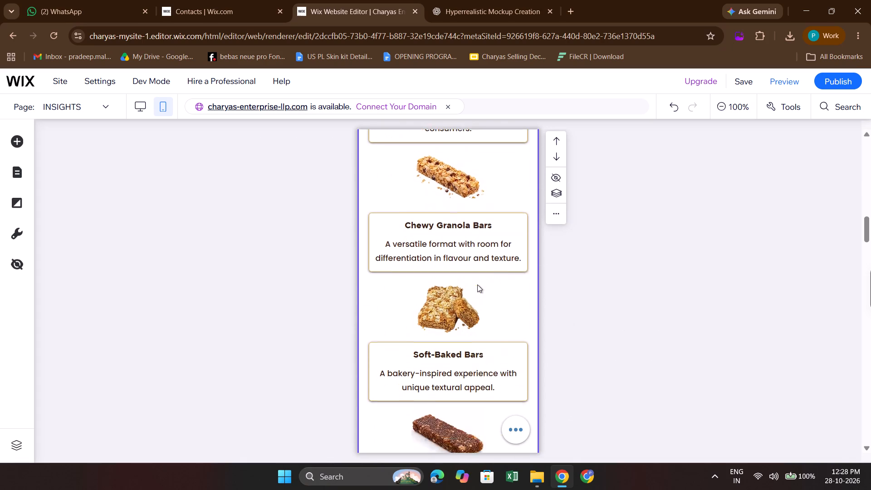
{"action": "scroll", "coordinate": [477, 284], "scroll_direction": "down", "scroll_amount": 1}
{"action": "scroll", "coordinate": [477, 284], "scroll_direction": "up", "scroll_amount": 4}
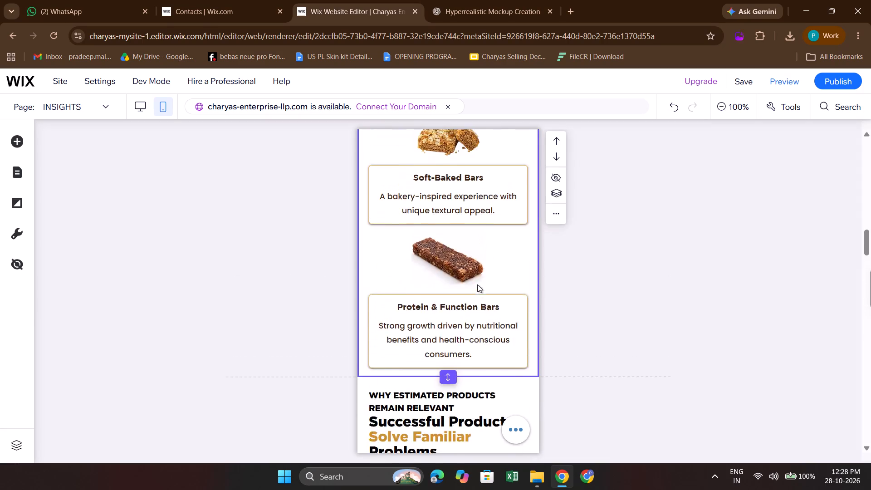
{"action": "scroll", "coordinate": [477, 284], "scroll_direction": "up", "scroll_amount": 5}
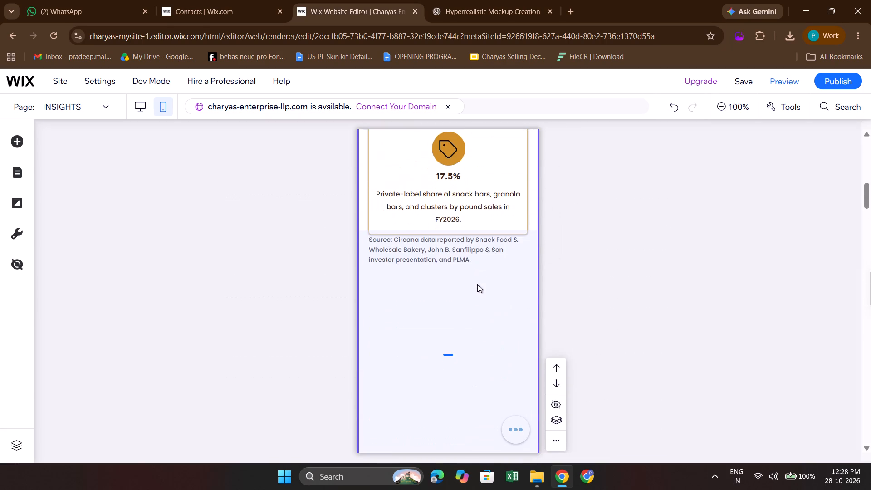
{"action": "left_click", "coordinate": [456, 255]}
{"action": "left_click", "coordinate": [440, 308]}
{"action": "scroll", "coordinate": [440, 308], "scroll_direction": "up", "scroll_amount": 1}
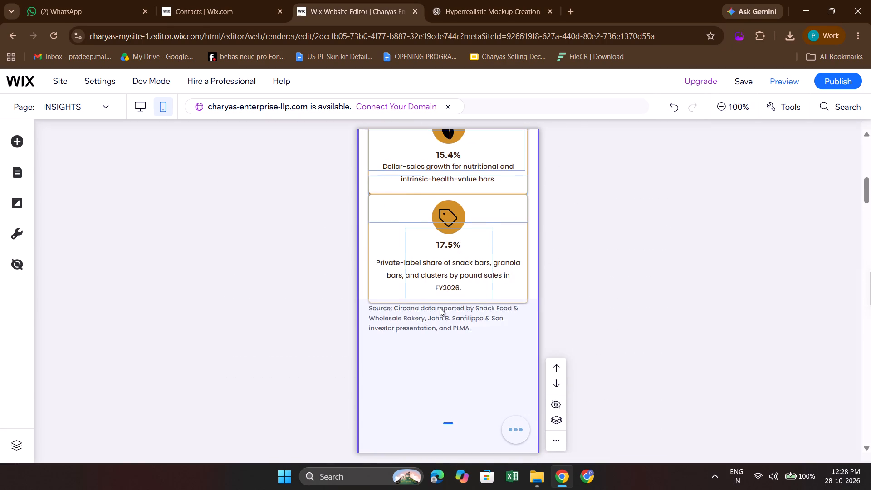
{"action": "scroll", "coordinate": [440, 308], "scroll_direction": "up", "scroll_amount": 1}
Move the 17.5% card up over the 15.4% card to uncover the filled cookie image.
{"action": "left_click", "coordinate": [514, 247]}
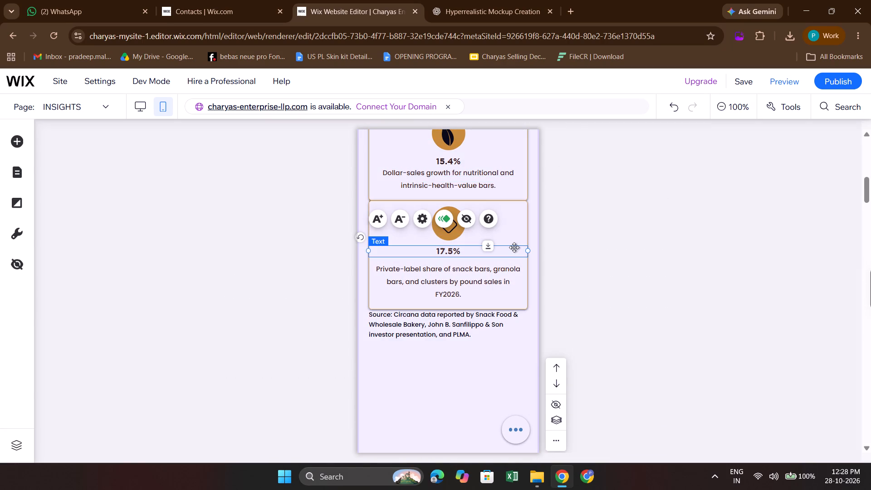
{"action": "left_click", "coordinate": [514, 225]}
{"action": "left_click_drag", "start_coordinate": [514, 225], "coordinate": [419, 290]}
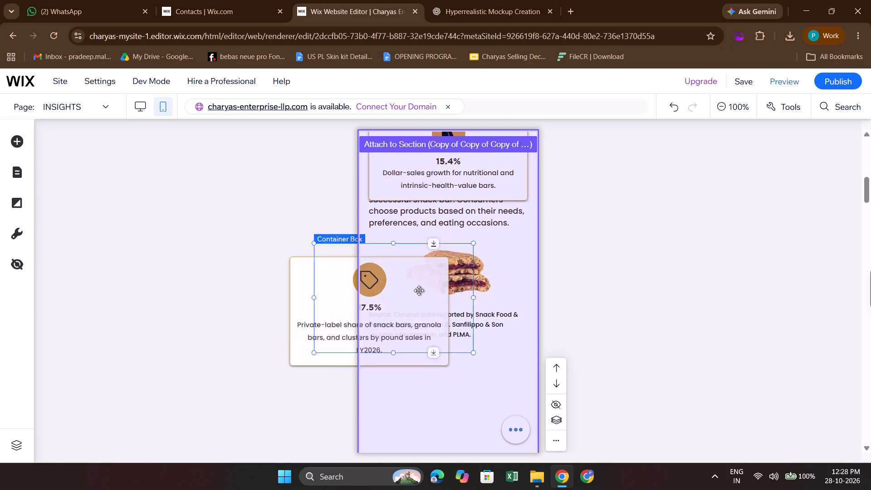
{"action": "left_click_drag", "start_coordinate": [419, 290], "coordinate": [498, 150]}
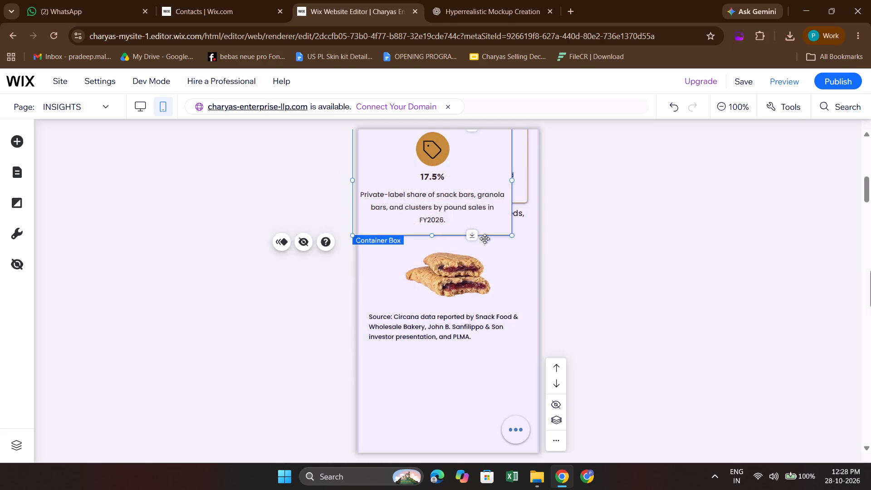
Select the filled cookie image with the source note and move both down to just above the Breakfast & Cereal Bars card.
{"action": "left_click", "coordinate": [467, 279]}
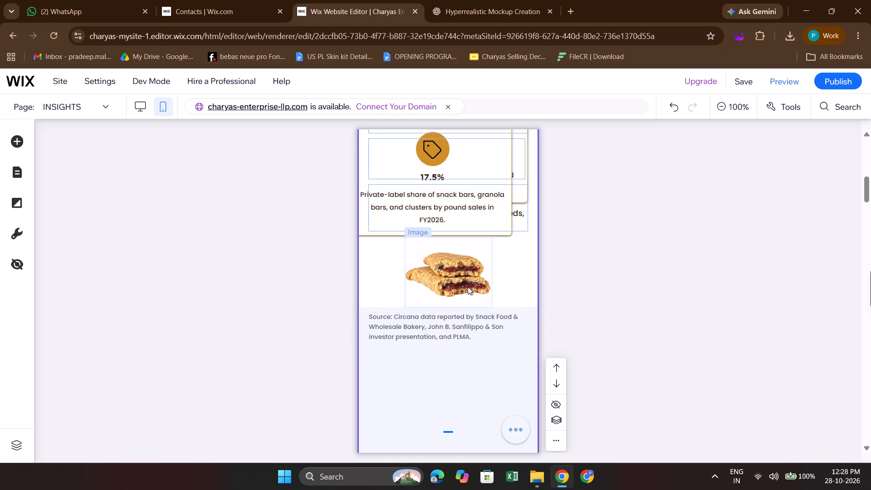
{"action": "left_click", "coordinate": [465, 277]}
{"action": "left_click", "coordinate": [434, 324], "text": "shift"}
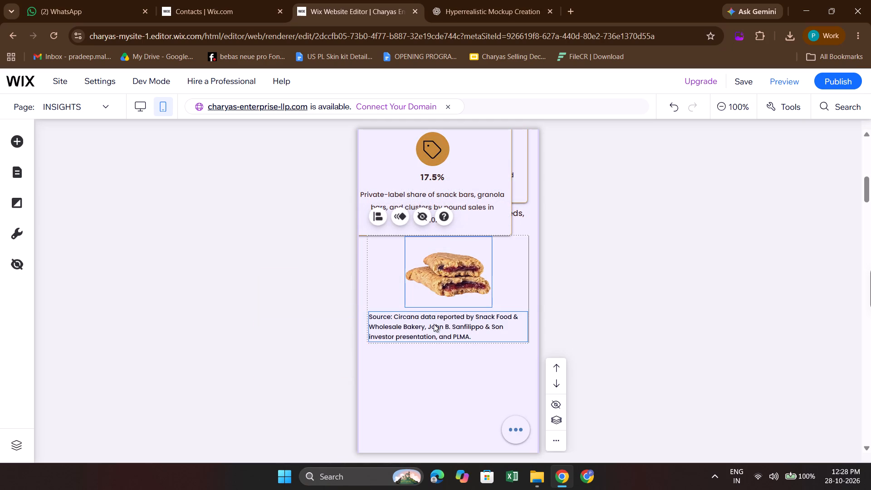
{"action": "key", "text": "shift+Down"}
{"action": "key", "text": "shift+Down"}
{"action": "key", "text": "shift+Down"}
{"action": "key", "text": "shift+Down"}
{"action": "key", "text": "shift+Down"}
{"action": "key", "text": "shift+Down"}
{"action": "key", "text": "shift+Down"}
{"action": "key", "text": "shift+Down"}
{"action": "key", "text": "shift+Down"}
{"action": "key", "text": "shift+Down"}
{"action": "key", "text": "shift+Down"}
{"action": "key", "text": "shift+Down"}
{"action": "key", "text": "shift+Down"}
{"action": "key", "text": "shift+Down"}
{"action": "key", "text": "shift+Down"}
{"action": "key", "text": "shift+Down"}
{"action": "key", "text": "shift+Down"}
{"action": "key", "text": "shift+Down"}
{"action": "key", "text": "shift+Down"}
{"action": "key", "text": "shift+Down"}
{"action": "scroll", "coordinate": [434, 324], "scroll_direction": "down", "scroll_amount": 2}
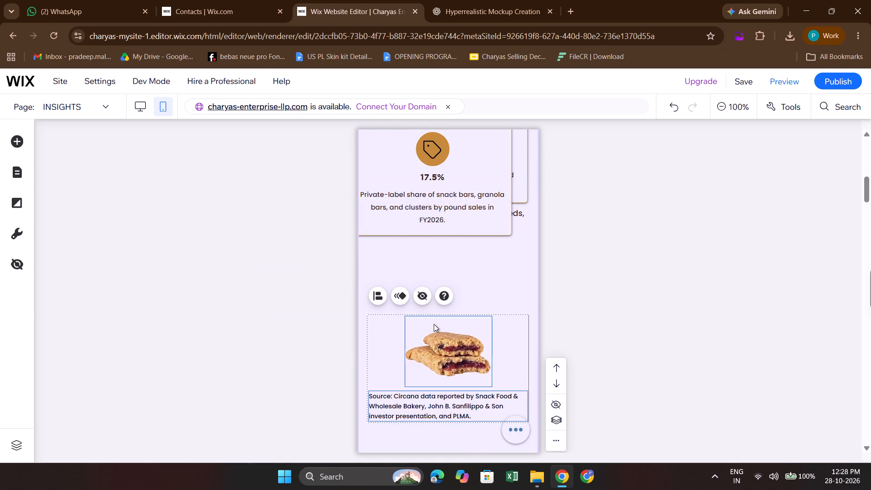
{"action": "scroll", "coordinate": [434, 324], "scroll_direction": "down", "scroll_amount": 2}
{"action": "key", "text": "shift+Down"}
{"action": "key", "text": "shift+Down"}
{"action": "key", "text": "shift+Down"}
{"action": "key", "text": "shift+Down"}
{"action": "key", "text": "shift+Down"}
{"action": "key", "text": "shift+Down"}
{"action": "key", "text": "shift+Down"}
{"action": "key", "text": "shift+Down"}
{"action": "key", "text": "shift+Down"}
{"action": "key", "text": "shift+Down"}
{"action": "key", "text": "shift+Down"}
{"action": "key", "text": "shift+Down"}
{"action": "key", "text": "shift+Down"}
{"action": "key", "text": "shift+Down"}
{"action": "key", "text": "shift+Down"}
{"action": "key", "text": "shift+Down"}
{"action": "key", "text": "shift+Down"}
{"action": "key", "text": "shift+Down"}
{"action": "key", "text": "shift+Down"}
{"action": "key", "text": "shift+Down"}
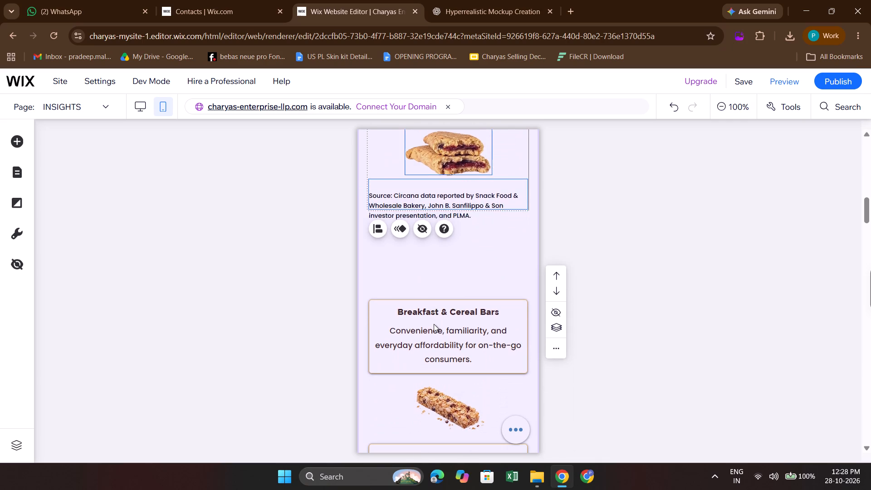
{"action": "key", "text": "shift+Down"}
{"action": "key", "text": "shift+Down"}
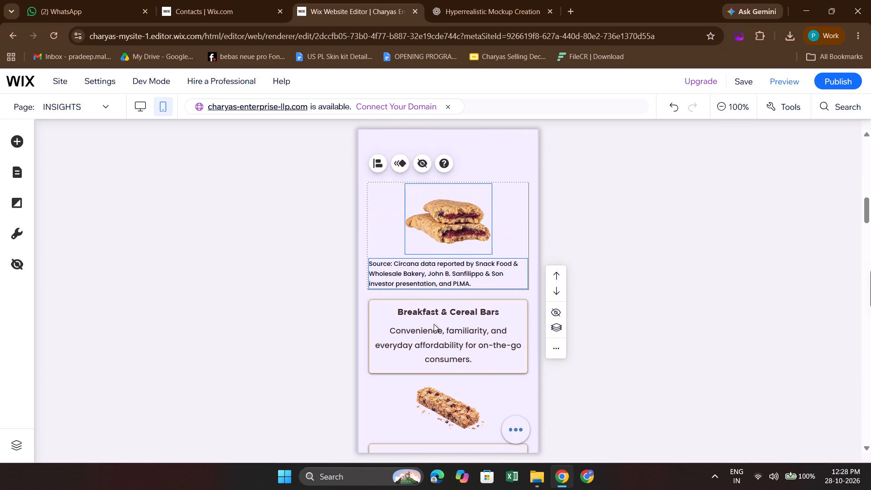
Separate the source note from the filled cookie image by moving it up into the empty space above the image.
{"action": "scroll", "coordinate": [434, 324], "scroll_direction": "down", "scroll_amount": 2}
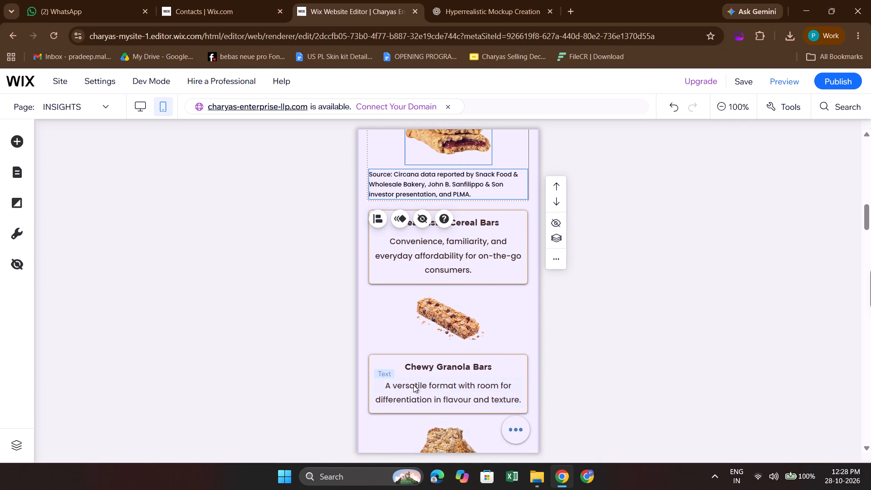
{"action": "scroll", "coordinate": [486, 287], "scroll_direction": "up", "scroll_amount": 2}
{"action": "left_click", "coordinate": [465, 277]}
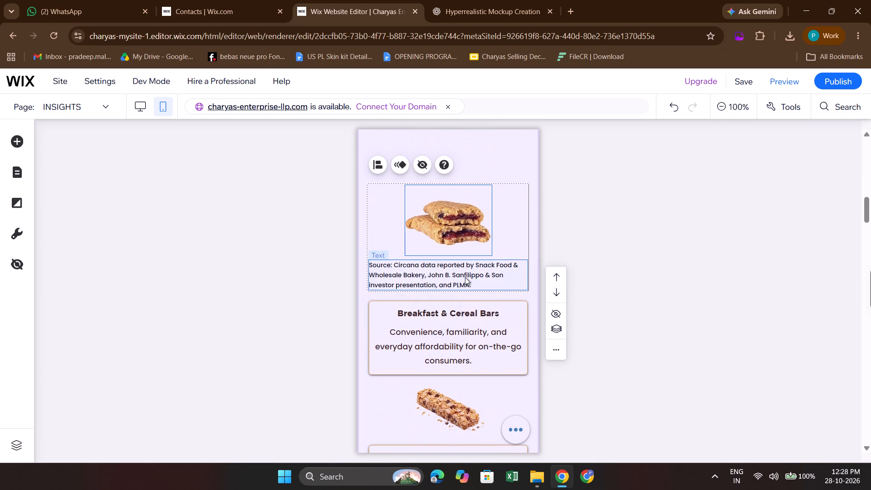
{"action": "left_click", "coordinate": [445, 278]}
{"action": "scroll", "coordinate": [445, 278], "scroll_direction": "up", "scroll_amount": 1}
{"action": "left_click", "coordinate": [396, 332]}
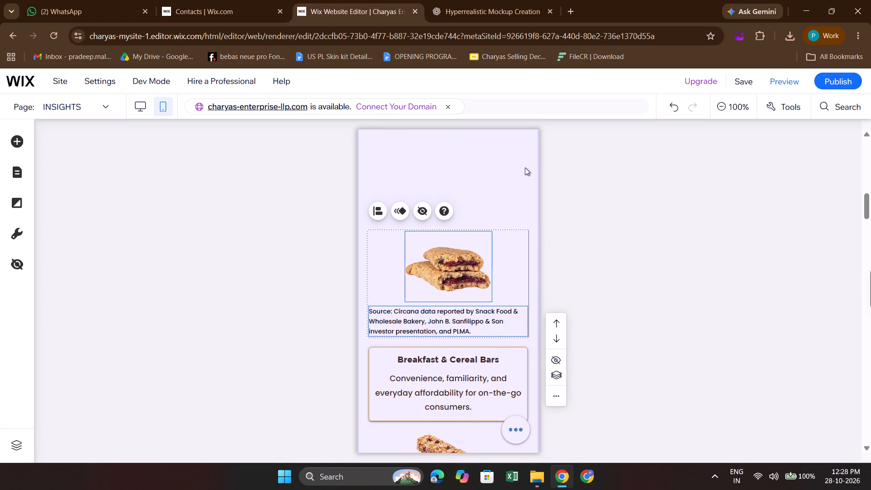
{"action": "left_click", "coordinate": [525, 167]}
{"action": "scroll", "coordinate": [525, 167], "scroll_direction": "up", "scroll_amount": 1}
{"action": "left_click", "coordinate": [409, 360]}
{"action": "left_click_drag", "start_coordinate": [409, 360], "coordinate": [445, 194]}
Move the filled cookie image down to sit directly above the Breakfast & Cereal Bars card.
{"action": "left_click", "coordinate": [443, 305]}
{"action": "key", "text": "shift+Down"}
{"action": "key", "text": "shift+Down"}
{"action": "key", "text": "shift+Down"}
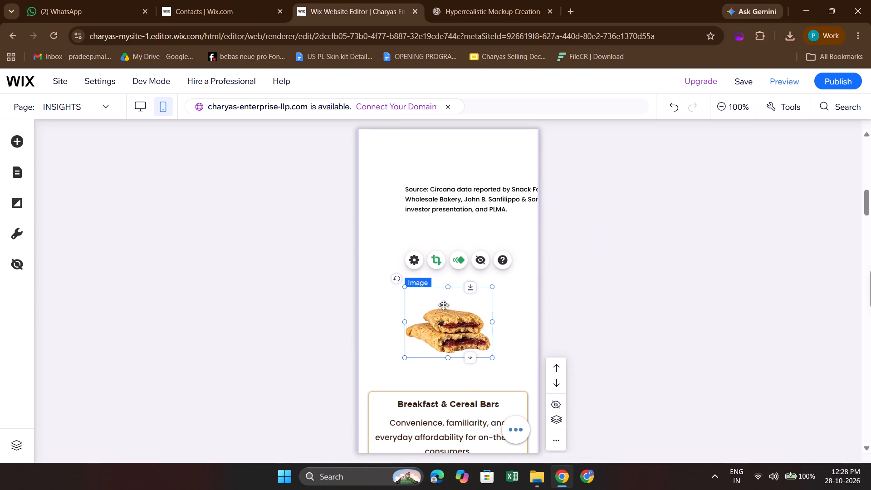
{"action": "key", "text": "shift+Down"}
{"action": "key", "text": "shift+Down"}
{"action": "key", "text": "shift+Down"}
{"action": "key", "text": "shift+Down"}
Move the Segment Performance chart box out of its section into the consumer demand section below, beneath the 17.5% card's text.
{"action": "scroll", "coordinate": [443, 305], "scroll_direction": "down", "scroll_amount": 1}
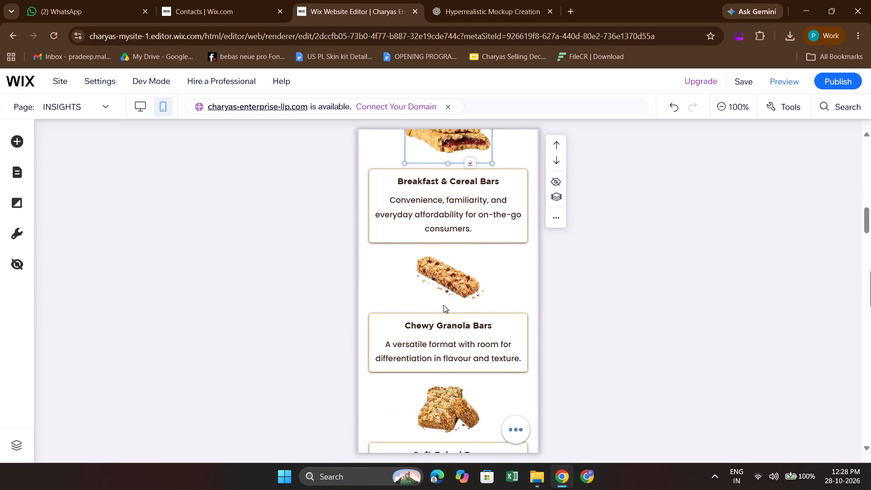
{"action": "scroll", "coordinate": [443, 305], "scroll_direction": "down", "scroll_amount": 1}
{"action": "scroll", "coordinate": [443, 305], "scroll_direction": "up", "scroll_amount": 6}
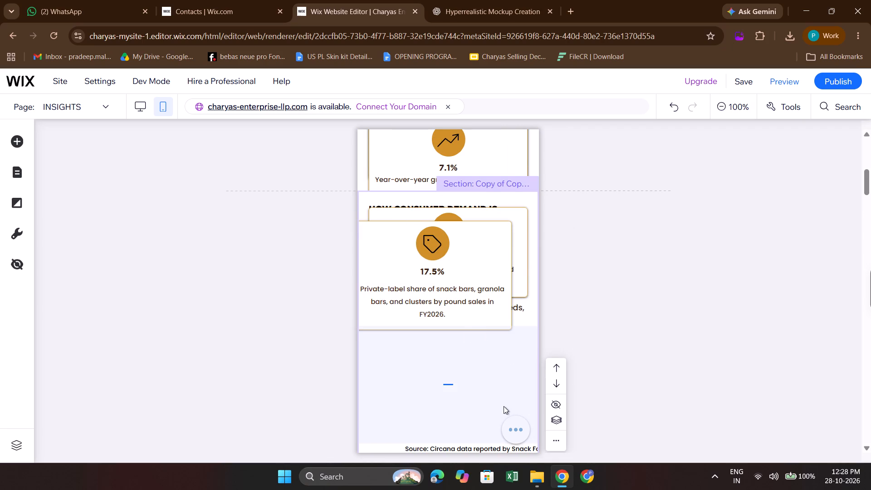
{"action": "scroll", "coordinate": [504, 378], "scroll_direction": "down", "scroll_amount": 1}
{"action": "left_click", "coordinate": [489, 206]}
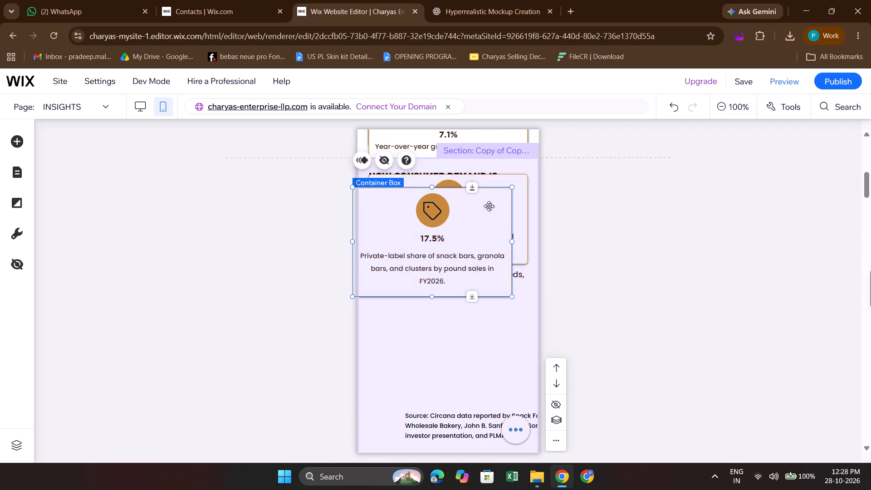
{"action": "scroll", "coordinate": [489, 206], "scroll_direction": "up", "scroll_amount": 2}
{"action": "left_click", "coordinate": [517, 198]}
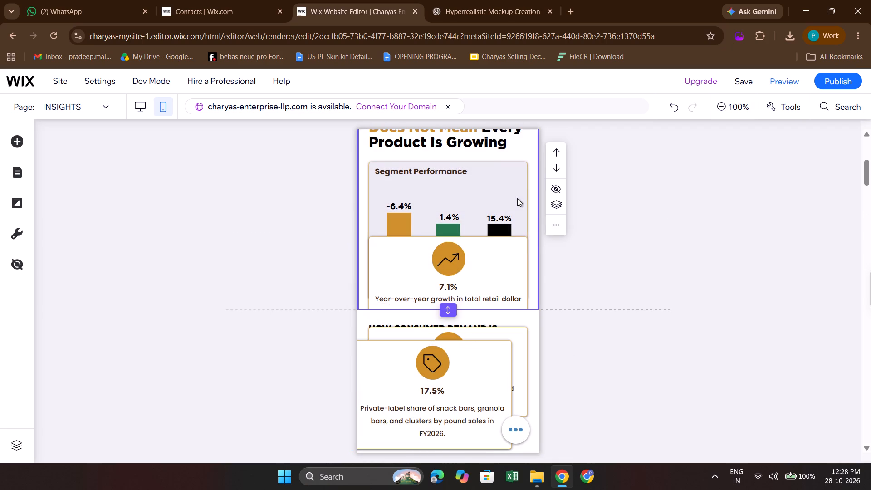
{"action": "left_click", "coordinate": [517, 198]}
{"action": "left_click_drag", "start_coordinate": [513, 194], "coordinate": [512, 432]}
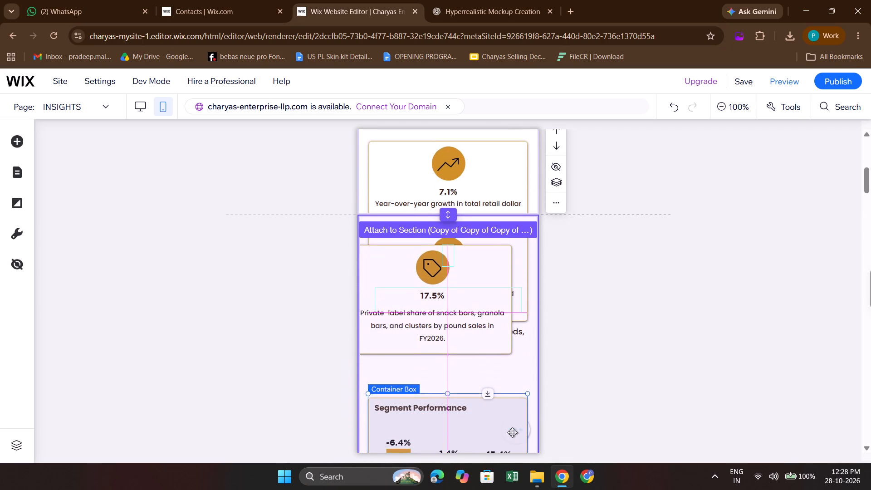
{"action": "left_click_drag", "start_coordinate": [512, 432], "coordinate": [507, 341]}
Move the source note from under the Segment Performance chart down past the filled cookie image onto the Breakfast & Cereal Bars card.
{"action": "scroll", "coordinate": [507, 341], "scroll_direction": "down", "scroll_amount": 2}
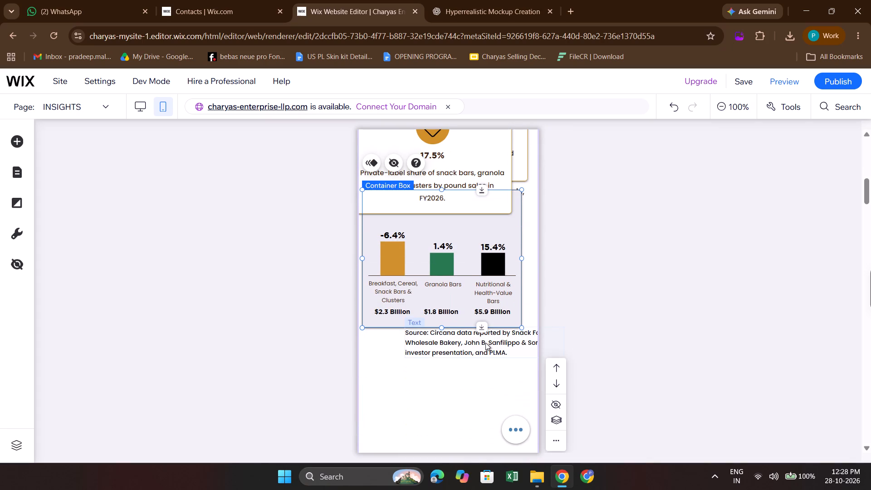
{"action": "left_click", "coordinate": [485, 343]}
{"action": "left_click_drag", "start_coordinate": [485, 343], "coordinate": [456, 464]}
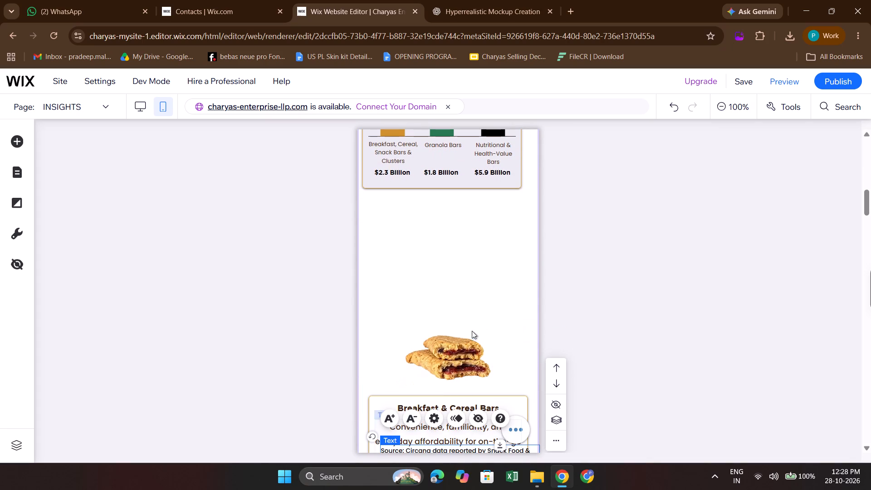
Move the source note up off the Breakfast & Cereal Bars card into the empty space above the filled cookie image.
{"action": "scroll", "coordinate": [431, 398], "scroll_direction": "down", "scroll_amount": 1}
{"action": "left_click_drag", "start_coordinate": [440, 394], "coordinate": [452, 257]}
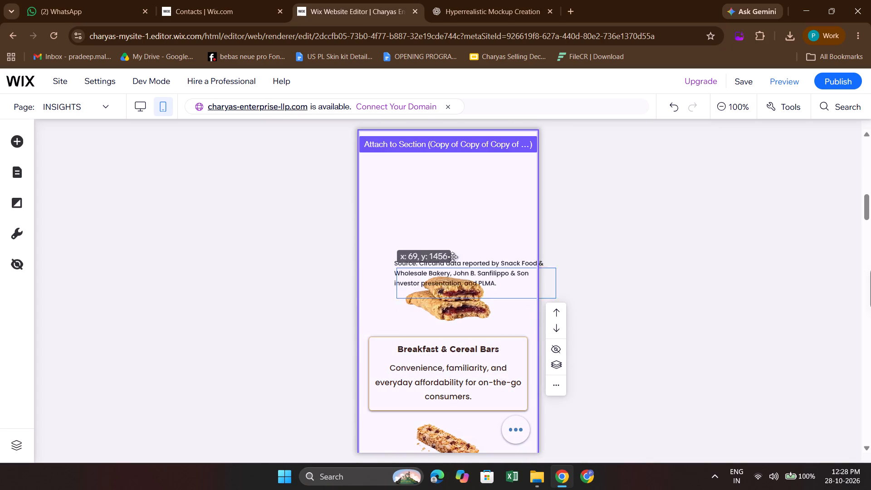
{"action": "left_click_drag", "start_coordinate": [452, 257], "coordinate": [439, 227]}
Move the Segment Performance chart box down, clear of the 17.5% card, to sit just above the source note.
{"action": "scroll", "coordinate": [439, 227], "scroll_direction": "up", "scroll_amount": 3}
{"action": "left_click", "coordinate": [475, 217]}
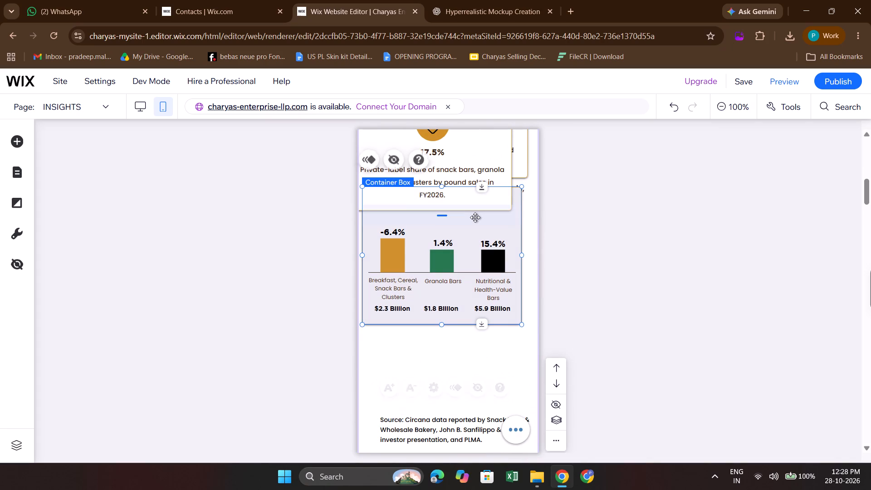
{"action": "left_click_drag", "start_coordinate": [475, 217], "coordinate": [482, 292]}
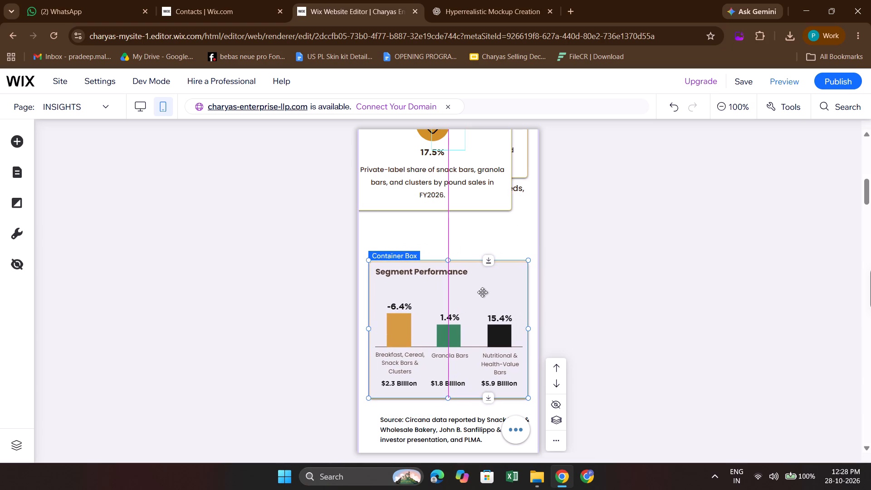
{"action": "left_click_drag", "start_coordinate": [482, 292], "coordinate": [487, 292]}
Move the 7.1% card up within the market growth section to sit just below the "A Growing Market Does Not Mean Every Product Is Growing" heading.
{"action": "scroll", "coordinate": [487, 292], "scroll_direction": "up", "scroll_amount": 2}
{"action": "scroll", "coordinate": [542, 266], "scroll_direction": "down", "scroll_amount": 2}
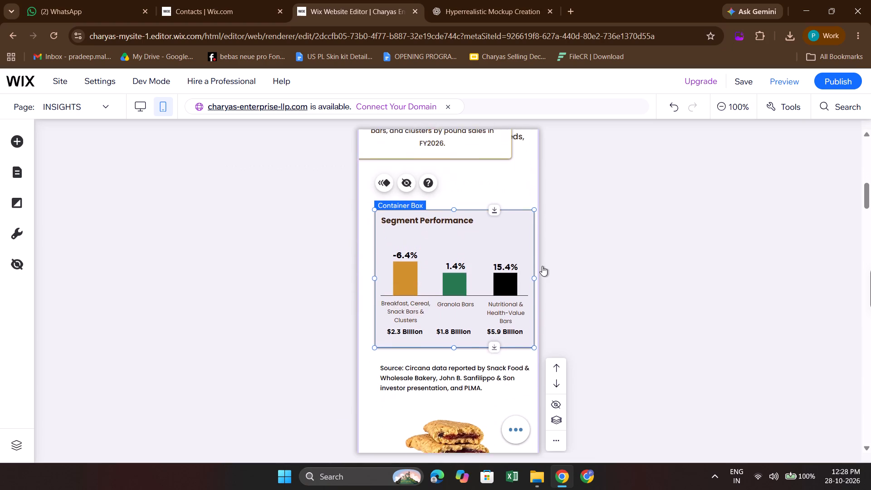
{"action": "scroll", "coordinate": [542, 266], "scroll_direction": "down", "scroll_amount": 2}
{"action": "scroll", "coordinate": [475, 291], "scroll_direction": "up", "scroll_amount": 5}
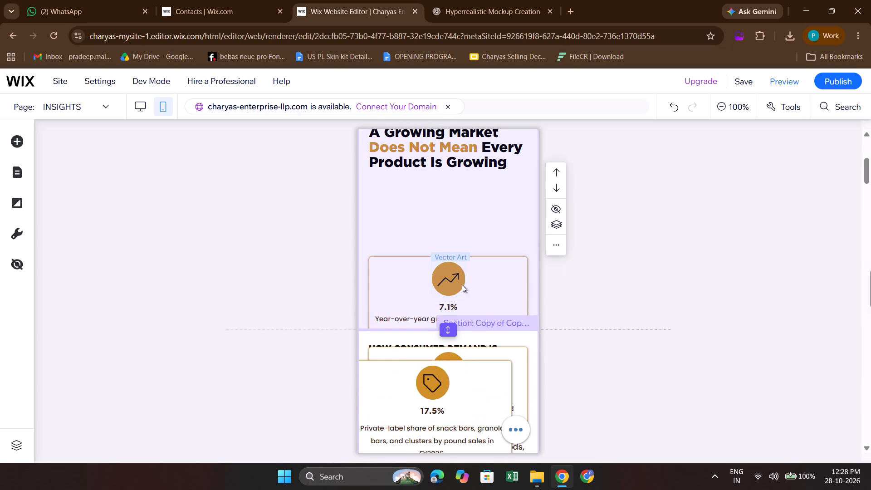
{"action": "left_click", "coordinate": [491, 267]}
{"action": "left_click", "coordinate": [491, 267]}
{"action": "scroll", "coordinate": [552, 265], "scroll_direction": "up", "scroll_amount": 1}
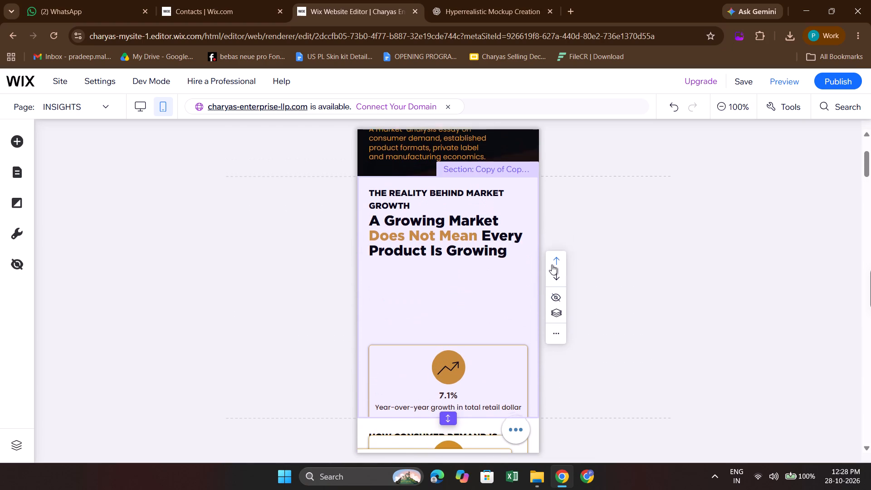
{"action": "scroll", "coordinate": [552, 265], "scroll_direction": "up", "scroll_amount": 1}
{"action": "key", "text": "shift+Up"}
{"action": "key", "text": "shift+Up"}
{"action": "key", "text": "shift+Up"}
{"action": "key", "text": "shift+Up"}
{"action": "key", "text": "shift+Up"}
{"action": "key", "text": "shift+Up"}
{"action": "key", "text": "shift+Up"}
{"action": "key", "text": "shift+Up"}
{"action": "key", "text": "shift+Up"}
{"action": "key", "text": "shift+Up"}
{"action": "key", "text": "shift+Up"}
{"action": "key", "text": "shift+Up"}
{"action": "key", "text": "shift+Up"}
{"action": "key", "text": "shift+Up"}
{"action": "key", "text": "shift+Up"}
{"action": "key", "text": "shift+Up"}
{"action": "key", "text": "shift+Up"}
{"action": "key", "text": "shift+Up"}
{"action": "key", "text": "shift+Up"}
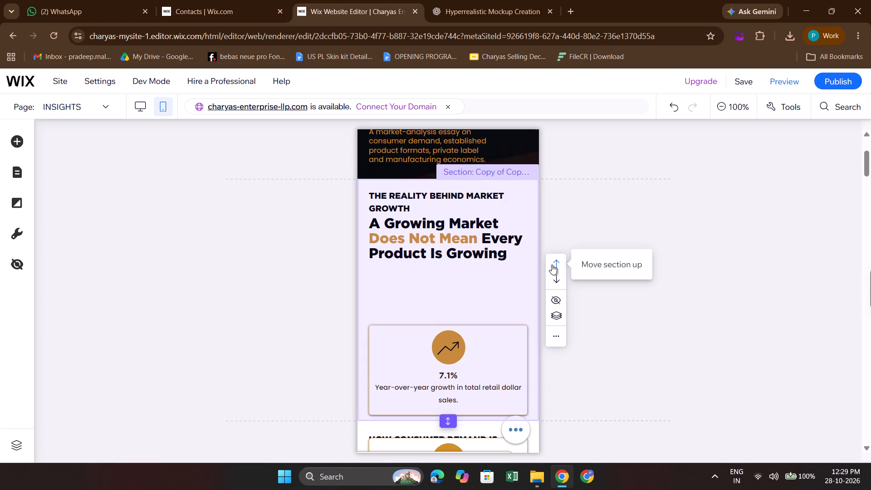
{"action": "key", "text": "shift+Down"}
{"action": "key", "text": "shift+Down"}
{"action": "left_click", "coordinate": [568, 348]}
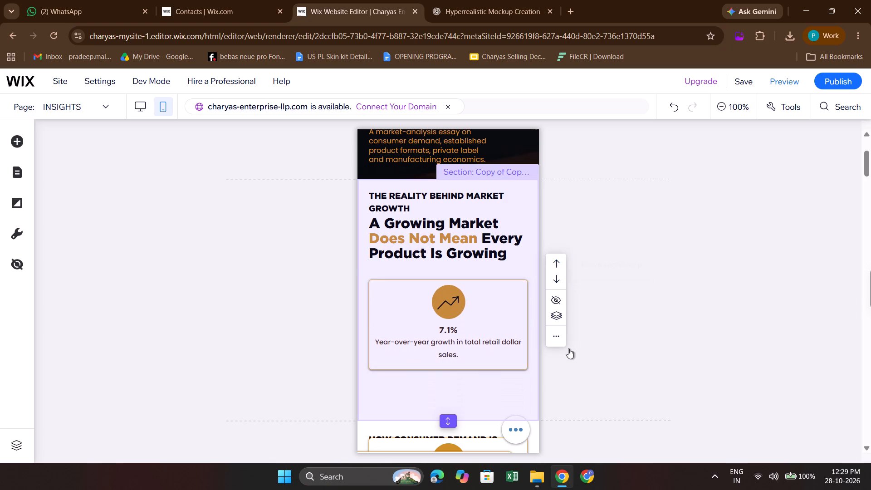
Examine the Market at a Glance heading, cards and source note in the desktop layout, and return to the mobile layout.
{"action": "left_click", "coordinate": [143, 109]}
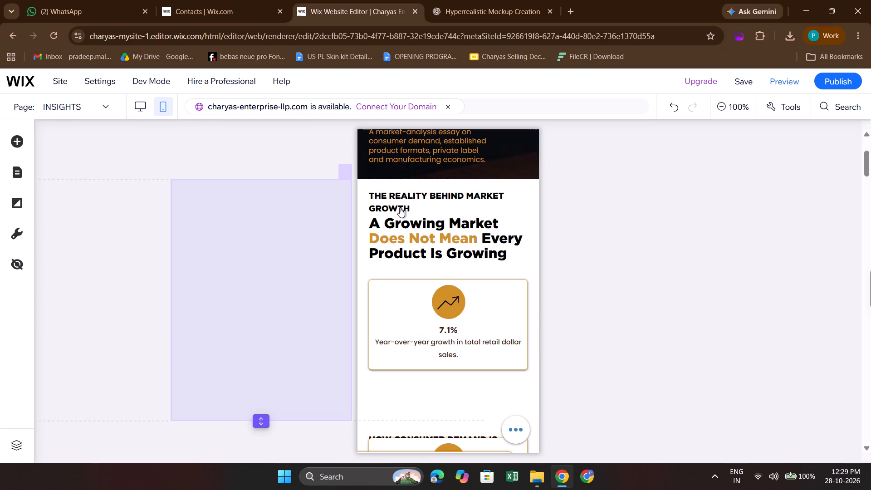
{"action": "scroll", "coordinate": [487, 220], "scroll_direction": "down", "scroll_amount": 1}
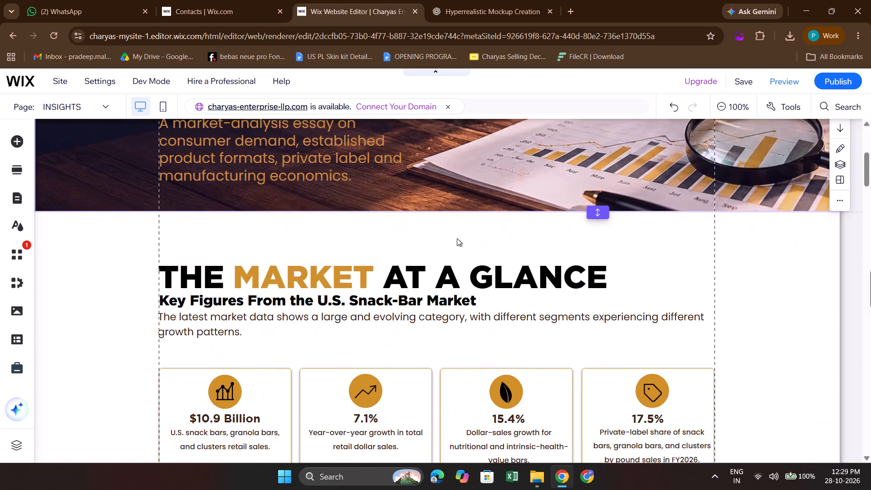
{"action": "scroll", "coordinate": [401, 264], "scroll_direction": "down", "scroll_amount": 1}
{"action": "scroll", "coordinate": [341, 297], "scroll_direction": "down", "scroll_amount": 6}
{"action": "scroll", "coordinate": [341, 297], "scroll_direction": "up", "scroll_amount": 1}
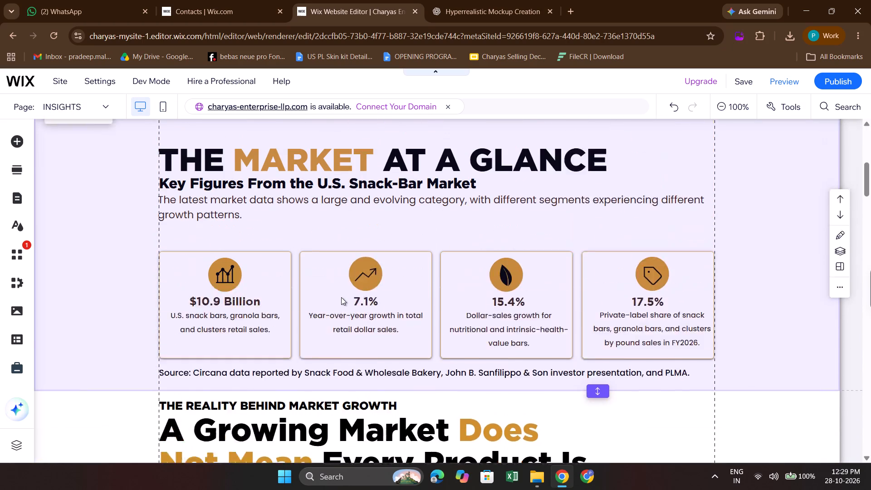
{"action": "scroll", "coordinate": [341, 297], "scroll_direction": "up", "scroll_amount": 3}
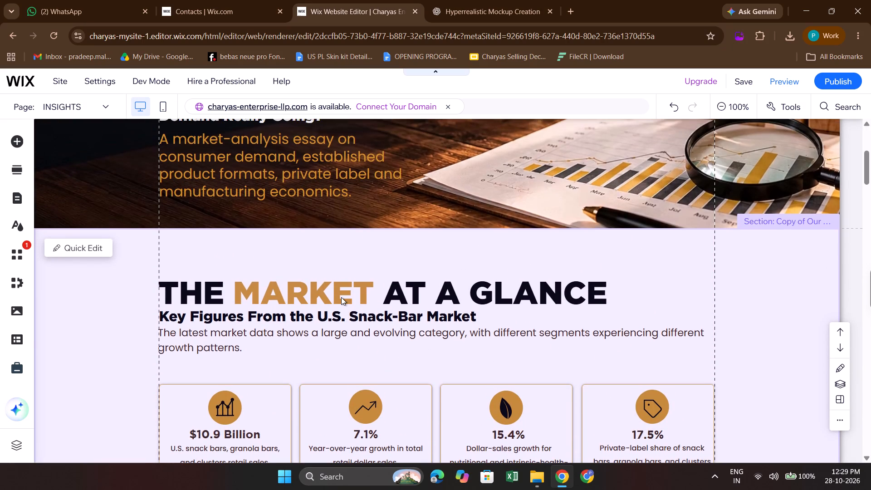
{"action": "left_click", "coordinate": [167, 105]}
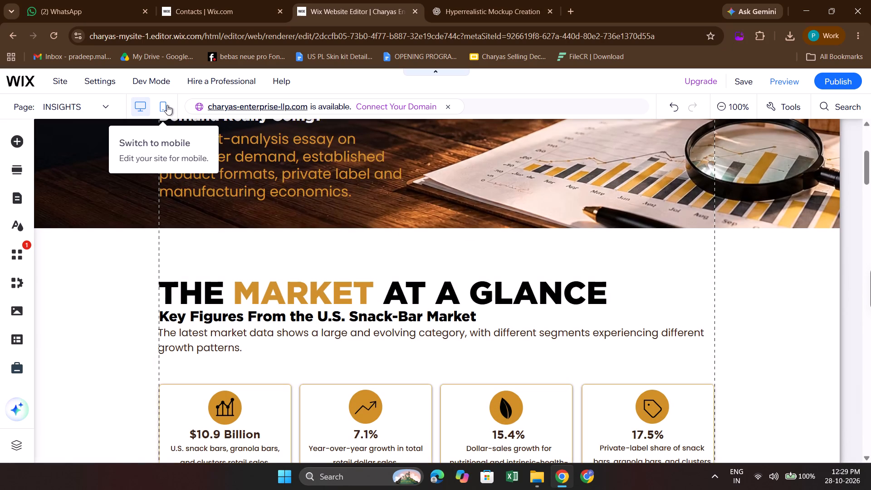
Move the overlapping cards, with the 17.5% card in front, down off the "Different Needs. Different Product Opportunities." heading within the consumer demand section.
{"action": "scroll", "coordinate": [426, 214], "scroll_direction": "up", "scroll_amount": 1}
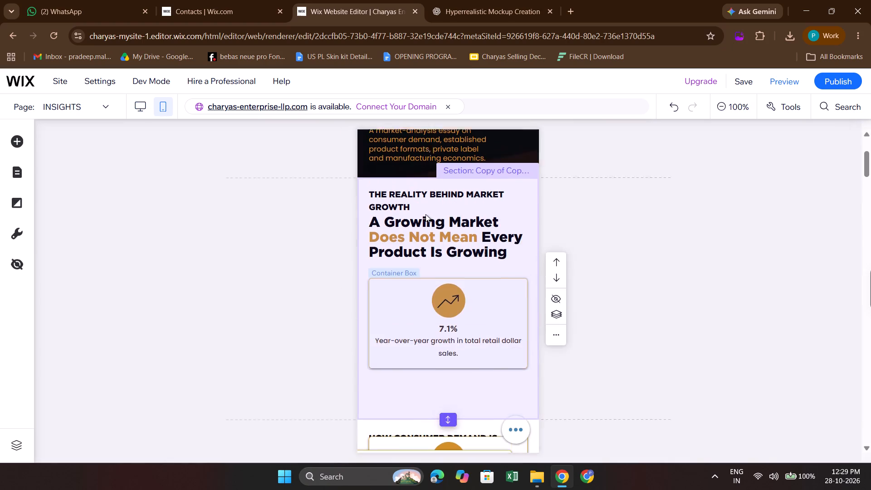
{"action": "scroll", "coordinate": [426, 214], "scroll_direction": "up", "scroll_amount": 2}
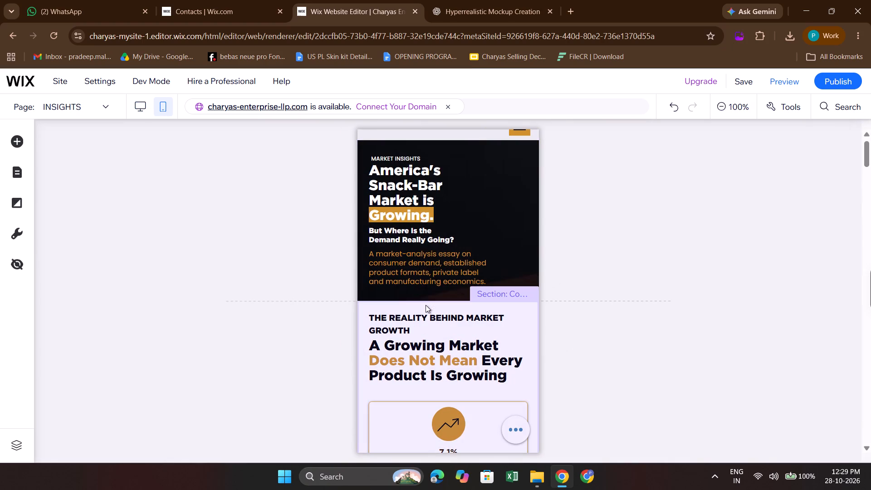
{"action": "left_click", "coordinate": [426, 305]}
{"action": "left_click", "coordinate": [416, 333]}
{"action": "scroll", "coordinate": [416, 357], "scroll_direction": "down", "scroll_amount": 2}
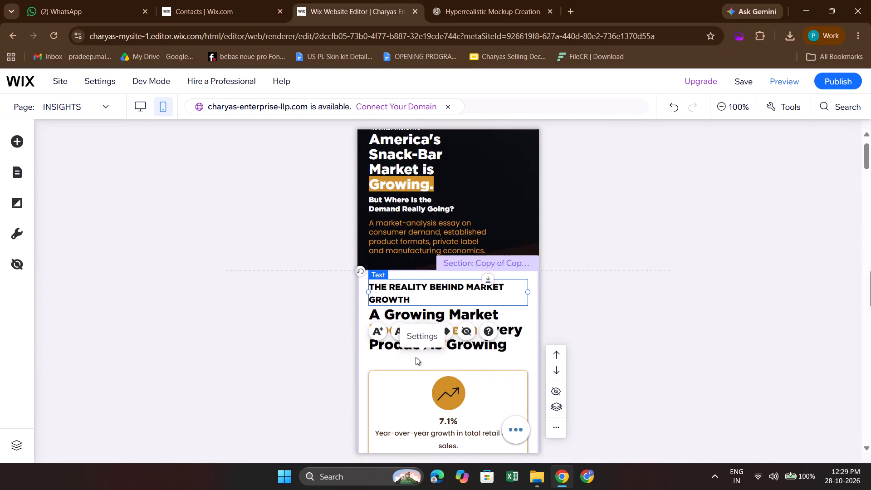
{"action": "scroll", "coordinate": [416, 357], "scroll_direction": "down", "scroll_amount": 4}
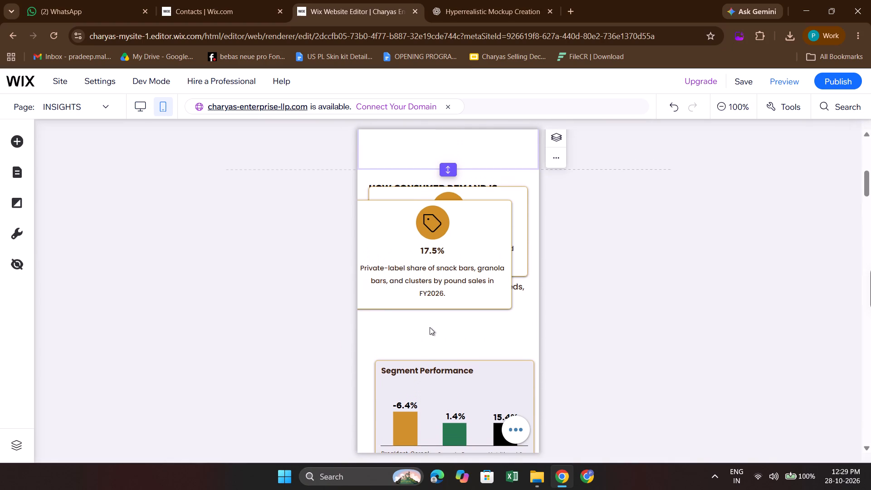
{"action": "left_click", "coordinate": [475, 196]}
{"action": "left_click_drag", "start_coordinate": [488, 195], "coordinate": [476, 283]}
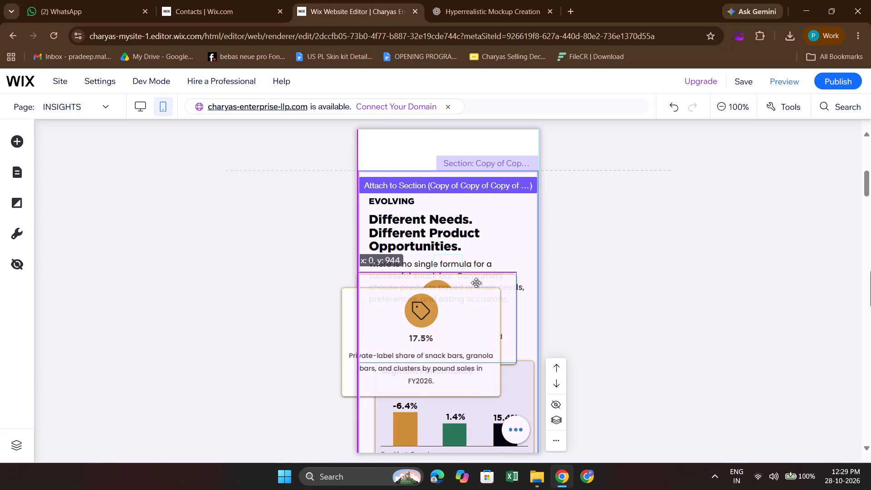
{"action": "left_click_drag", "start_coordinate": [476, 283], "coordinate": [513, 317]}
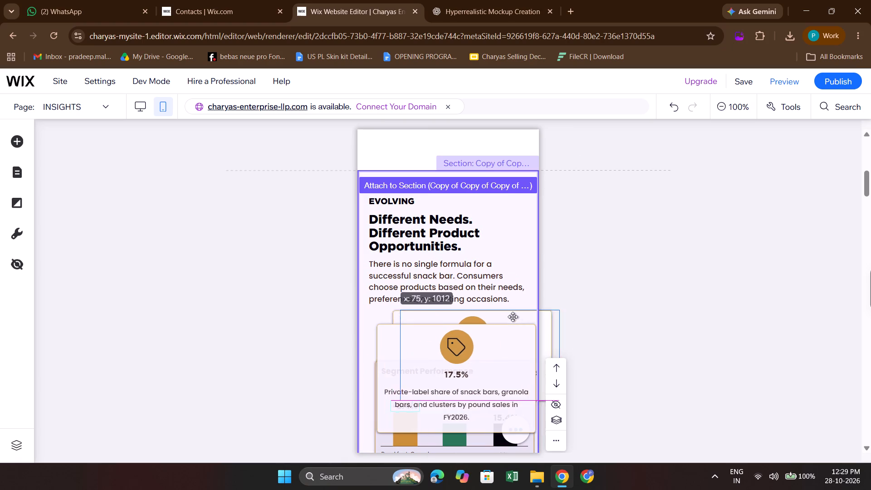
{"action": "left_click_drag", "start_coordinate": [513, 317], "coordinate": [496, 276]}
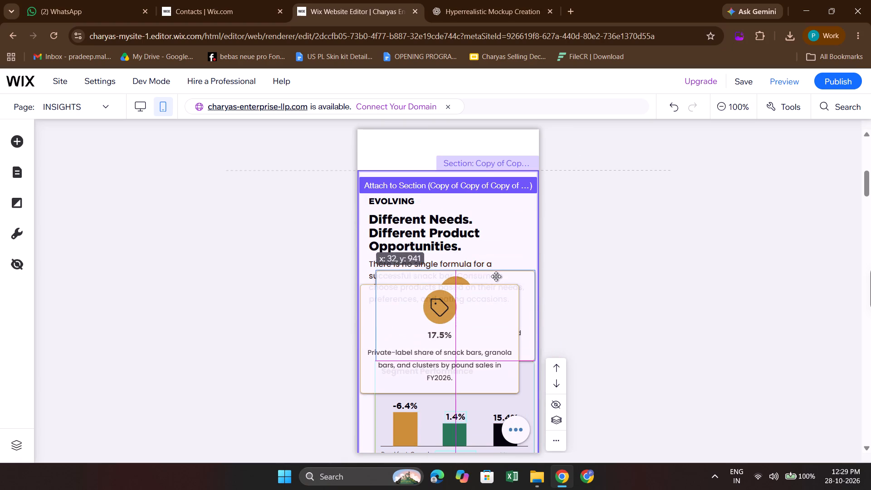
{"action": "left_click", "coordinate": [592, 270]}
Review the mobile layout from the consumer demand section down to Key Considerations for Manufacturing Success and back up to the market growth section.
{"action": "scroll", "coordinate": [592, 270], "scroll_direction": "down", "scroll_amount": 5}
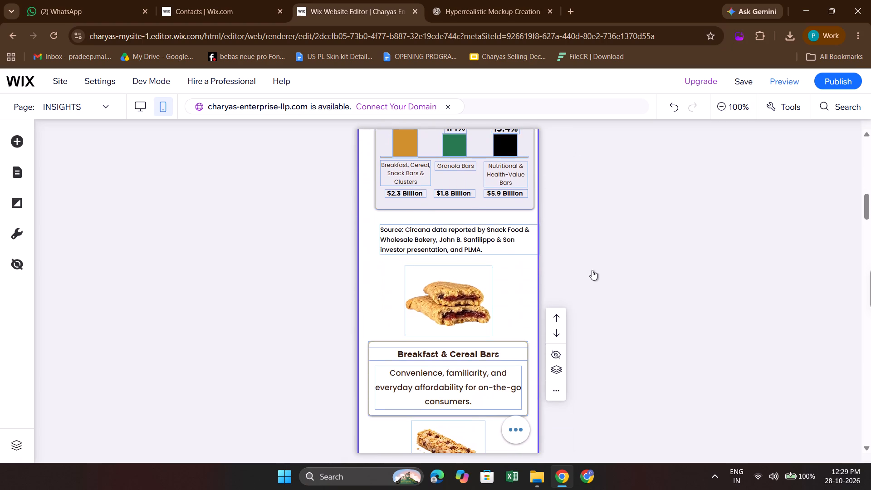
{"action": "scroll", "coordinate": [592, 270], "scroll_direction": "down", "scroll_amount": 3}
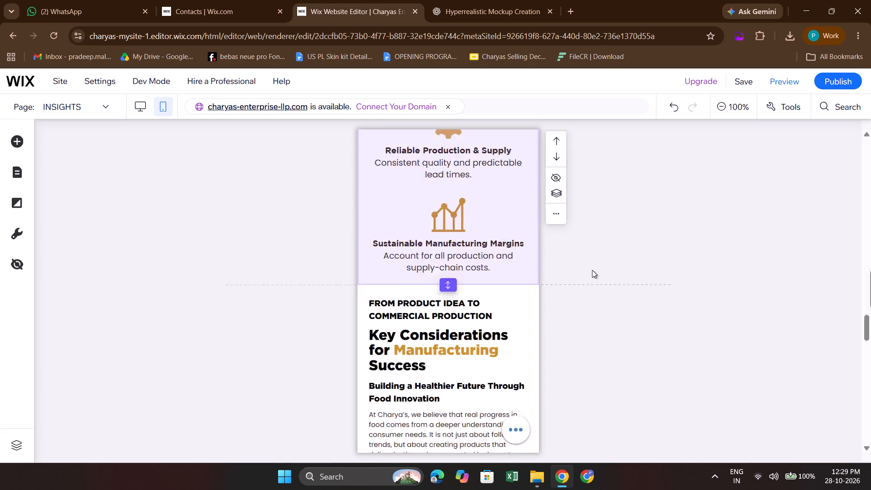
{"action": "scroll", "coordinate": [592, 270], "scroll_direction": "up", "scroll_amount": 4}
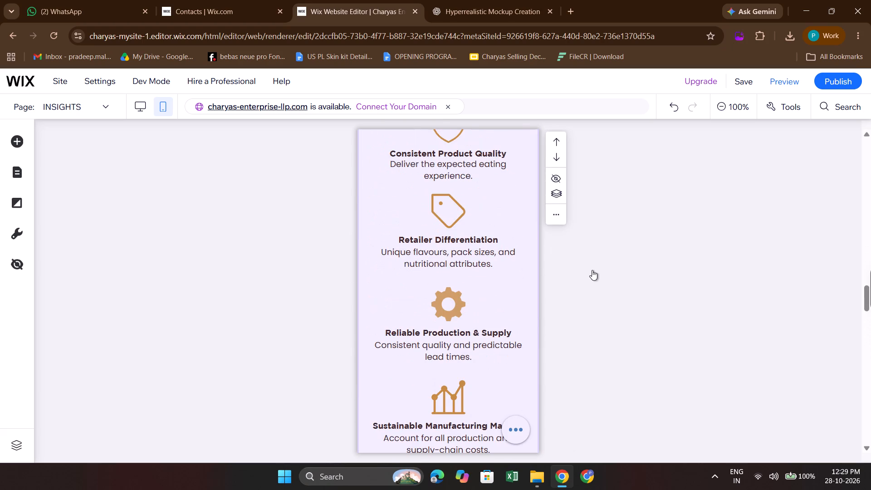
{"action": "scroll", "coordinate": [601, 230], "scroll_direction": "up", "scroll_amount": 6}
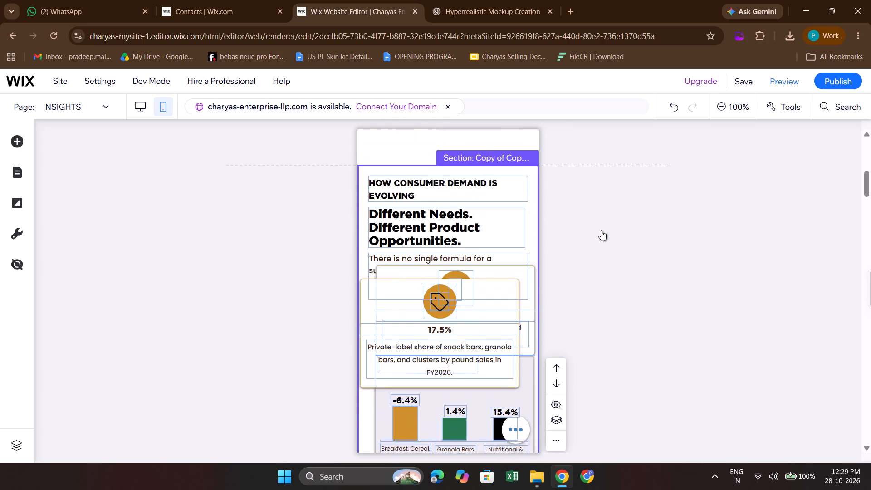
{"action": "scroll", "coordinate": [601, 230], "scroll_direction": "up", "scroll_amount": 2}
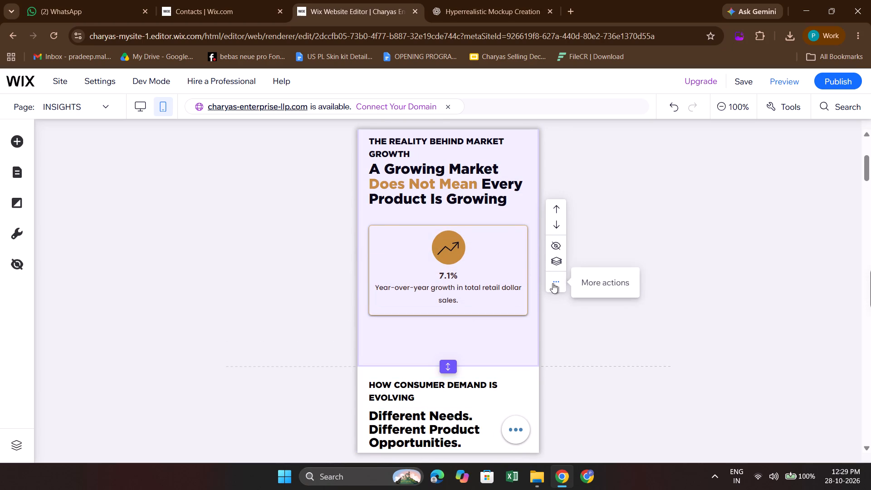
Open the full layer list from the market growth section and examine the About section and the $10.9 Billion and 7.1% container boxes.
{"action": "left_click", "coordinate": [553, 283]}
{"action": "left_click", "coordinate": [594, 210]}
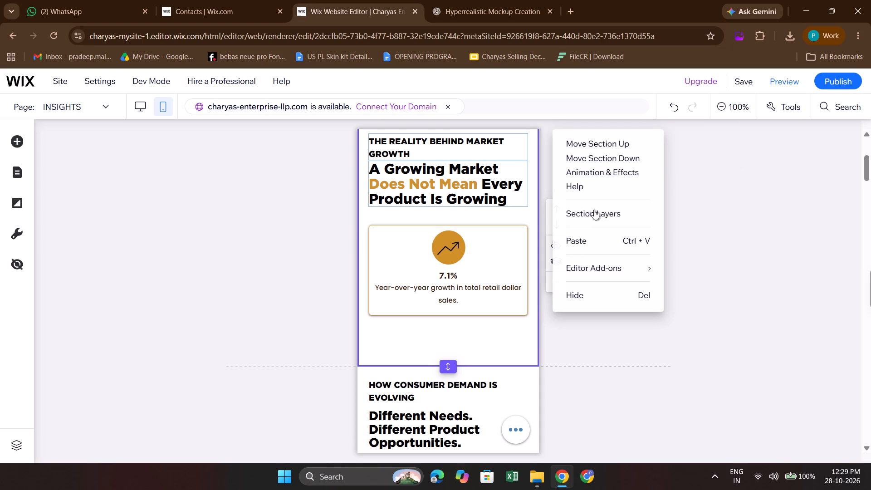
{"action": "left_click", "coordinate": [639, 347]}
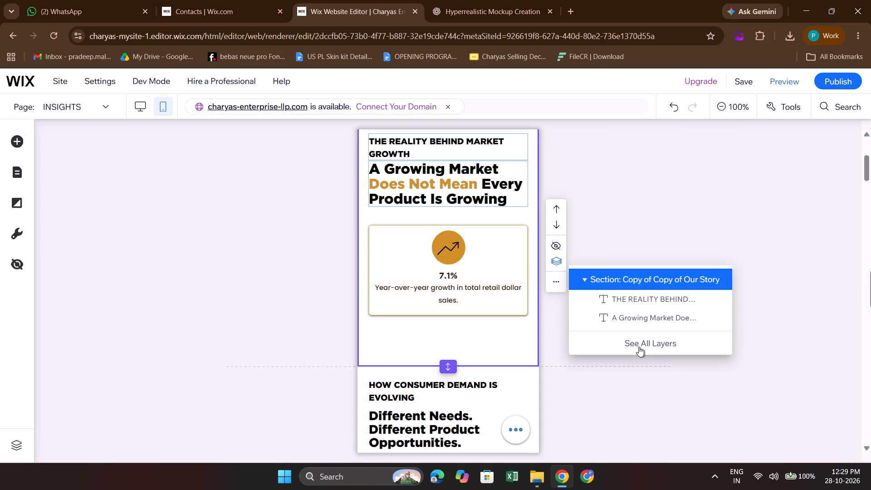
{"action": "scroll", "coordinate": [667, 333], "scroll_direction": "down", "scroll_amount": 1}
{"action": "scroll", "coordinate": [629, 377], "scroll_direction": "down", "scroll_amount": 1}
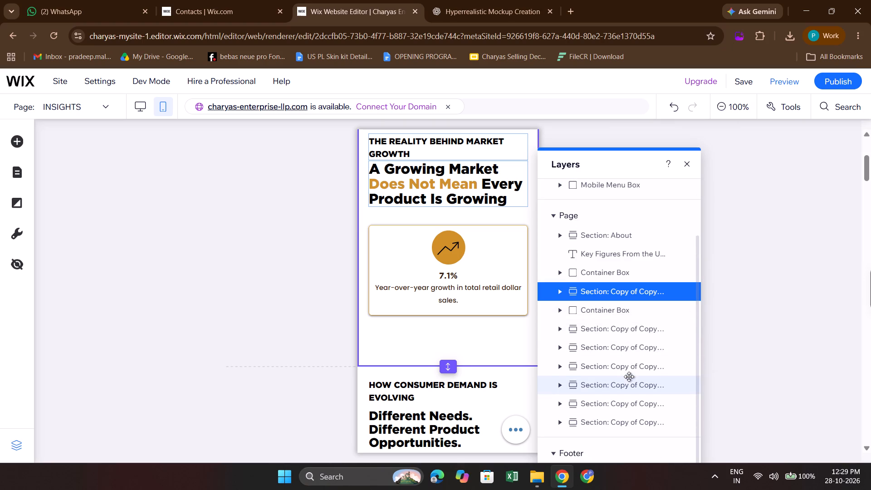
{"action": "left_click", "coordinate": [564, 333]}
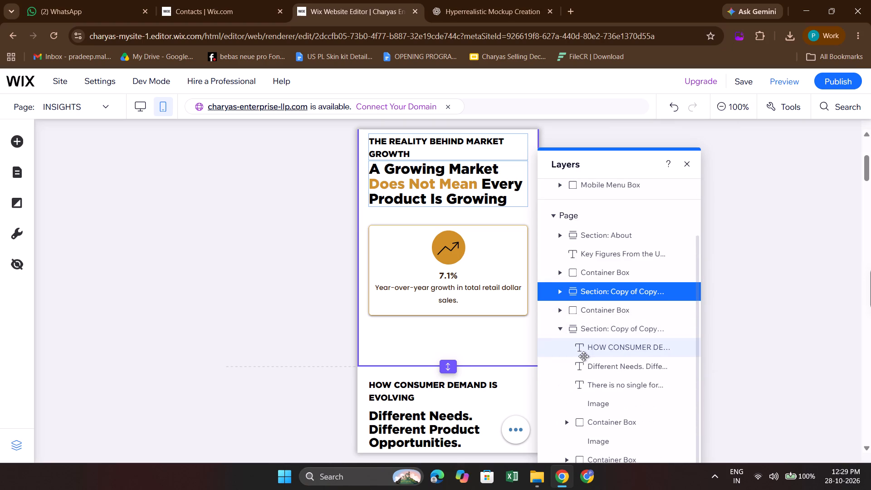
{"action": "scroll", "coordinate": [583, 356], "scroll_direction": "down", "scroll_amount": 1}
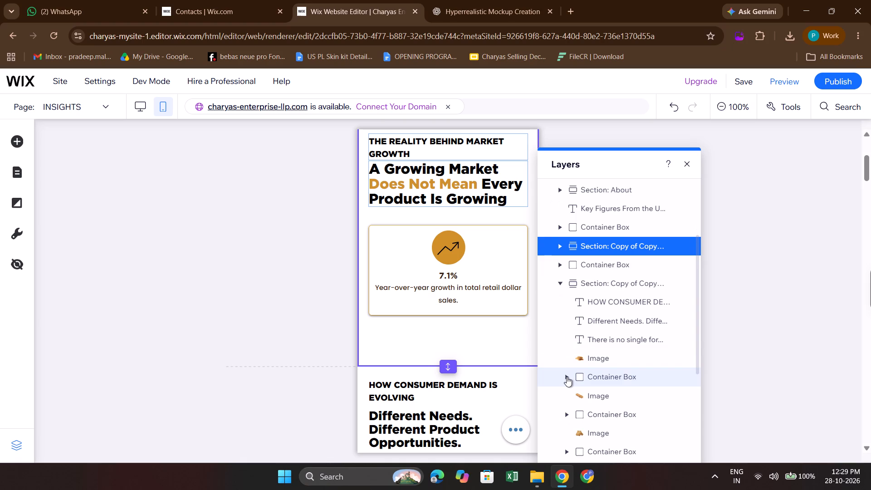
{"action": "scroll", "coordinate": [567, 377], "scroll_direction": "down", "scroll_amount": 1}
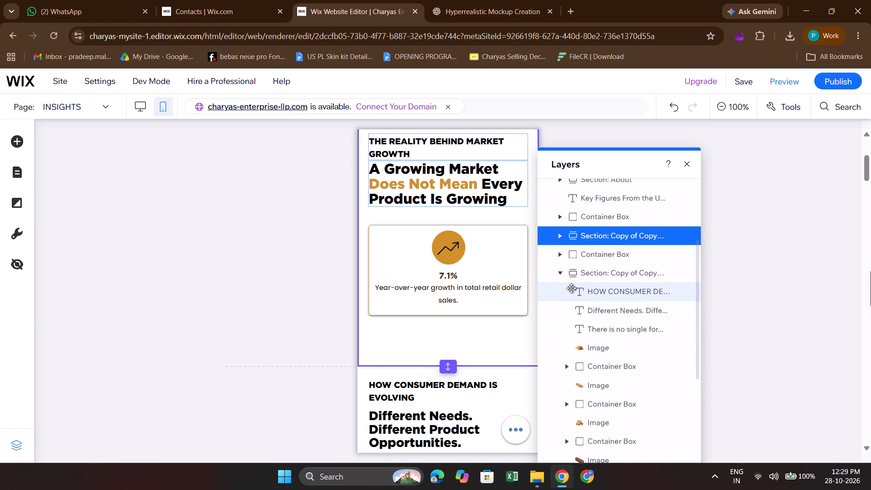
{"action": "scroll", "coordinate": [571, 288], "scroll_direction": "up", "scroll_amount": 1}
{"action": "left_click", "coordinate": [562, 241]}
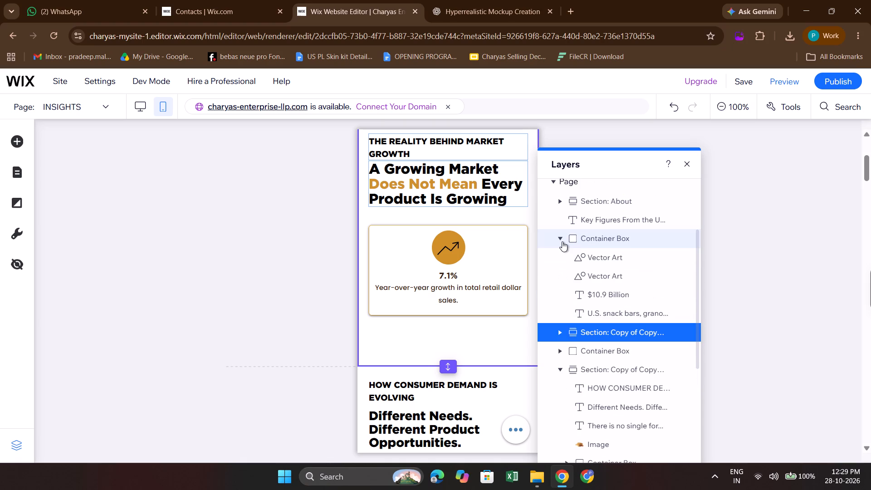
{"action": "scroll", "coordinate": [582, 340], "scroll_direction": "up", "scroll_amount": 1}
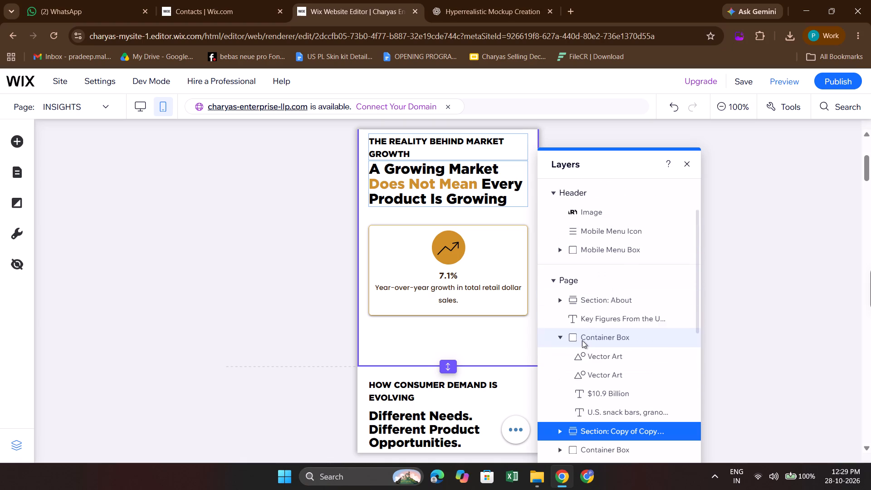
{"action": "scroll", "coordinate": [582, 340], "scroll_direction": "up", "scroll_amount": 1}
{"action": "left_click", "coordinate": [560, 301]}
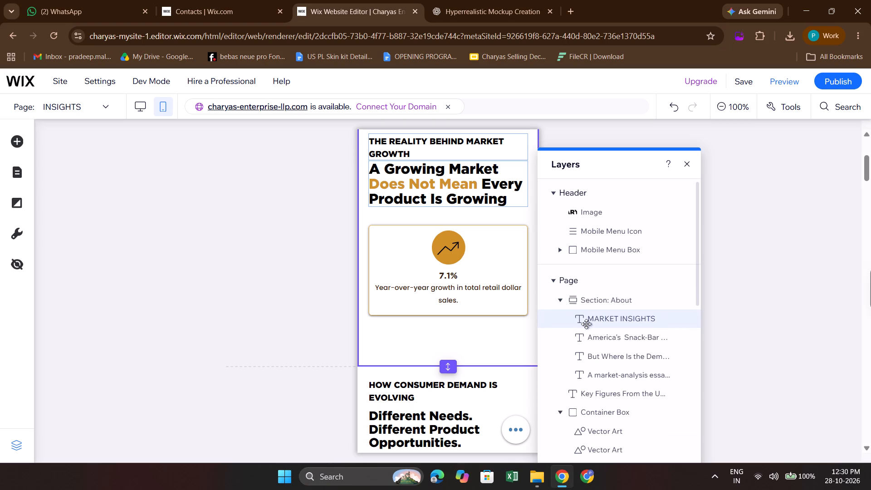
{"action": "scroll", "coordinate": [592, 378], "scroll_direction": "down", "scroll_amount": 4}
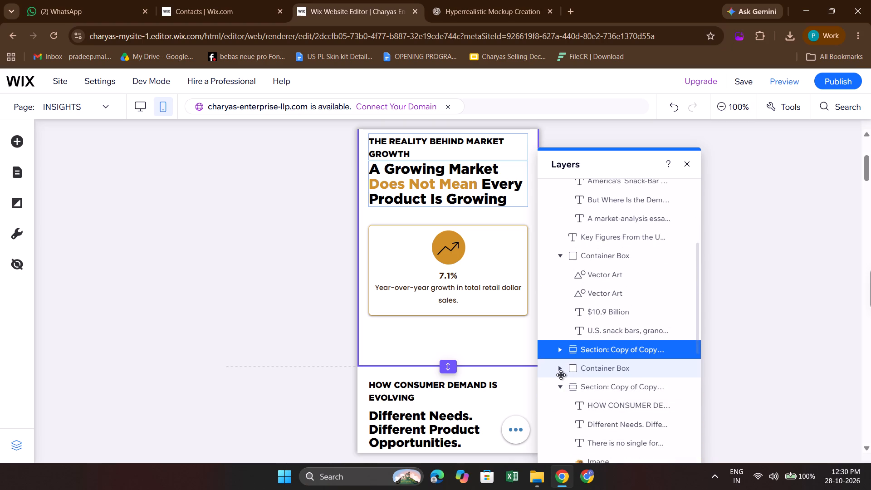
{"action": "left_click", "coordinate": [560, 374]}
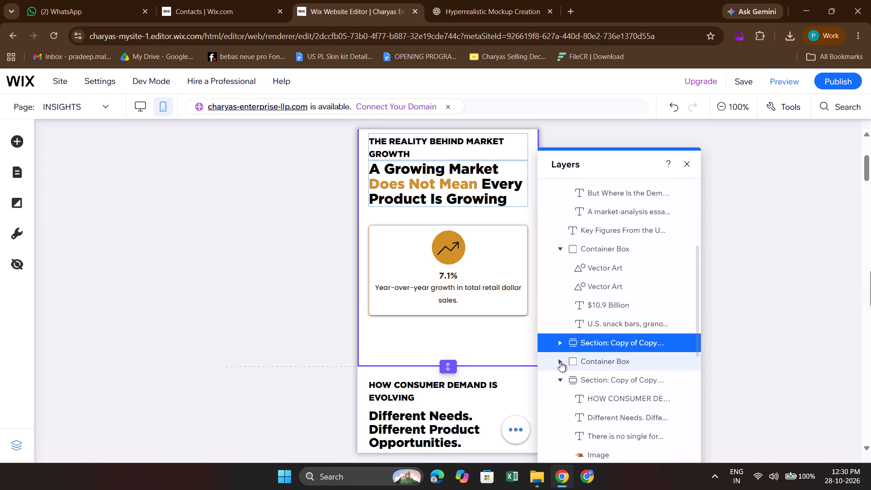
{"action": "left_click", "coordinate": [559, 361]}
{"action": "left_click", "coordinate": [559, 361]}
{"action": "left_click", "coordinate": [559, 361]}
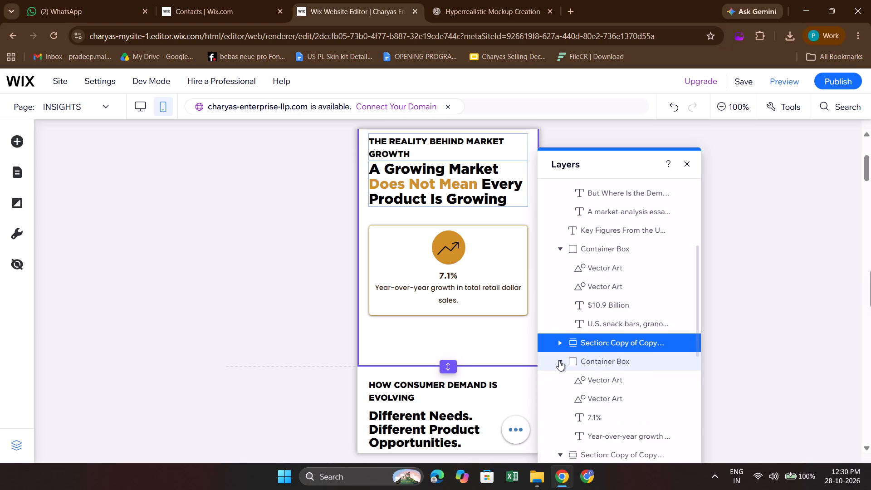
Examine the layers of the remaining page sections, from consumer demand through established products, private label and manufacturing considerations to the last section.
{"action": "scroll", "coordinate": [559, 361], "scroll_direction": "down", "scroll_amount": 1}
{"action": "scroll", "coordinate": [556, 404], "scroll_direction": "down", "scroll_amount": 3}
{"action": "scroll", "coordinate": [567, 366], "scroll_direction": "down", "scroll_amount": 2}
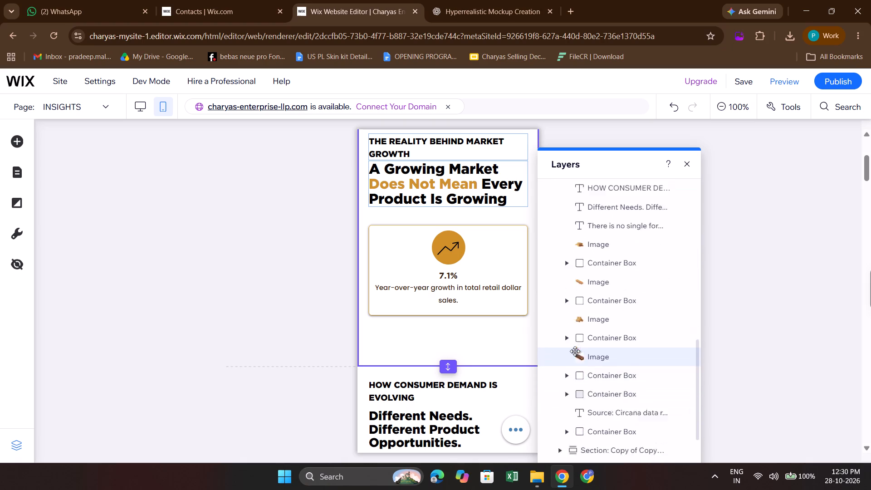
{"action": "scroll", "coordinate": [575, 351], "scroll_direction": "down", "scroll_amount": 2}
{"action": "left_click", "coordinate": [563, 380]}
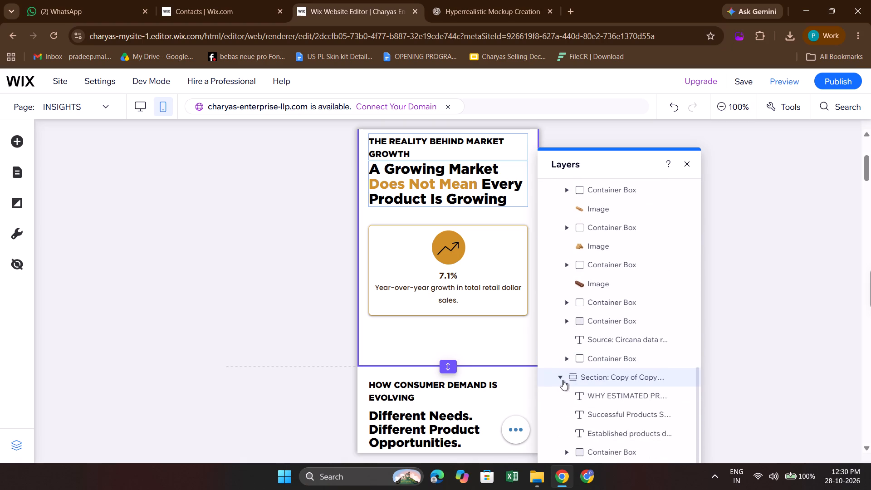
{"action": "scroll", "coordinate": [563, 380], "scroll_direction": "down", "scroll_amount": 2}
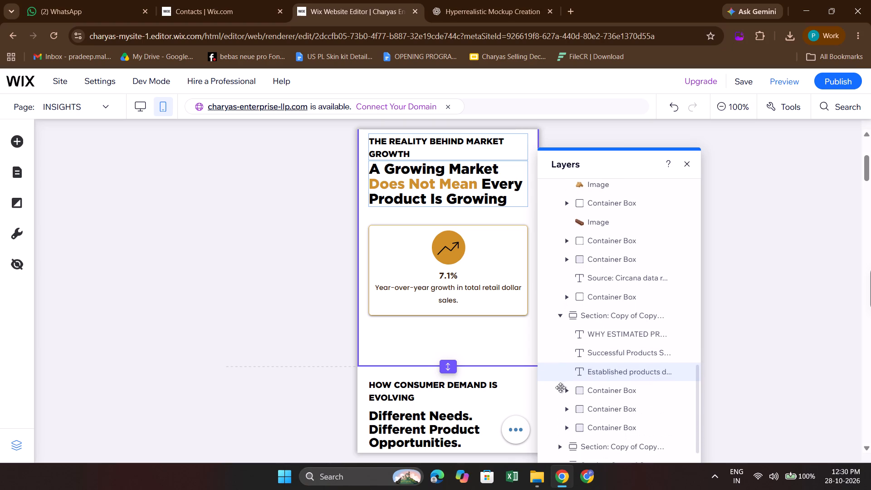
{"action": "left_click", "coordinate": [567, 391]}
{"action": "scroll", "coordinate": [567, 391], "scroll_direction": "down", "scroll_amount": 1}
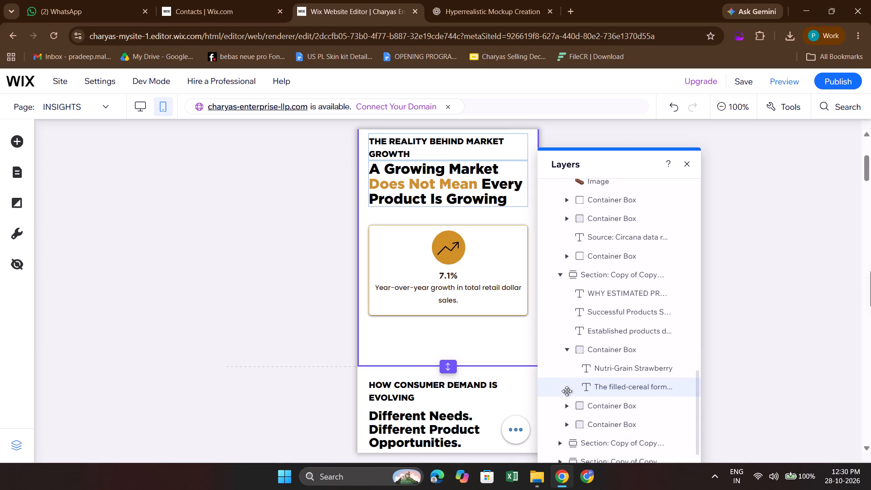
{"action": "left_click", "coordinate": [570, 409]}
{"action": "scroll", "coordinate": [570, 409], "scroll_direction": "down", "scroll_amount": 1}
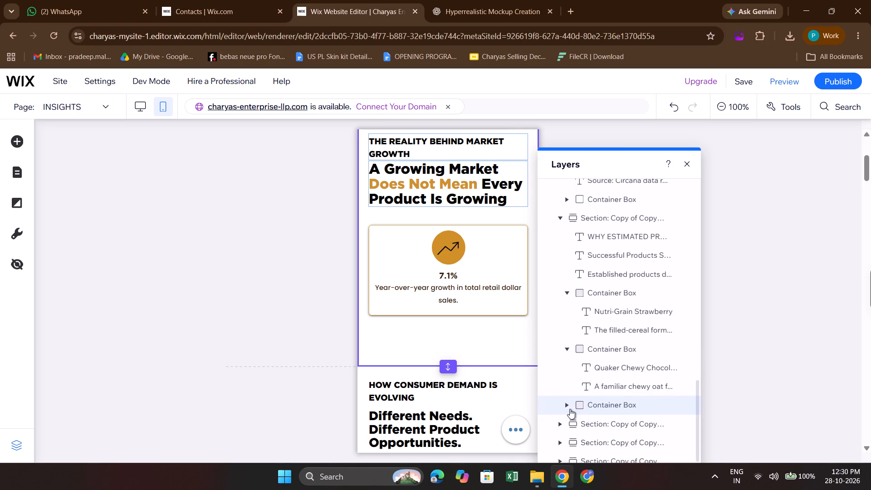
{"action": "left_click", "coordinate": [564, 410]}
{"action": "scroll", "coordinate": [564, 410], "scroll_direction": "down", "scroll_amount": 1}
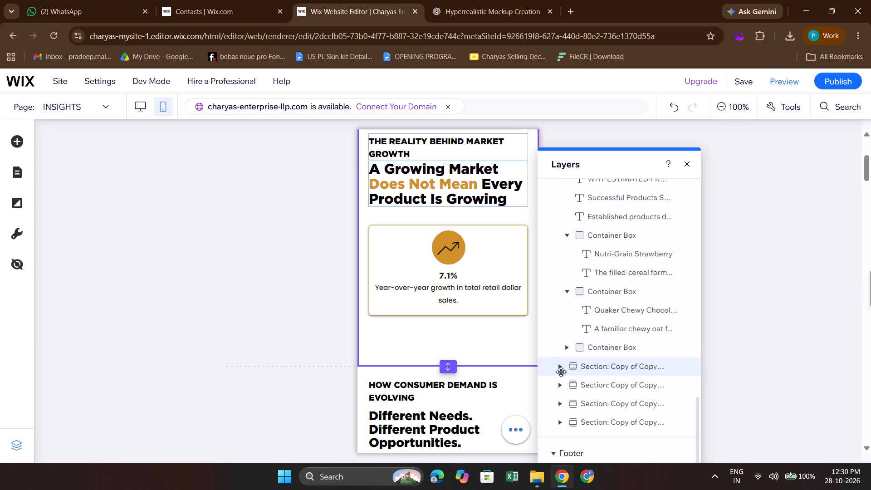
{"action": "left_click", "coordinate": [561, 372]}
{"action": "left_click", "coordinate": [558, 363]}
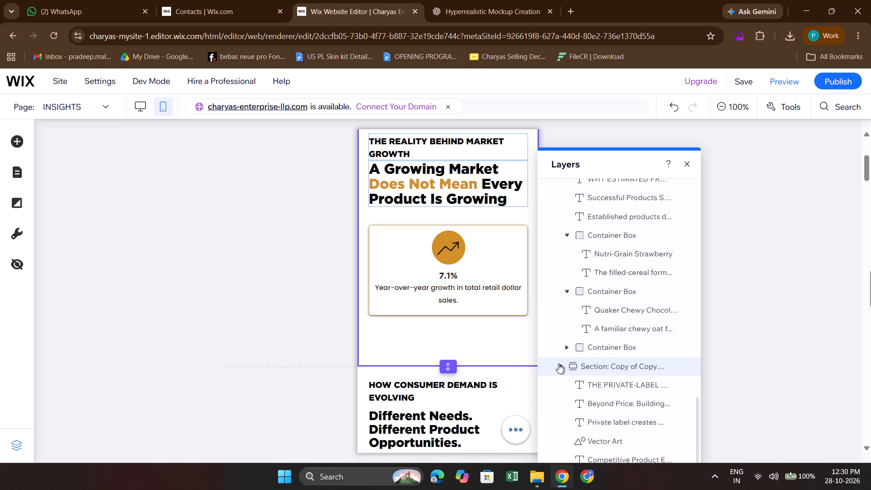
{"action": "scroll", "coordinate": [558, 363], "scroll_direction": "down", "scroll_amount": 3}
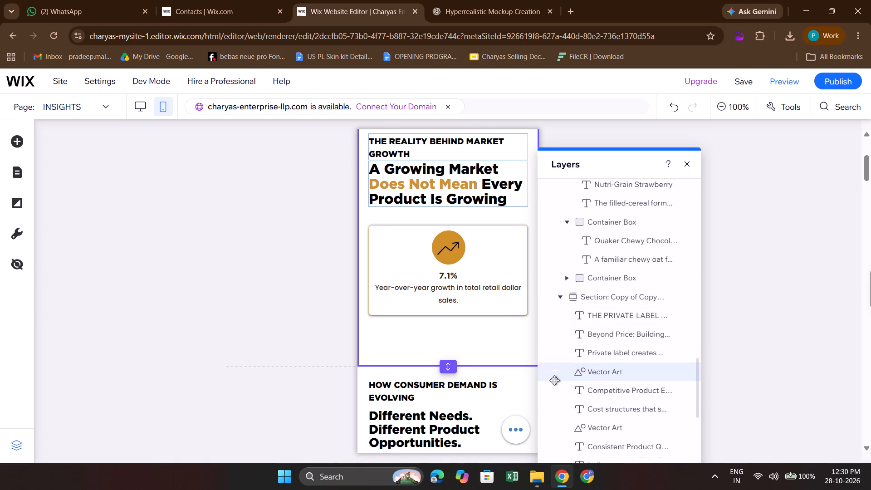
{"action": "scroll", "coordinate": [554, 380], "scroll_direction": "down", "scroll_amount": 6}
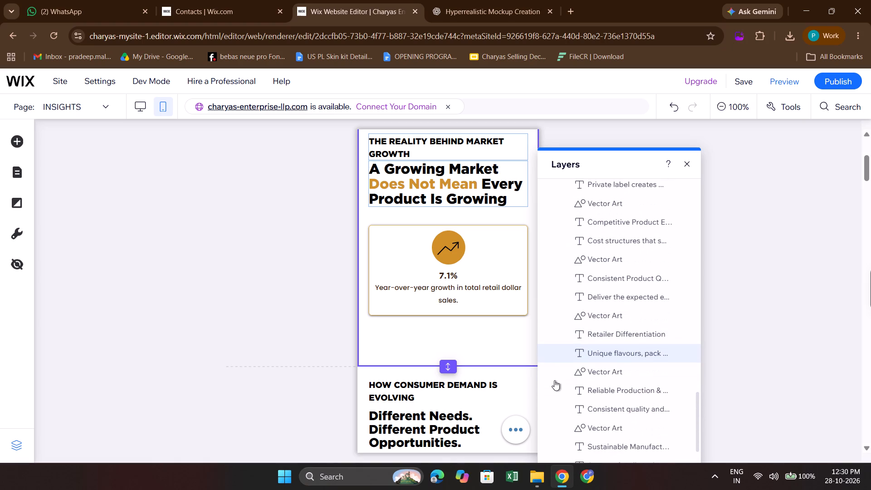
{"action": "left_click", "coordinate": [556, 383]}
{"action": "scroll", "coordinate": [556, 383], "scroll_direction": "down", "scroll_amount": 2}
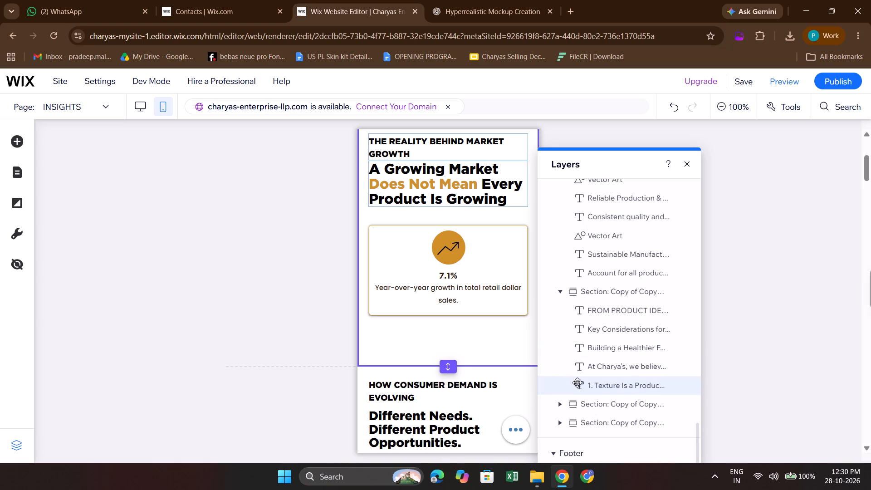
{"action": "left_click", "coordinate": [561, 405]}
{"action": "scroll", "coordinate": [561, 405], "scroll_direction": "down", "scroll_amount": 2}
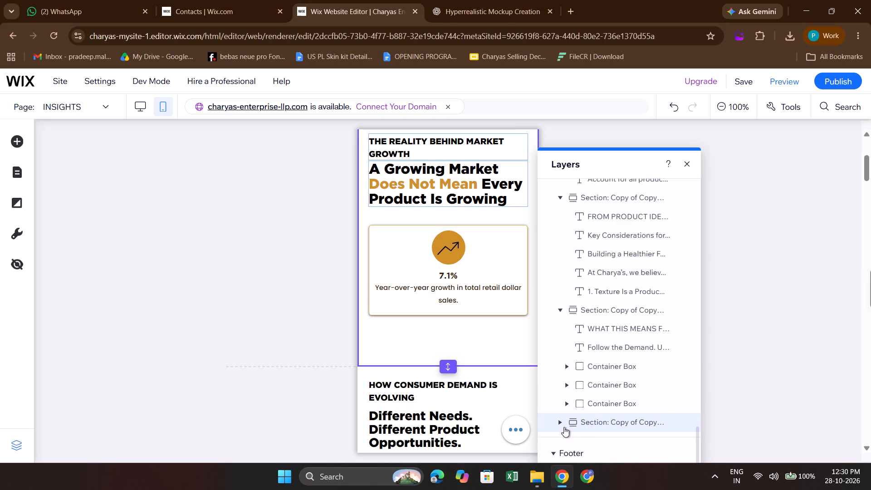
{"action": "left_click", "coordinate": [558, 422]}
{"action": "scroll", "coordinate": [584, 353], "scroll_direction": "down", "scroll_amount": 3}
{"action": "scroll", "coordinate": [584, 353], "scroll_direction": "up", "scroll_amount": 11}
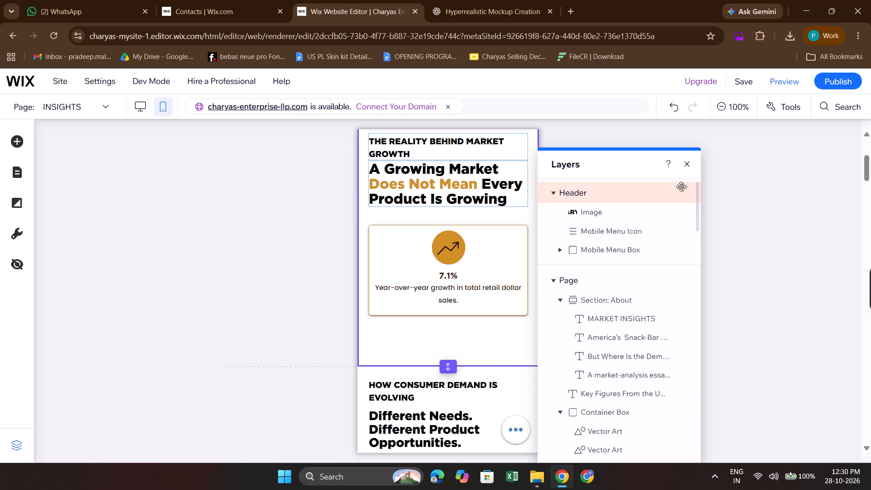
Inspect the Mobile Menu inside the header's Mobile Menu Box, and return to the page's mobile layout.
{"action": "left_click", "coordinate": [560, 249]}
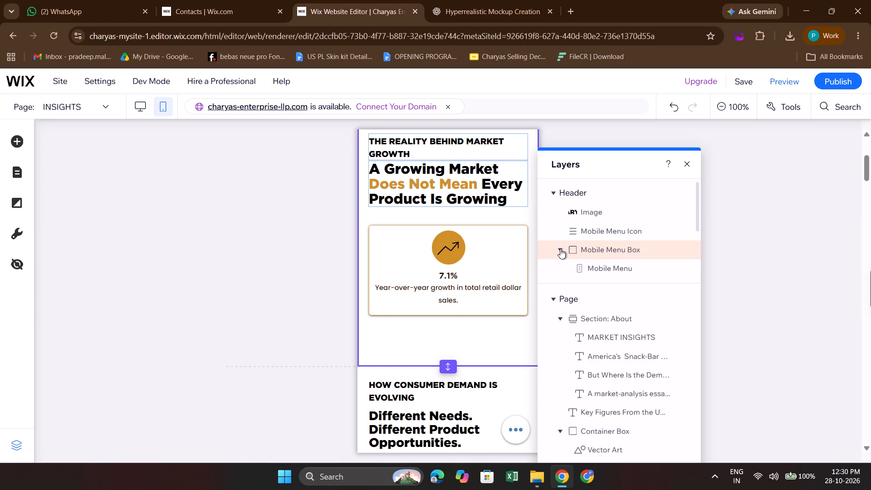
{"action": "left_click", "coordinate": [617, 270]}
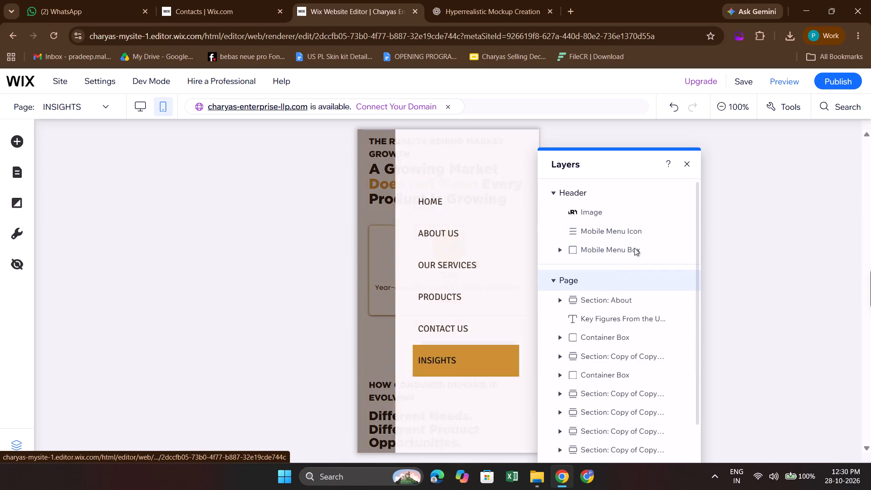
{"action": "left_click", "coordinate": [685, 157]}
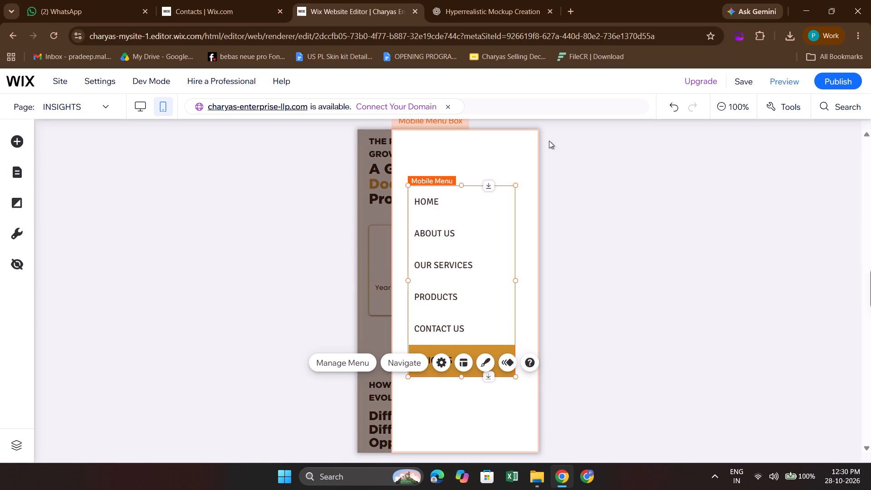
{"action": "left_click", "coordinate": [587, 148]}
{"action": "left_click", "coordinate": [302, 283]}
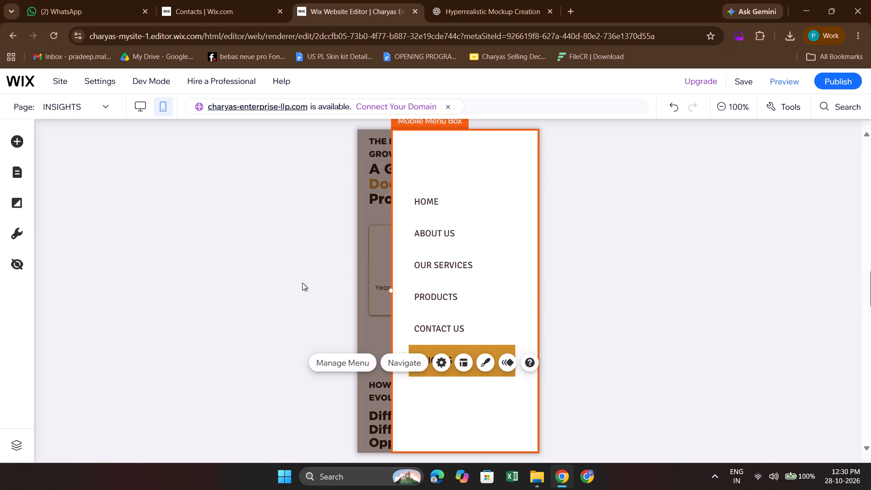
{"action": "left_click", "coordinate": [540, 237]}
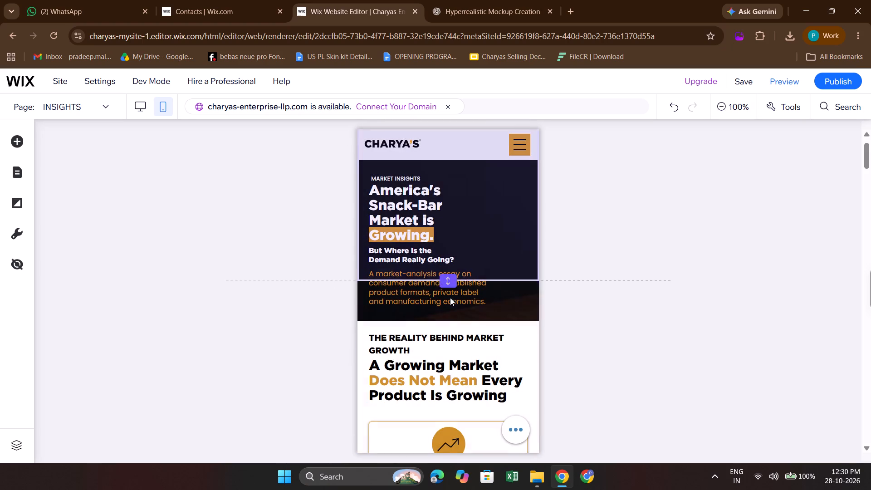
Shorten the About section so its bottom edge sits just below the "A market-analysis essay" text.
{"action": "scroll", "coordinate": [450, 298], "scroll_direction": "up", "scroll_amount": 1}
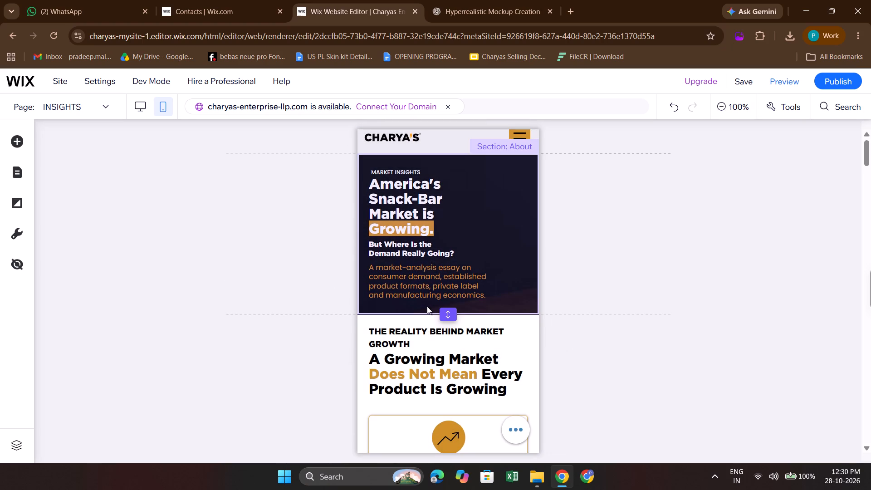
{"action": "left_click", "coordinate": [427, 306]}
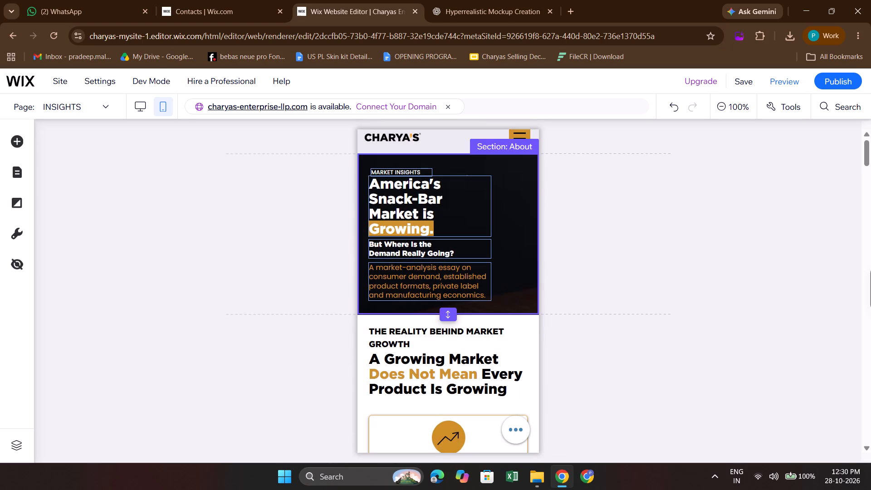
{"action": "left_click_drag", "start_coordinate": [445, 311], "coordinate": [440, 327]}
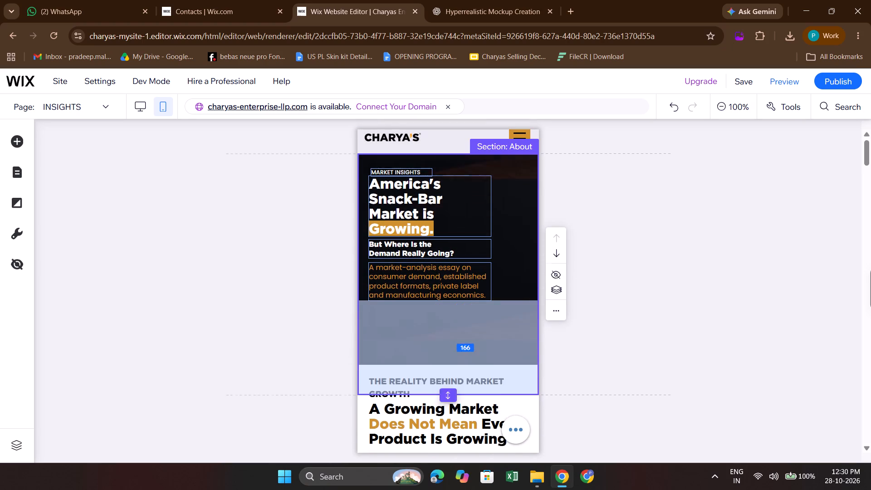
{"action": "left_click_drag", "start_coordinate": [440, 327], "coordinate": [443, 278]}
{"action": "left_click", "coordinate": [466, 318]}
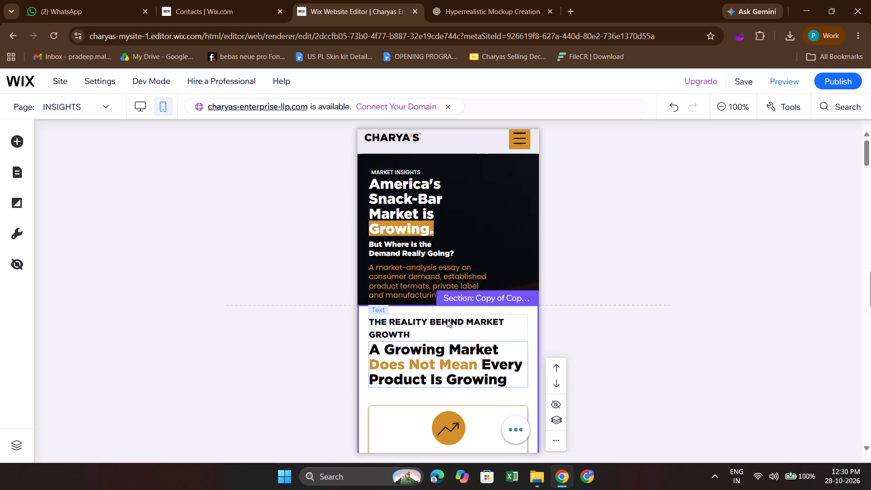
Nudge the 7.1% container box slightly left and down within the market growth section.
{"action": "left_click", "coordinate": [436, 355]}
{"action": "scroll", "coordinate": [436, 355], "scroll_direction": "down", "scroll_amount": 1}
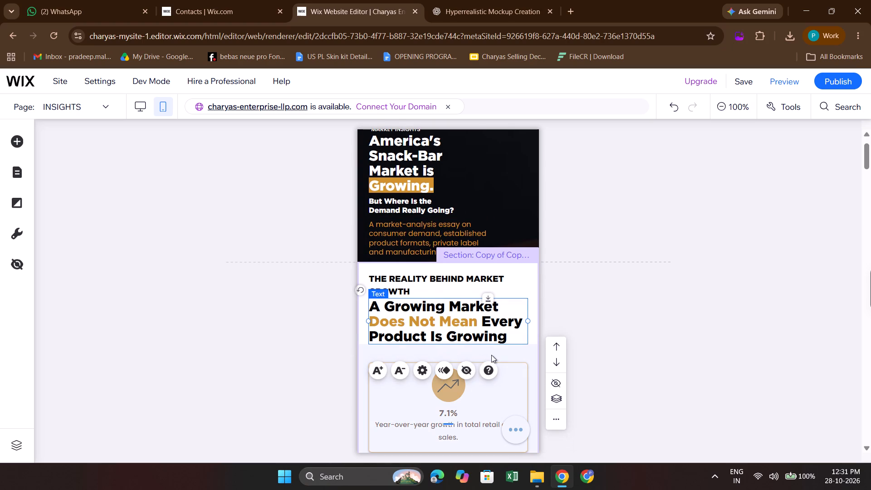
{"action": "left_click", "coordinate": [497, 355]}
{"action": "scroll", "coordinate": [497, 355], "scroll_direction": "down", "scroll_amount": 2}
{"action": "left_click", "coordinate": [505, 272]}
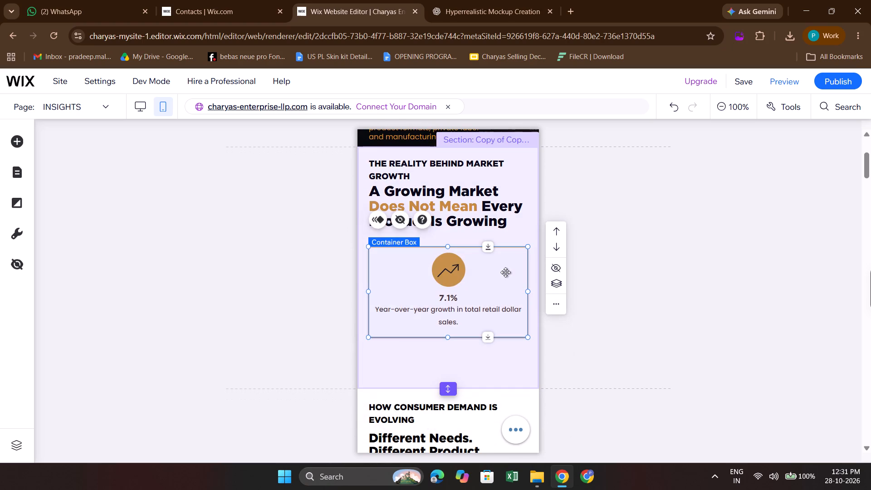
{"action": "left_click_drag", "start_coordinate": [505, 272], "coordinate": [499, 276]}
{"action": "scroll", "coordinate": [499, 276], "scroll_direction": "down", "scroll_amount": 2}
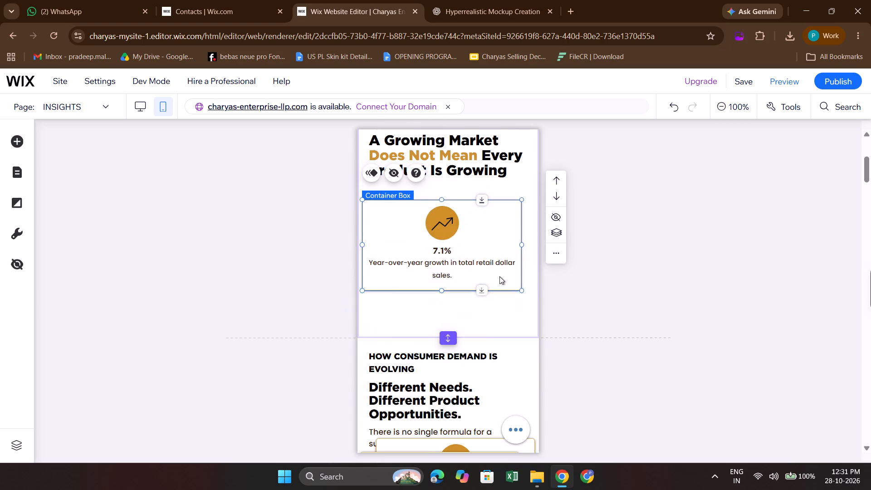
Move the 17.5% private-label container box off the consumer demand intro text and down over the Segment Performance chart.
{"action": "left_click", "coordinate": [430, 338]}
{"action": "scroll", "coordinate": [430, 338], "scroll_direction": "down", "scroll_amount": 1}
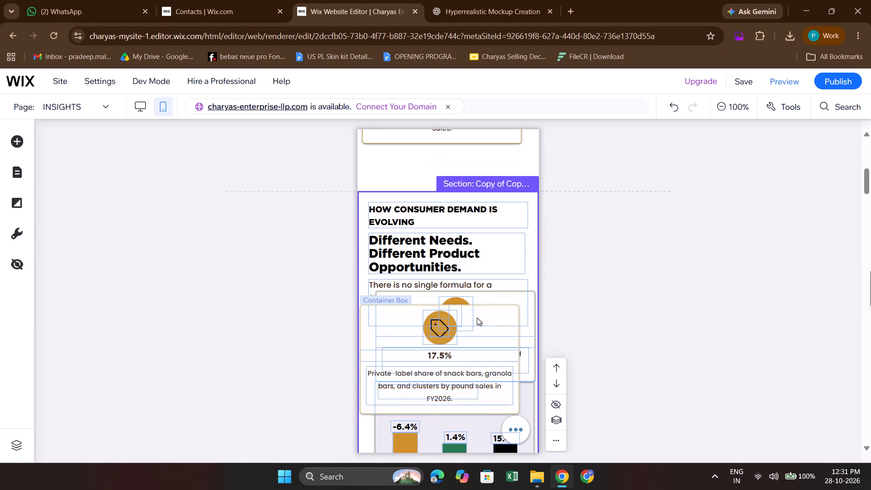
{"action": "left_click", "coordinate": [477, 318]}
{"action": "left_click_drag", "start_coordinate": [477, 318], "coordinate": [459, 450]}
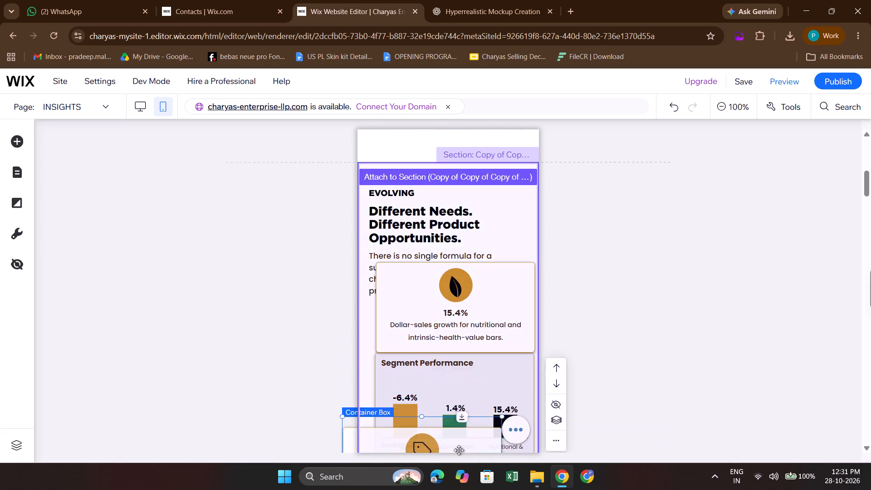
{"action": "left_click_drag", "start_coordinate": [459, 450], "coordinate": [505, 167]}
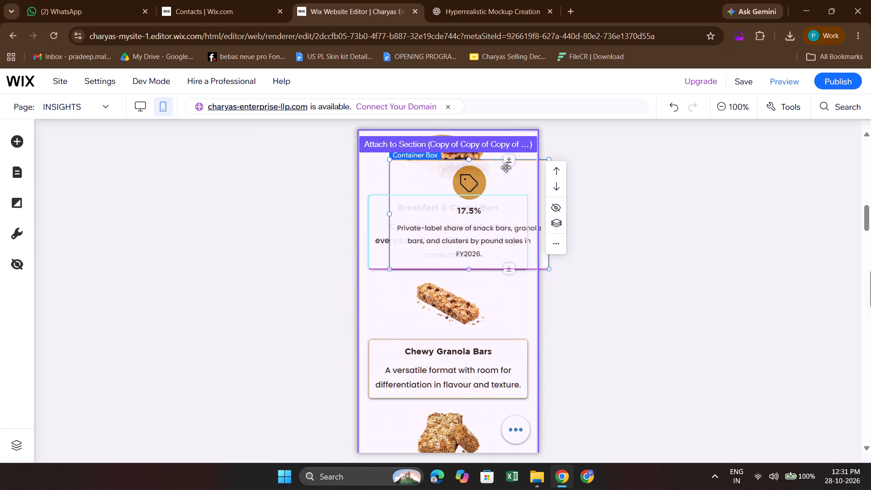
{"action": "left_click_drag", "start_coordinate": [505, 167], "coordinate": [531, 289]}
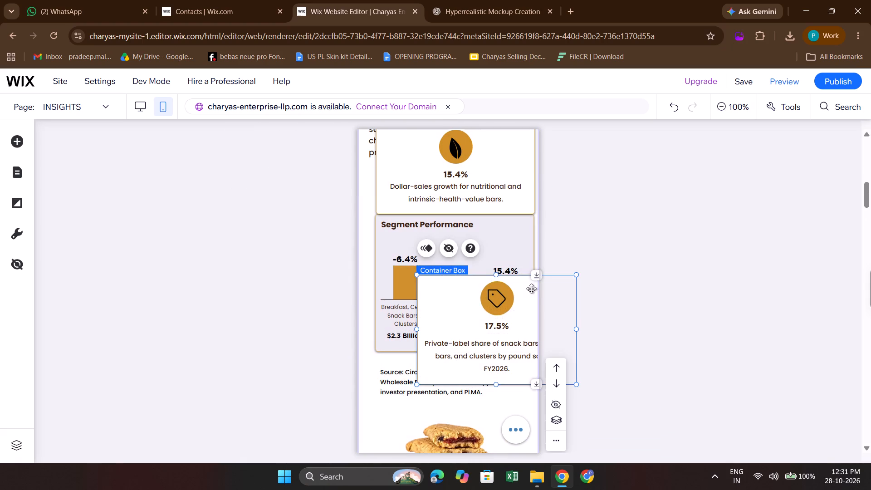
{"action": "left_click", "coordinate": [615, 238]}
{"action": "scroll", "coordinate": [615, 238], "scroll_direction": "up", "scroll_amount": 2}
{"action": "left_click", "coordinate": [615, 238]}
{"action": "scroll", "coordinate": [501, 295], "scroll_direction": "down", "scroll_amount": 1}
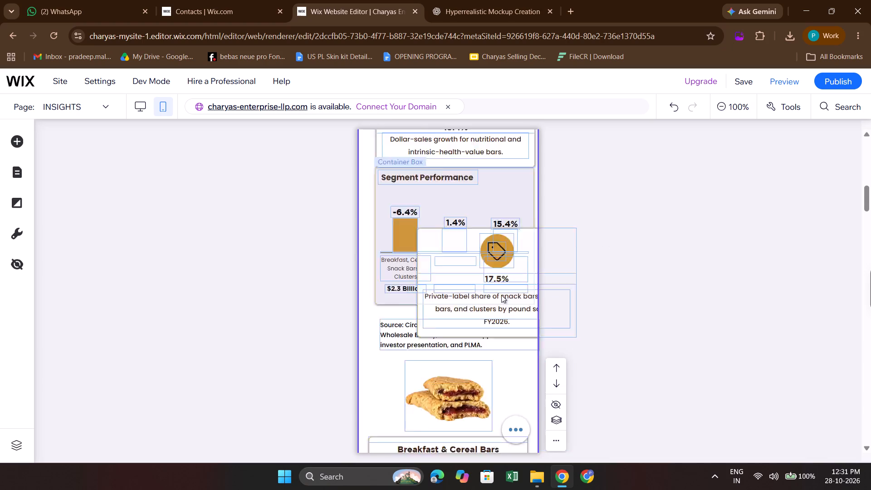
Extend the bottom edge of the consumer demand section far below the Protein & Function Bars box.
{"action": "scroll", "coordinate": [501, 295], "scroll_direction": "down", "scroll_amount": 7}
{"action": "scroll", "coordinate": [461, 283], "scroll_direction": "up", "scroll_amount": 2}
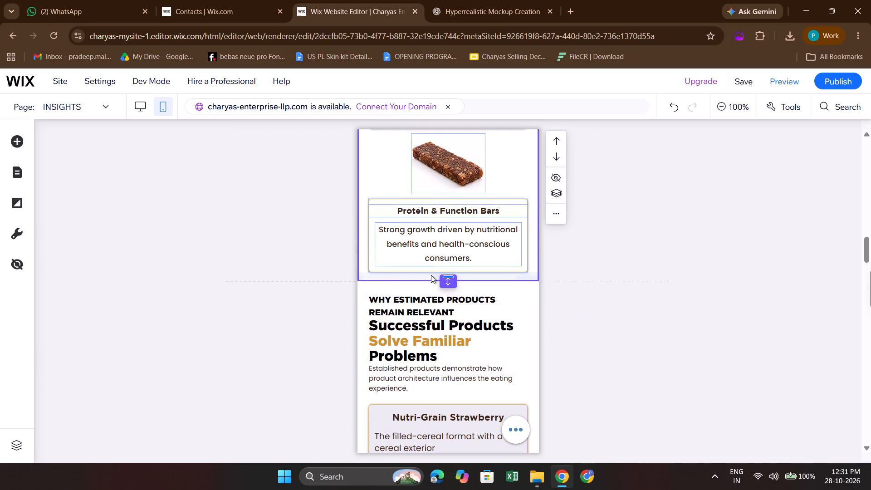
{"action": "left_click", "coordinate": [445, 280]}
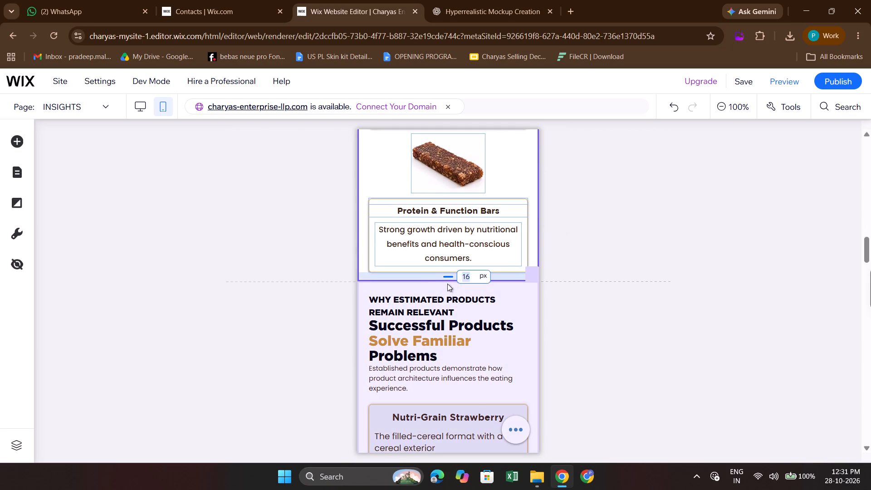
{"action": "left_click", "coordinate": [417, 276]}
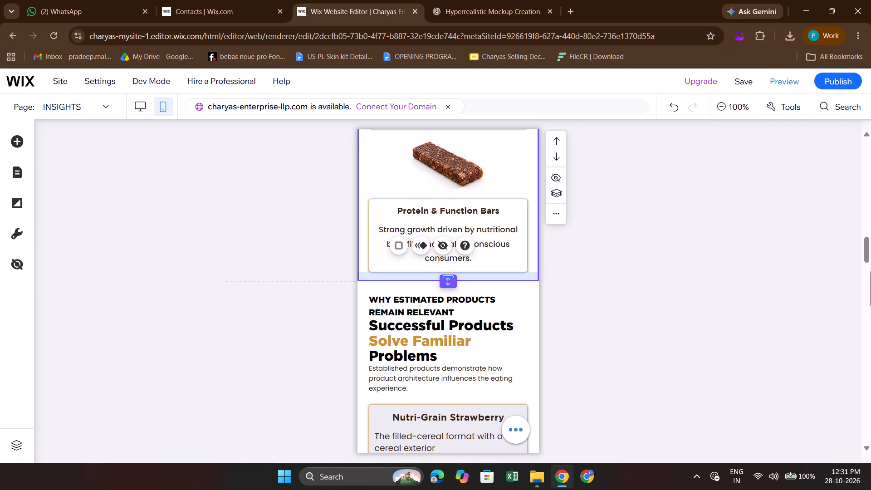
{"action": "left_click_drag", "start_coordinate": [451, 281], "coordinate": [467, 478]}
{"action": "scroll", "coordinate": [467, 478], "scroll_direction": "down", "scroll_amount": 2}
{"action": "scroll", "coordinate": [494, 339], "scroll_direction": "down", "scroll_amount": 2}
{"action": "scroll", "coordinate": [477, 304], "scroll_direction": "down", "scroll_amount": 2}
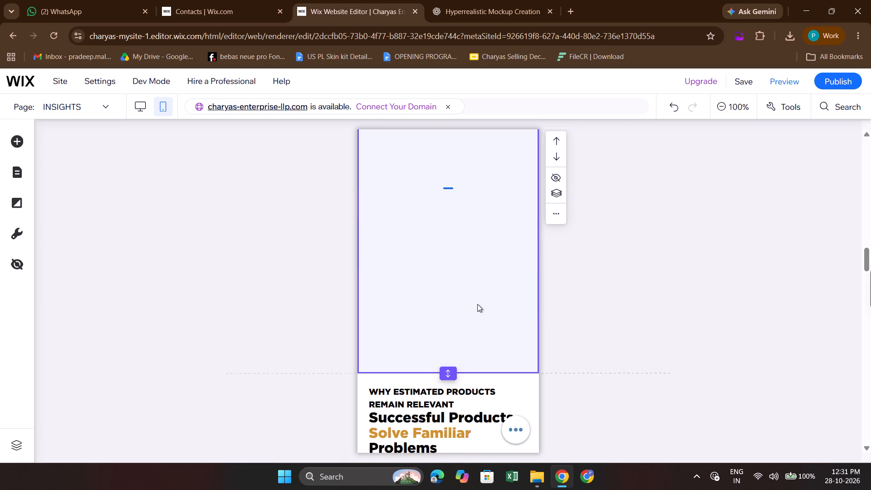
{"action": "scroll", "coordinate": [477, 304], "scroll_direction": "down", "scroll_amount": 1}
{"action": "scroll", "coordinate": [477, 304], "scroll_direction": "up", "scroll_amount": 2}
{"action": "left_click", "coordinate": [582, 295]}
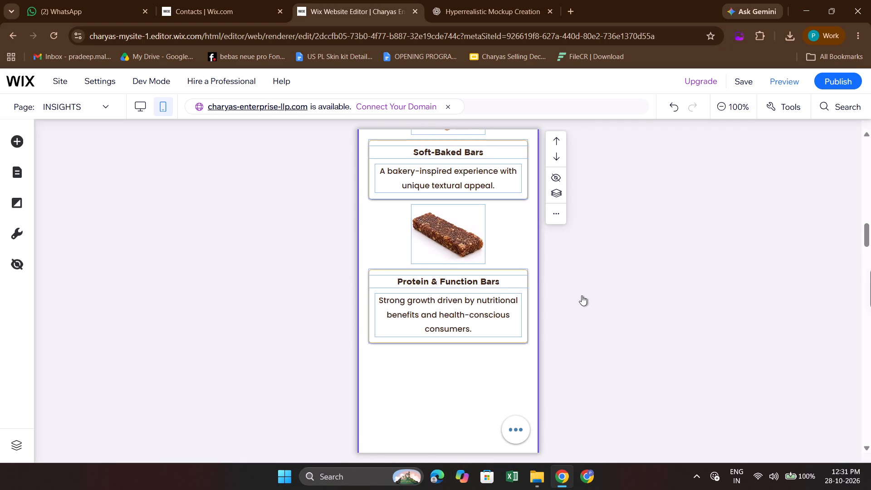
Move all four snack bar images and their description boxes down together to the bottom of the extended consumer demand section.
{"action": "left_click", "coordinate": [525, 271]}
{"action": "scroll", "coordinate": [514, 250], "scroll_direction": "up", "scroll_amount": 1}
{"action": "left_click", "coordinate": [456, 268], "text": "shift"}
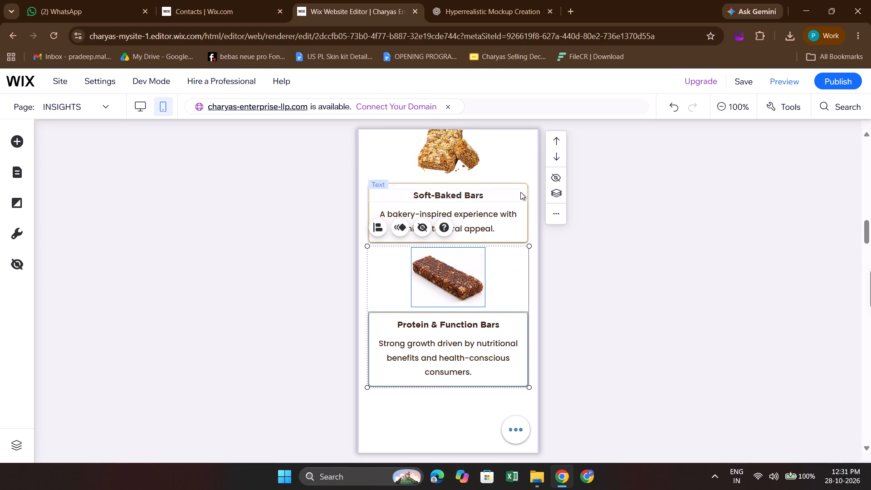
{"action": "left_click", "coordinate": [525, 211], "text": "shift"}
{"action": "scroll", "coordinate": [525, 211], "scroll_direction": "up", "scroll_amount": 2}
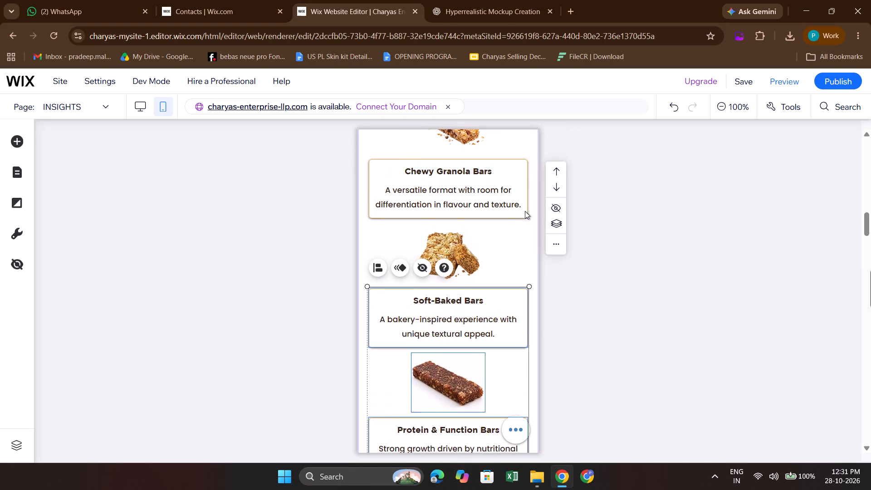
{"action": "left_click", "coordinate": [450, 248], "text": "shift"}
{"action": "left_click", "coordinate": [524, 167], "text": "shift"}
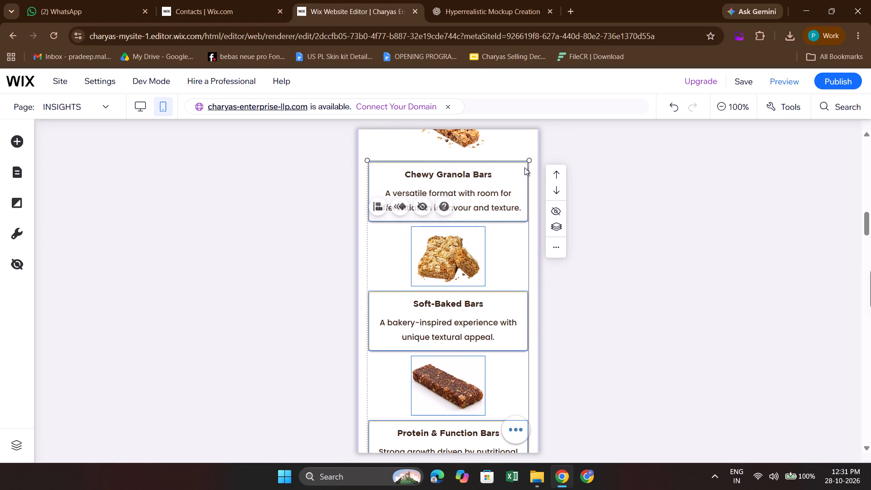
{"action": "scroll", "coordinate": [524, 167], "scroll_direction": "up", "scroll_amount": 2}
{"action": "left_click", "coordinate": [467, 264], "text": "shift"}
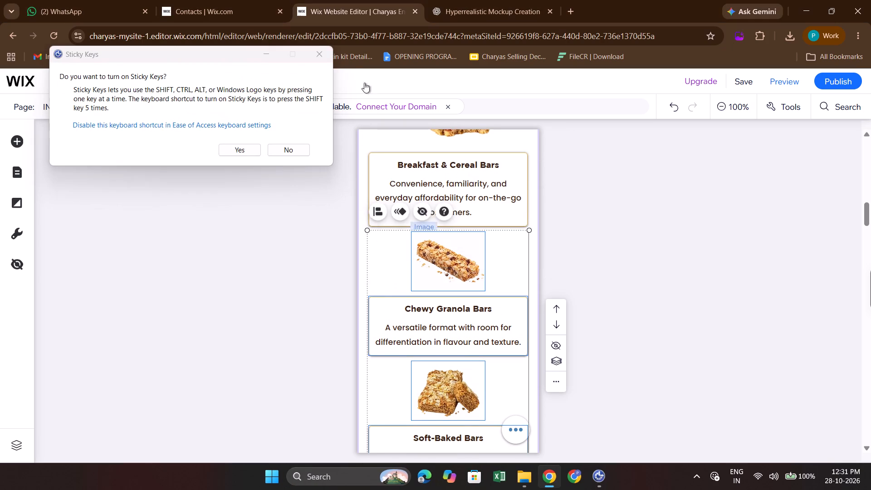
{"action": "scroll", "coordinate": [422, 208], "scroll_direction": "up", "scroll_amount": 1}
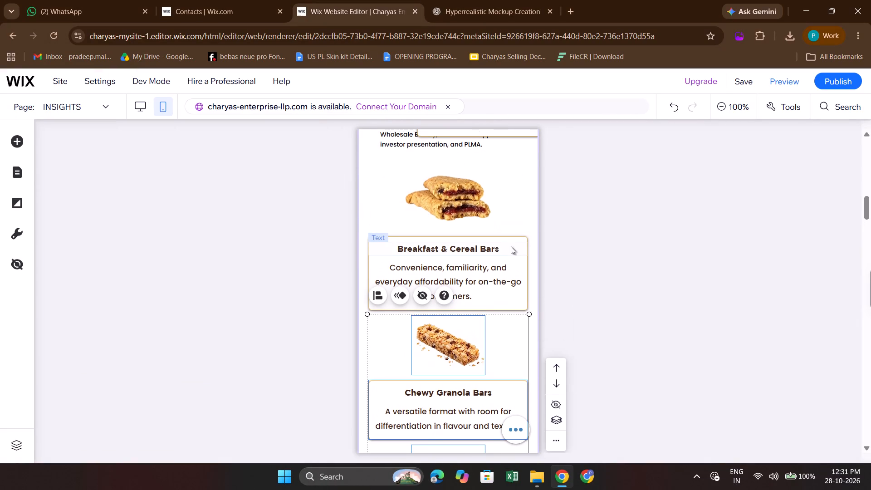
{"action": "left_click", "coordinate": [519, 240], "text": "shift"}
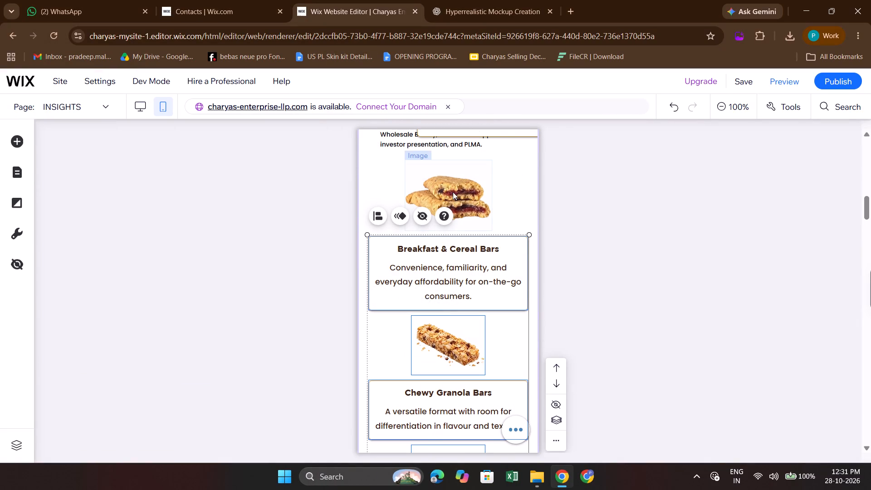
{"action": "left_click", "coordinate": [455, 193], "text": "shift"}
{"action": "scroll", "coordinate": [455, 193], "scroll_direction": "down", "scroll_amount": 3}
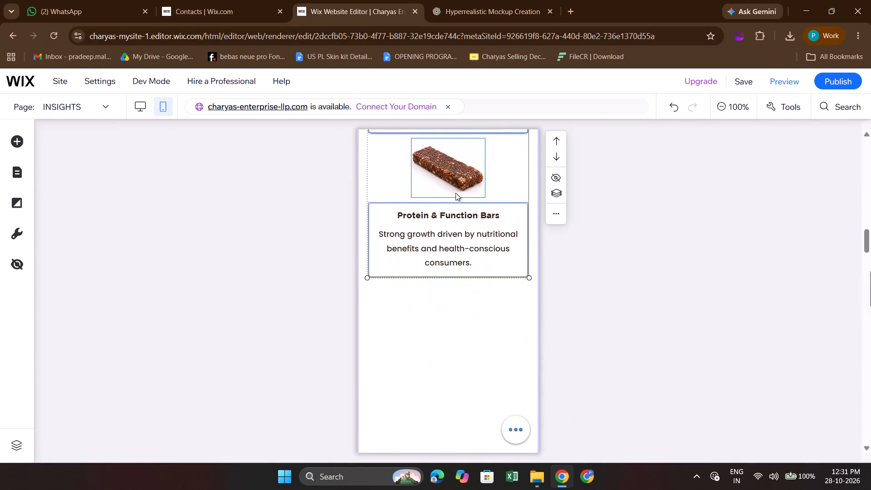
{"action": "scroll", "coordinate": [455, 193], "scroll_direction": "down", "scroll_amount": 1}
{"action": "key", "text": "shift+Down"}
{"action": "key", "text": "shift+Down"}
{"action": "key", "text": "shift+Down"}
{"action": "key", "text": "shift+Down"}
{"action": "key", "text": "shift+Down"}
{"action": "key", "text": "shift+Down"}
{"action": "key", "text": "shift+Down"}
{"action": "key", "text": "shift+Down"}
{"action": "key", "text": "shift+Down"}
{"action": "key", "text": "shift+Down"}
{"action": "key", "text": "shift+Down"}
{"action": "key", "text": "shift+Down"}
{"action": "key", "text": "shift+Down"}
{"action": "key", "text": "shift+Down"}
{"action": "key", "text": "shift+Down"}
{"action": "key", "text": "shift+Down"}
{"action": "key", "text": "shift+Down"}
{"action": "key", "text": "shift+Down"}
{"action": "key", "text": "shift+Down"}
{"action": "key", "text": "shift+Down"}
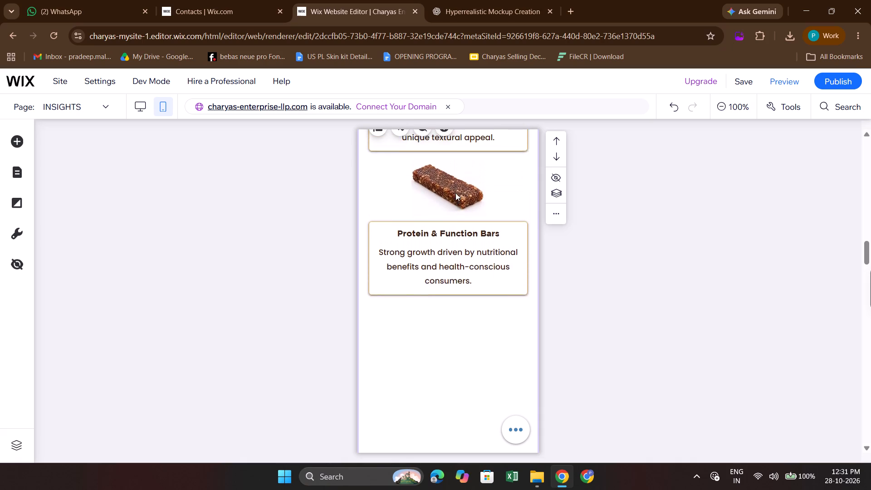
{"action": "scroll", "coordinate": [455, 193], "scroll_direction": "down", "scroll_amount": 3}
{"action": "key", "text": "shift+Down"}
{"action": "key", "text": "shift+Down"}
{"action": "key", "text": "shift+Down"}
{"action": "key", "text": "shift+Down"}
{"action": "key", "text": "shift+Down"}
{"action": "key", "text": "shift+Down"}
{"action": "key", "text": "shift+Down"}
{"action": "key", "text": "shift+Down"}
{"action": "key", "text": "shift+Down"}
{"action": "key", "text": "shift+Down"}
{"action": "key", "text": "shift+Down"}
{"action": "key", "text": "shift+Down"}
{"action": "key", "text": "shift+Down"}
{"action": "key", "text": "shift+Down"}
{"action": "key", "text": "shift+Down"}
{"action": "key", "text": "shift+Down"}
{"action": "key", "text": "shift+Down"}
{"action": "key", "text": "shift+Down"}
{"action": "key", "text": "shift+Down"}
{"action": "key", "text": "shift+Down"}
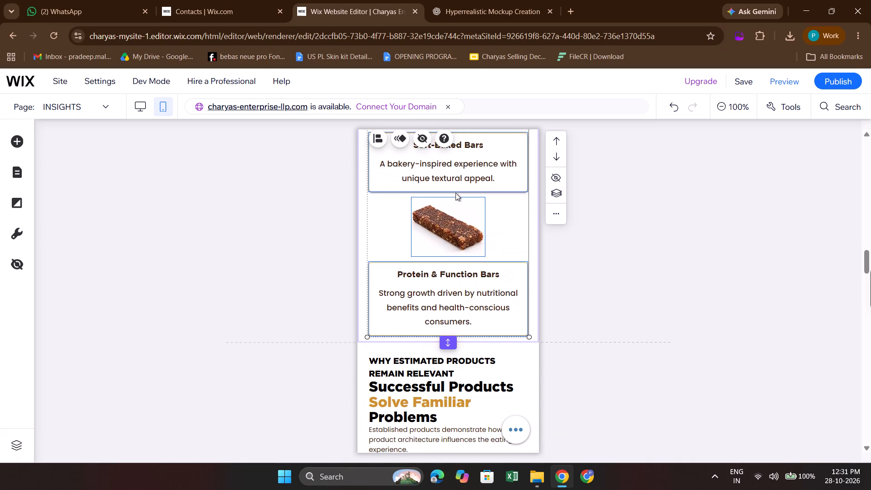
{"action": "key", "text": "shift+Down"}
{"action": "key", "text": "shift+Up"}
{"action": "key", "text": "shift+Up"}
Examine the consumer demand section from its heading and statistic boxes through the empty space above Breakfast & Cereal Bars.
{"action": "scroll", "coordinate": [455, 193], "scroll_direction": "up", "scroll_amount": 3}
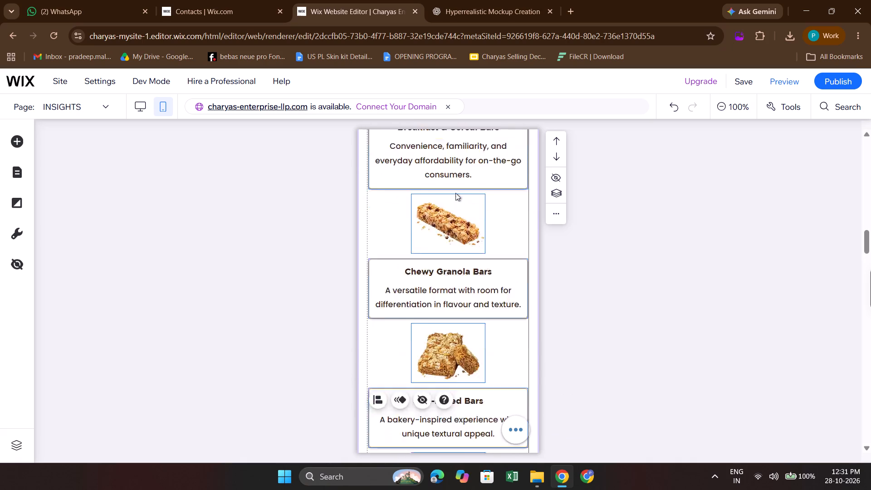
{"action": "scroll", "coordinate": [455, 193], "scroll_direction": "up", "scroll_amount": 3}
{"action": "scroll", "coordinate": [465, 262], "scroll_direction": "up", "scroll_amount": 2}
{"action": "scroll", "coordinate": [463, 318], "scroll_direction": "down", "scroll_amount": 2}
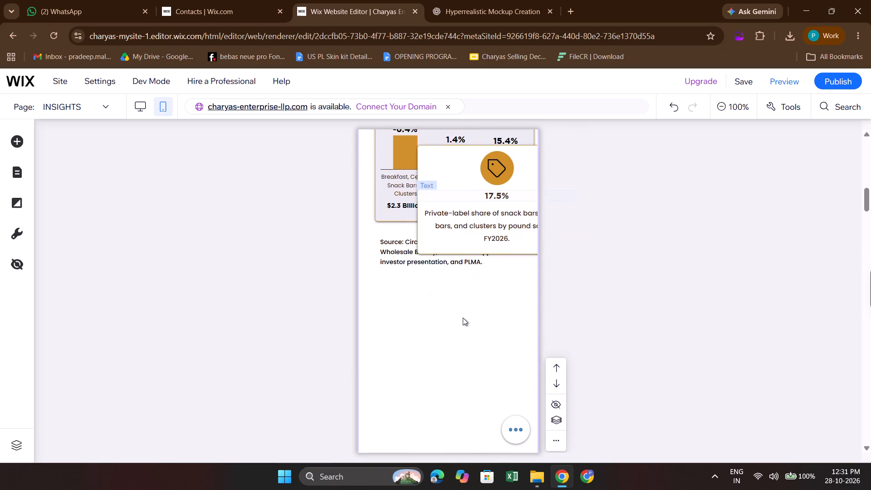
{"action": "left_click", "coordinate": [625, 256]}
{"action": "scroll", "coordinate": [625, 256], "scroll_direction": "down", "scroll_amount": 2}
{"action": "scroll", "coordinate": [539, 259], "scroll_direction": "down", "scroll_amount": 2}
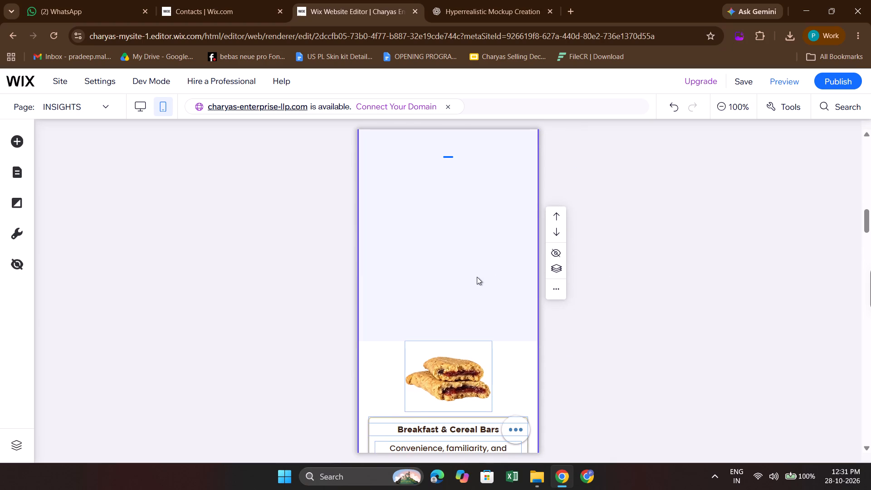
{"action": "left_click", "coordinate": [477, 277]}
{"action": "scroll", "coordinate": [477, 277], "scroll_direction": "down", "scroll_amount": 1}
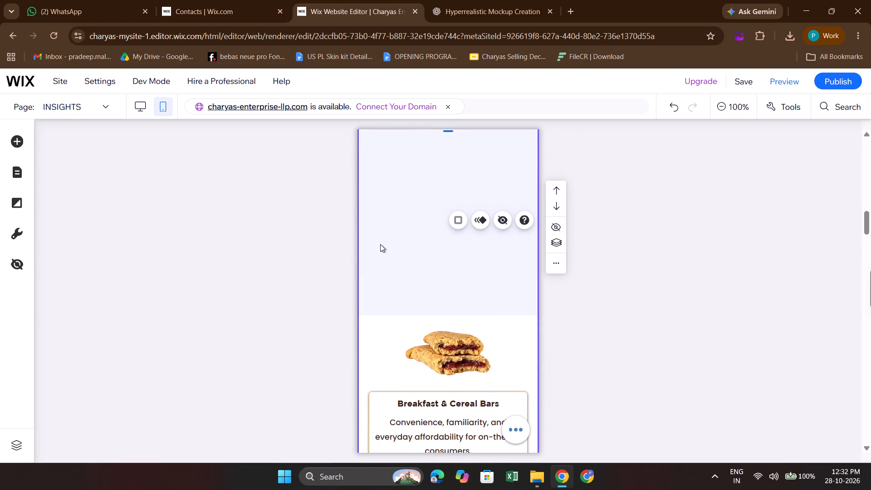
{"action": "scroll", "coordinate": [380, 244], "scroll_direction": "down", "scroll_amount": 1}
{"action": "scroll", "coordinate": [391, 215], "scroll_direction": "up", "scroll_amount": 3}
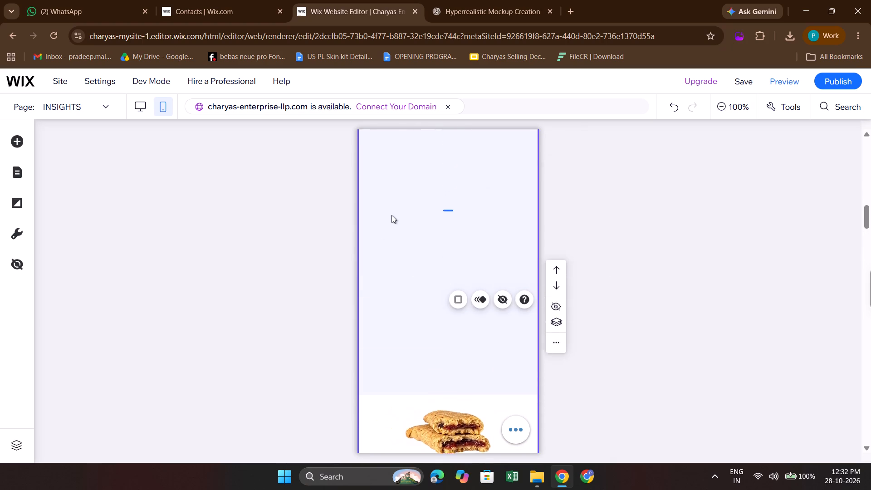
{"action": "scroll", "coordinate": [391, 215], "scroll_direction": "up", "scroll_amount": 3}
{"action": "scroll", "coordinate": [454, 267], "scroll_direction": "up", "scroll_amount": 1}
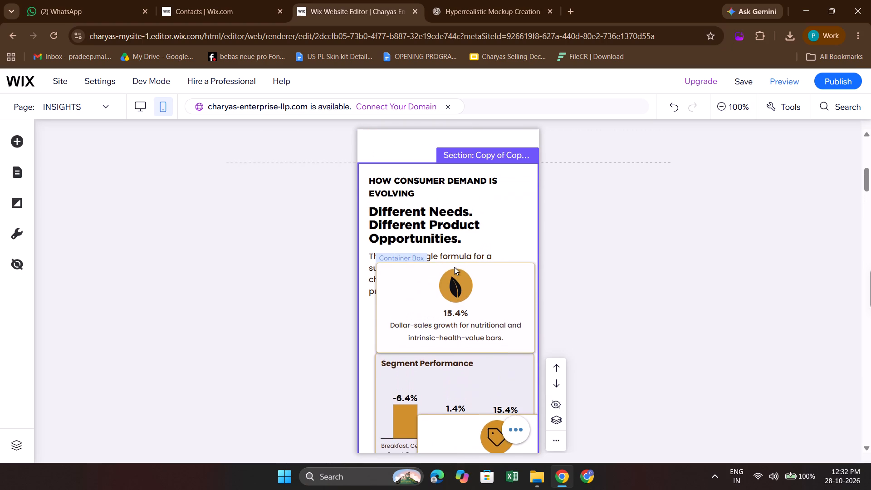
{"action": "scroll", "coordinate": [454, 267], "scroll_direction": "up", "scroll_amount": 1}
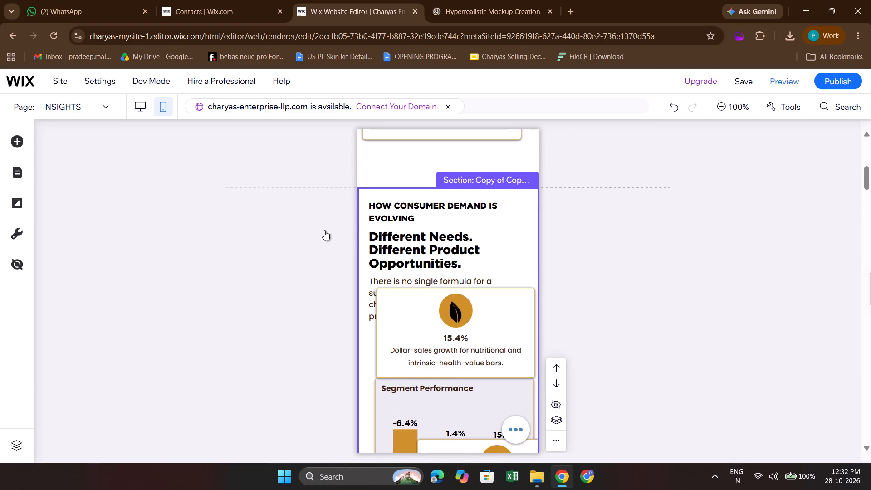
{"action": "scroll", "coordinate": [324, 230], "scroll_direction": "down", "scroll_amount": 1}
Check the consumer demand section's arrangement in the desktop layout, and return to its overlapping boxes in the mobile layout.
{"action": "left_click", "coordinate": [146, 107]}
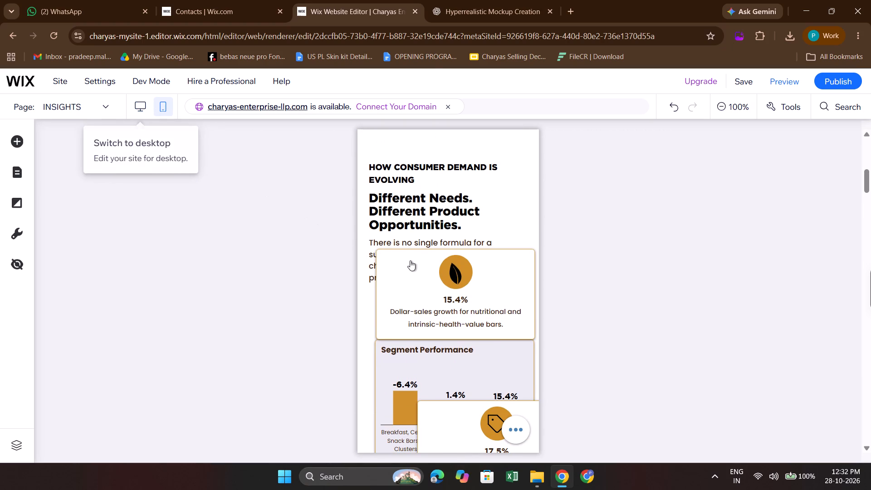
{"action": "scroll", "coordinate": [363, 305], "scroll_direction": "down", "scroll_amount": 8}
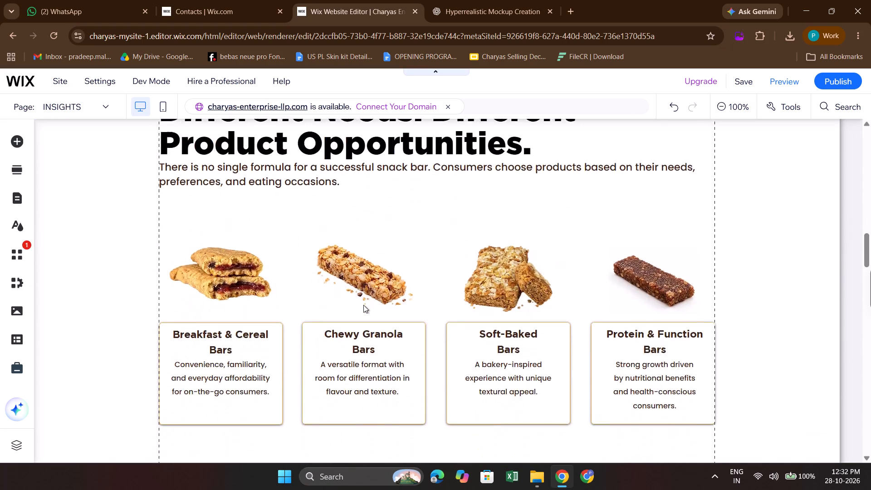
{"action": "scroll", "coordinate": [363, 305], "scroll_direction": "up", "scroll_amount": 2}
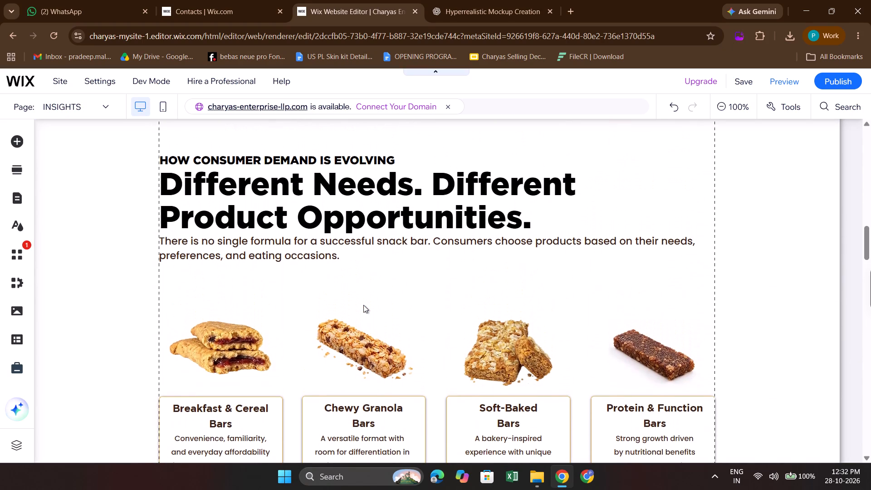
{"action": "scroll", "coordinate": [363, 305], "scroll_direction": "up", "scroll_amount": 1}
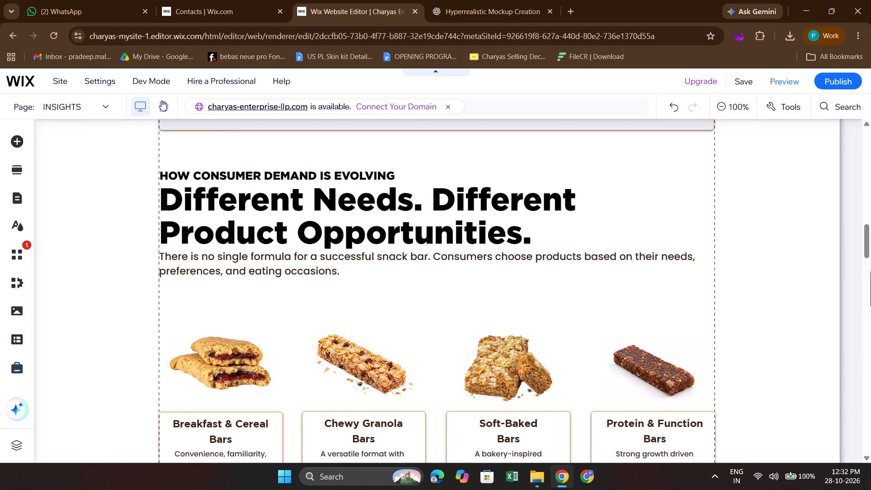
{"action": "left_click", "coordinate": [161, 100]}
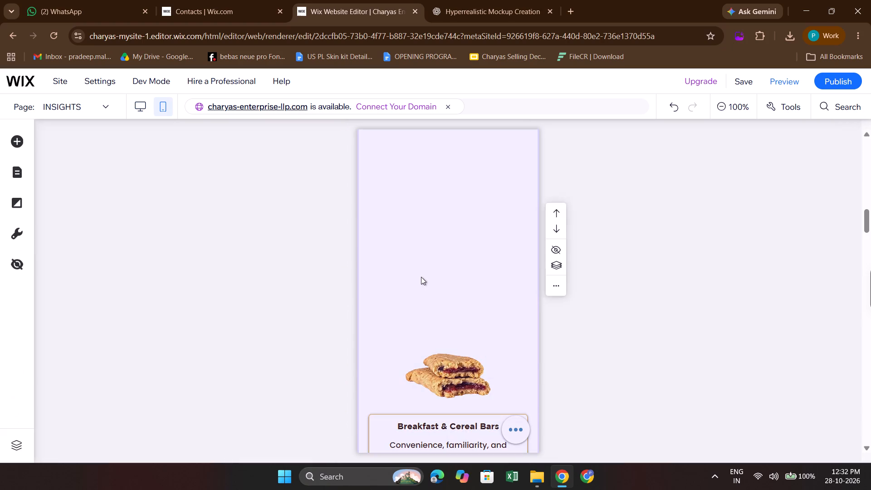
{"action": "scroll", "coordinate": [421, 277], "scroll_direction": "up", "scroll_amount": 5}
{"action": "scroll", "coordinate": [404, 326], "scroll_direction": "up", "scroll_amount": 1}
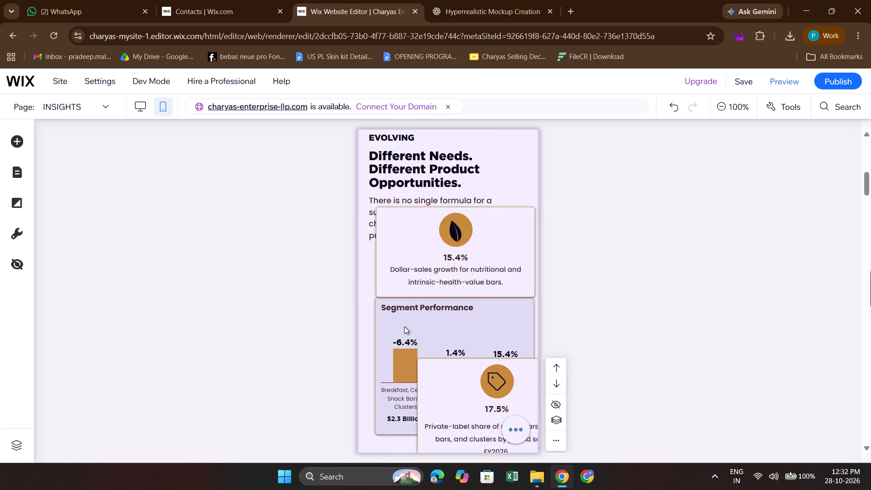
Move the consumer demand label, heading and intro paragraph down together until they sit just above the Breakfast & Cereal Bars image.
{"action": "scroll", "coordinate": [404, 326], "scroll_direction": "up", "scroll_amount": 2}
{"action": "left_click", "coordinate": [403, 221]}
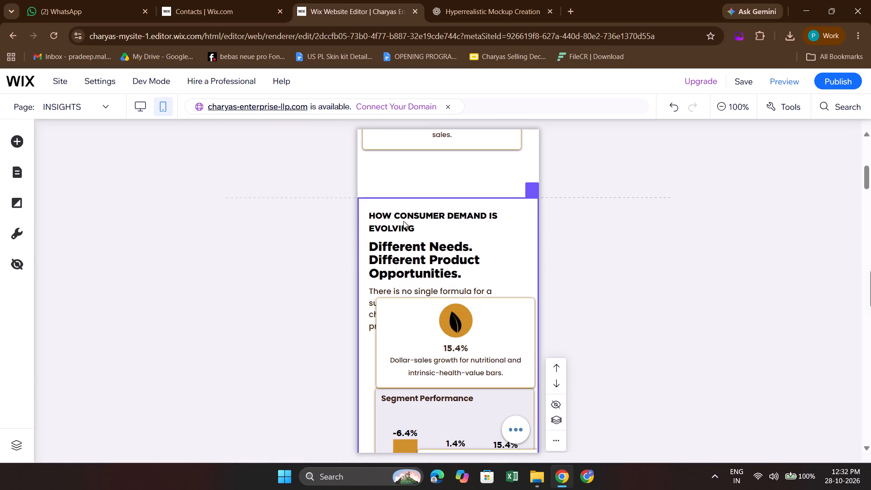
{"action": "left_click", "coordinate": [403, 221]}
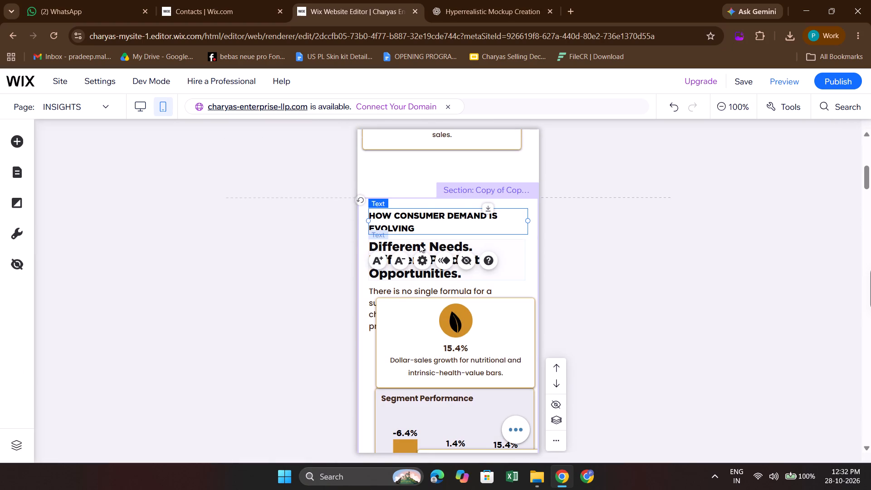
{"action": "left_click", "coordinate": [420, 245], "text": "shift"}
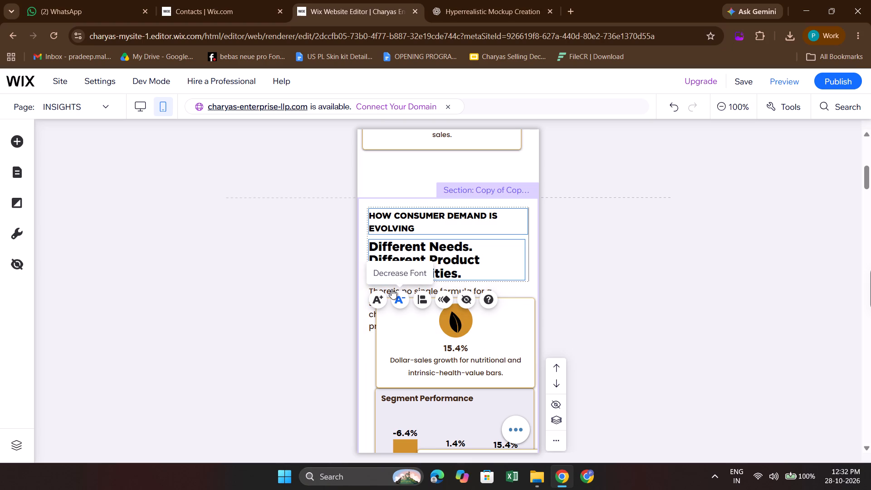
{"action": "left_click", "coordinate": [372, 323], "text": "shift"}
{"action": "key", "text": "shift+Down"}
{"action": "key", "text": "shift+Down"}
{"action": "key", "text": "shift+Down"}
{"action": "key", "text": "shift+Down"}
{"action": "key", "text": "shift+Down"}
{"action": "key", "text": "shift+Down"}
{"action": "key", "text": "shift+Down"}
{"action": "key", "text": "shift+Down"}
{"action": "key", "text": "shift+Down"}
{"action": "key", "text": "shift+Down"}
{"action": "key", "text": "shift+Down"}
{"action": "key", "text": "shift+Down"}
{"action": "key", "text": "shift+Down"}
{"action": "key", "text": "shift+Down"}
{"action": "key", "text": "shift+Down"}
{"action": "key", "text": "shift+Down"}
{"action": "key", "text": "shift+Down"}
{"action": "key", "text": "shift+Down"}
{"action": "key", "text": "shift+Down"}
{"action": "key", "text": "shift+Down"}
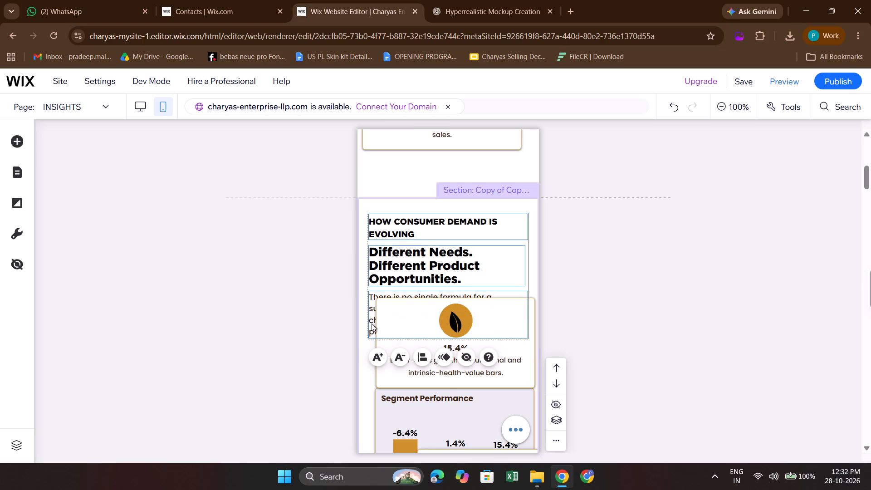
{"action": "scroll", "coordinate": [372, 323], "scroll_direction": "down", "scroll_amount": 3}
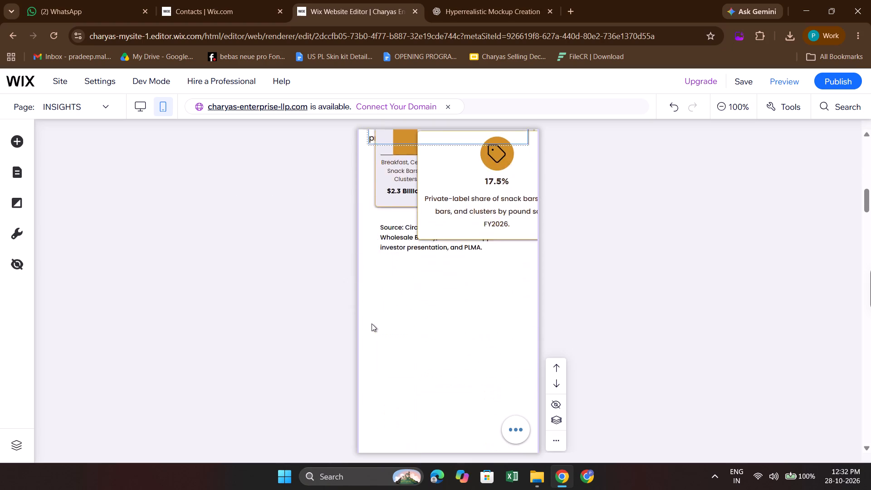
{"action": "scroll", "coordinate": [372, 323], "scroll_direction": "down", "scroll_amount": 3}
{"action": "key", "text": "shift+Down"}
{"action": "key", "text": "shift+Down"}
{"action": "key", "text": "shift+Down"}
{"action": "key", "text": "shift+Down"}
{"action": "key", "text": "shift+Down"}
{"action": "key", "text": "shift+Down"}
{"action": "key", "text": "shift+Down"}
{"action": "key", "text": "shift+Down"}
{"action": "key", "text": "shift+Down"}
{"action": "key", "text": "shift+Down"}
{"action": "key", "text": "shift+Down"}
{"action": "key", "text": "shift+Down"}
{"action": "key", "text": "shift+Down"}
{"action": "key", "text": "shift+Down"}
{"action": "key", "text": "shift+Down"}
{"action": "key", "text": "shift+Down"}
{"action": "key", "text": "shift+Down"}
{"action": "key", "text": "shift+Down"}
{"action": "key", "text": "shift+Down"}
{"action": "key", "text": "shift+Down"}
{"action": "key", "text": "shift+Down"}
{"action": "key", "text": "shift+Down"}
{"action": "key", "text": "shift+Down"}
{"action": "key", "text": "shift+Down"}
{"action": "key", "text": "shift+Down"}
{"action": "key", "text": "shift+Down"}
{"action": "key", "text": "shift+Down"}
{"action": "key", "text": "shift+Down"}
{"action": "key", "text": "shift+Down"}
{"action": "key", "text": "shift+Down"}
{"action": "key", "text": "shift+Down"}
{"action": "key", "text": "shift+Down"}
{"action": "key", "text": "shift+Down"}
{"action": "key", "text": "shift+Down"}
{"action": "key", "text": "shift+Down"}
{"action": "key", "text": "shift+Down"}
{"action": "key", "text": "shift+Down"}
{"action": "key", "text": "shift+Down"}
{"action": "key", "text": "shift+Down"}
{"action": "key", "text": "shift+Down"}
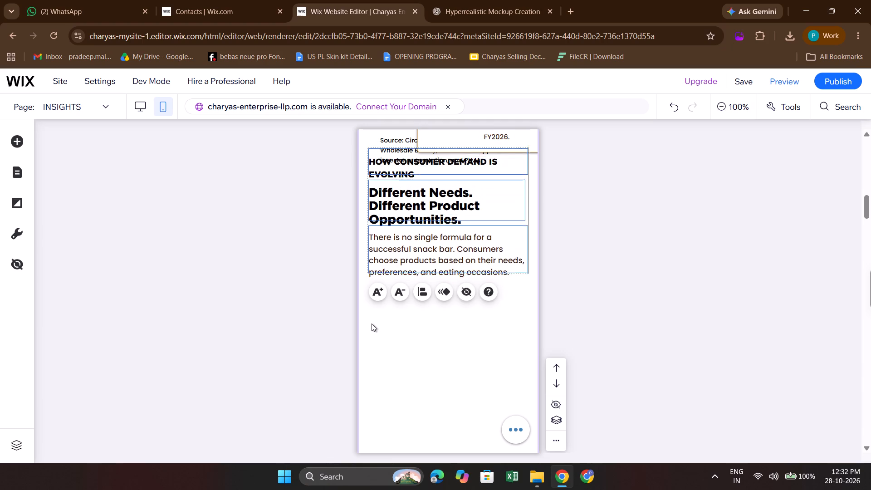
{"action": "scroll", "coordinate": [461, 246], "scroll_direction": "down", "scroll_amount": 2}
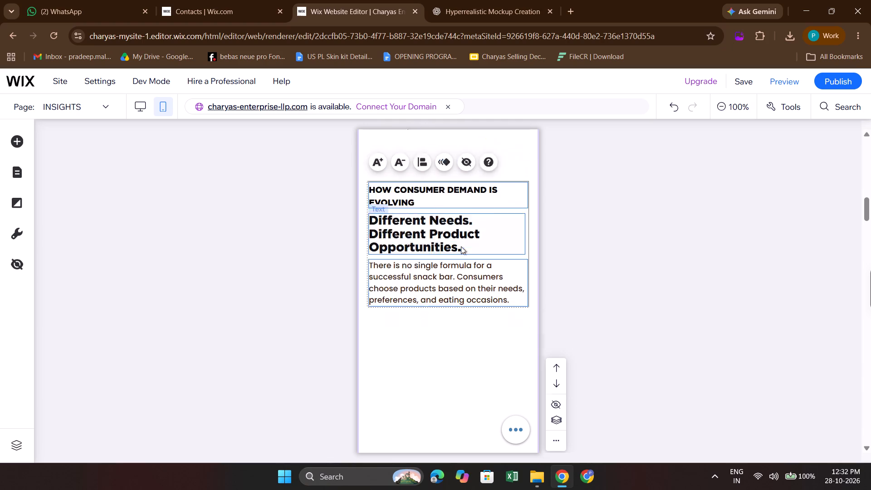
{"action": "scroll", "coordinate": [461, 246], "scroll_direction": "down", "scroll_amount": 2}
{"action": "key", "text": "shift+Down"}
{"action": "key", "text": "shift+Down"}
{"action": "key", "text": "shift+Down"}
{"action": "key", "text": "shift+Down"}
{"action": "key", "text": "shift+Down"}
{"action": "key", "text": "shift+Down"}
{"action": "key", "text": "shift+Down"}
{"action": "key", "text": "shift+Down"}
{"action": "key", "text": "shift+Down"}
{"action": "key", "text": "shift+Down"}
{"action": "key", "text": "shift+Down"}
{"action": "key", "text": "shift+Down"}
{"action": "key", "text": "shift+Down"}
{"action": "key", "text": "shift+Down"}
{"action": "key", "text": "shift+Down"}
{"action": "key", "text": "shift+Down"}
{"action": "key", "text": "shift+Down"}
{"action": "key", "text": "shift+Down"}
{"action": "key", "text": "shift+Down"}
{"action": "key", "text": "shift+Down"}
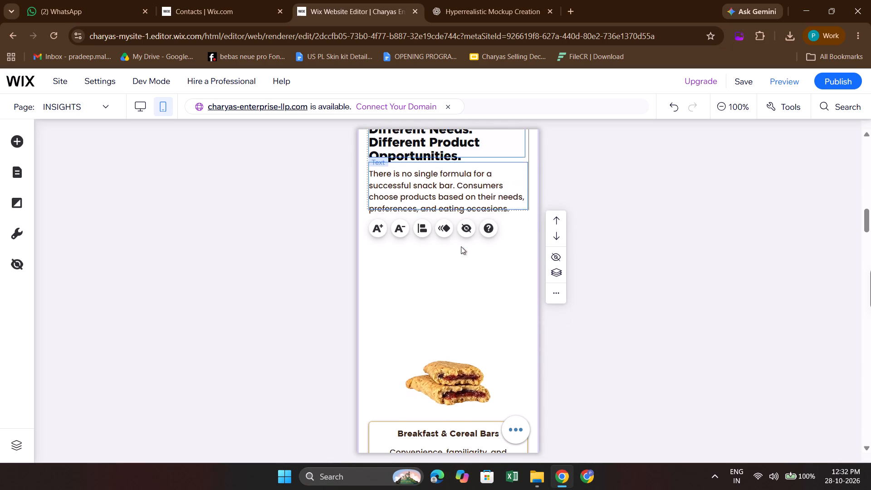
{"action": "key", "text": "shift+Down"}
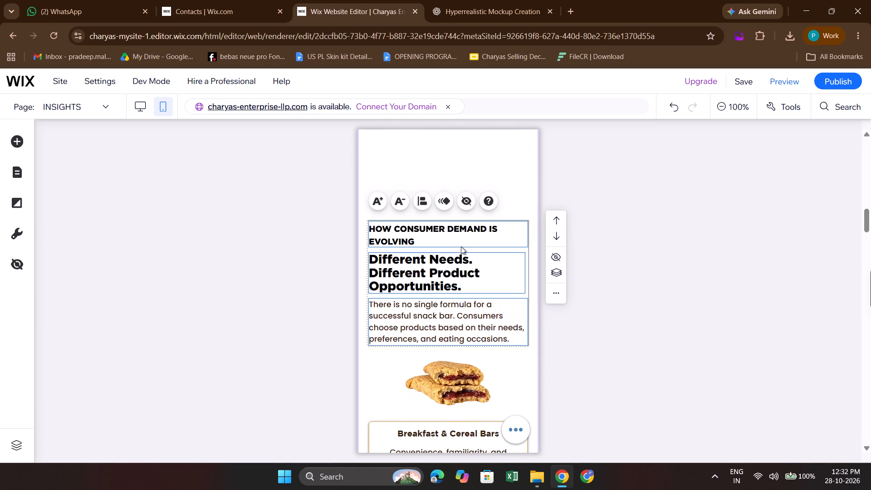
{"action": "key", "text": "shift+Down"}
{"action": "scroll", "coordinate": [461, 246], "scroll_direction": "down", "scroll_amount": 4}
{"action": "scroll", "coordinate": [461, 246], "scroll_direction": "up", "scroll_amount": 1}
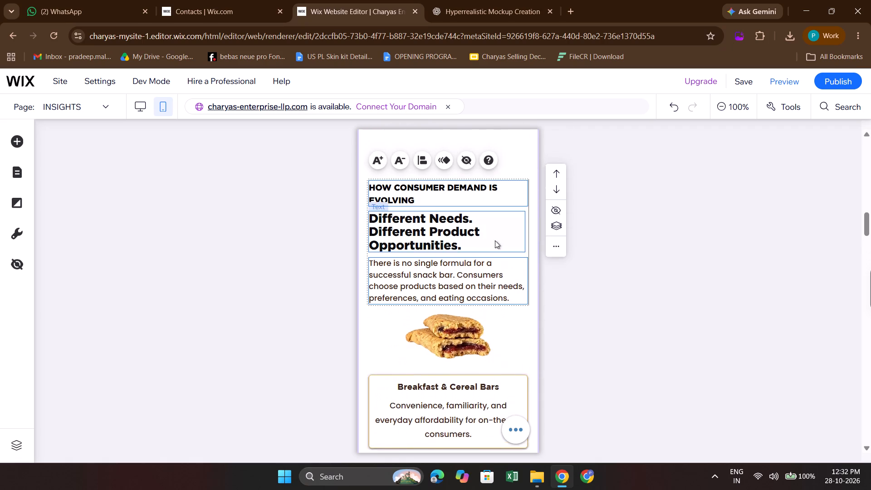
{"action": "scroll", "coordinate": [495, 240], "scroll_direction": "up", "scroll_amount": 2}
{"action": "left_click", "coordinate": [624, 209]}
Check the order of the source note, market growth heading and Segment Performance chart in the desktop layout, and return to mobile.
{"action": "scroll", "coordinate": [477, 272], "scroll_direction": "up", "scroll_amount": 1}
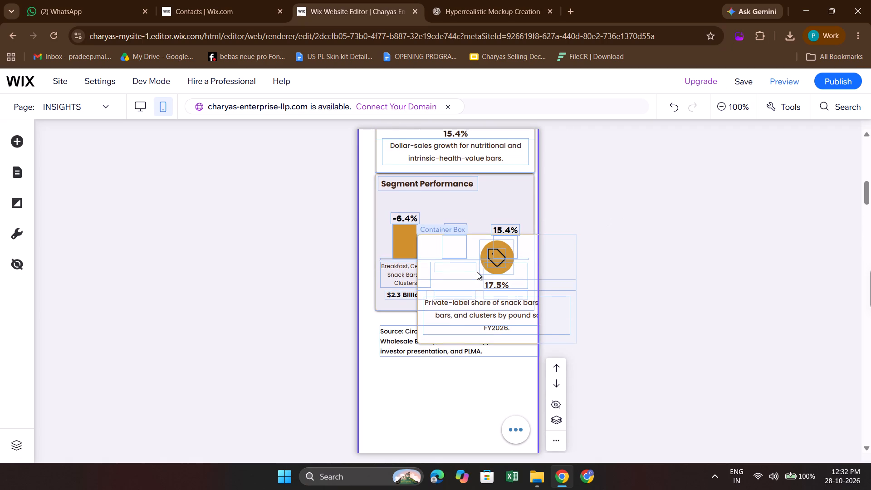
{"action": "left_click", "coordinate": [146, 106]}
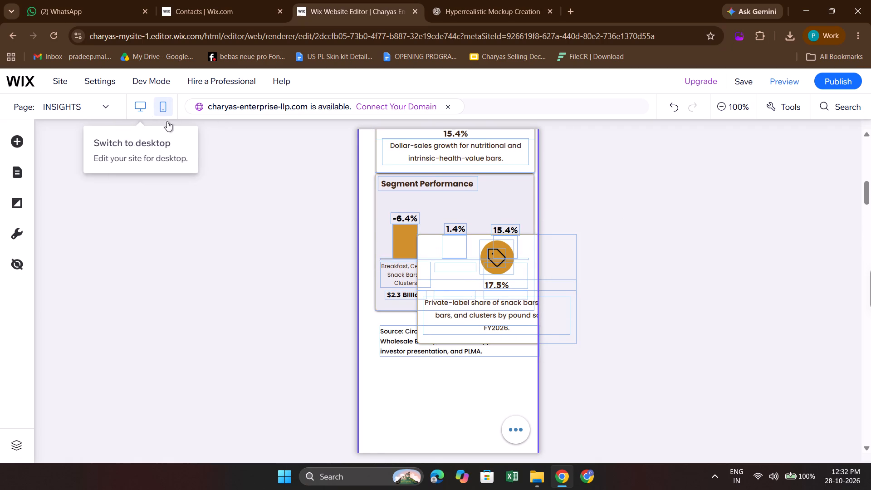
{"action": "scroll", "coordinate": [450, 304], "scroll_direction": "right", "scroll_amount": 1}
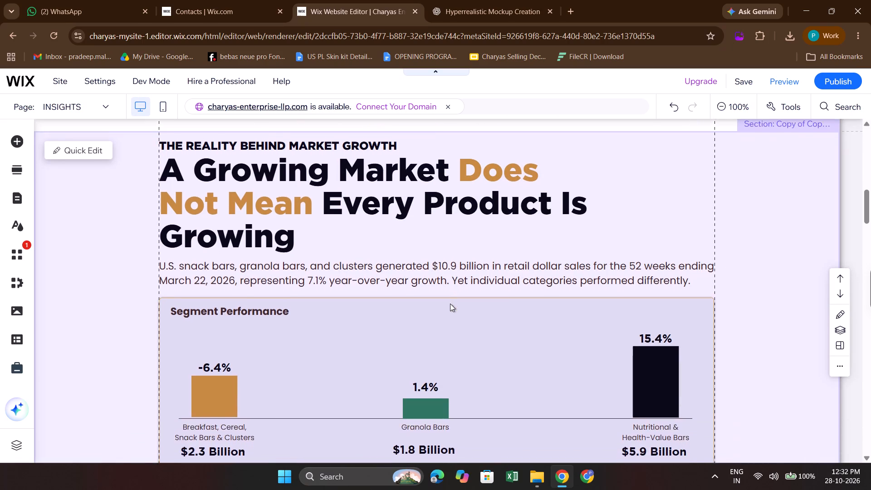
{"action": "scroll", "coordinate": [450, 304], "scroll_direction": "right", "scroll_amount": 1}
{"action": "scroll", "coordinate": [450, 304], "scroll_direction": "down", "scroll_amount": 3}
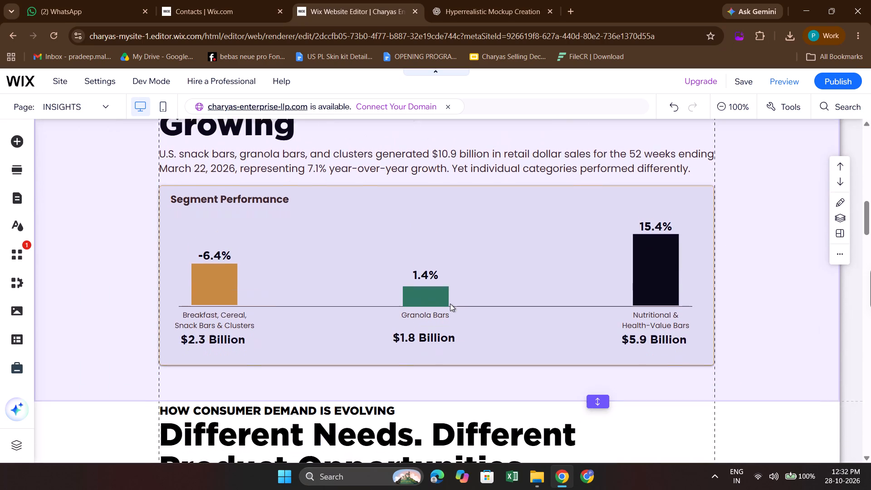
{"action": "scroll", "coordinate": [450, 304], "scroll_direction": "down", "scroll_amount": 3}
{"action": "scroll", "coordinate": [413, 314], "scroll_direction": "up", "scroll_amount": 1}
{"action": "scroll", "coordinate": [330, 270], "scroll_direction": "up", "scroll_amount": 1}
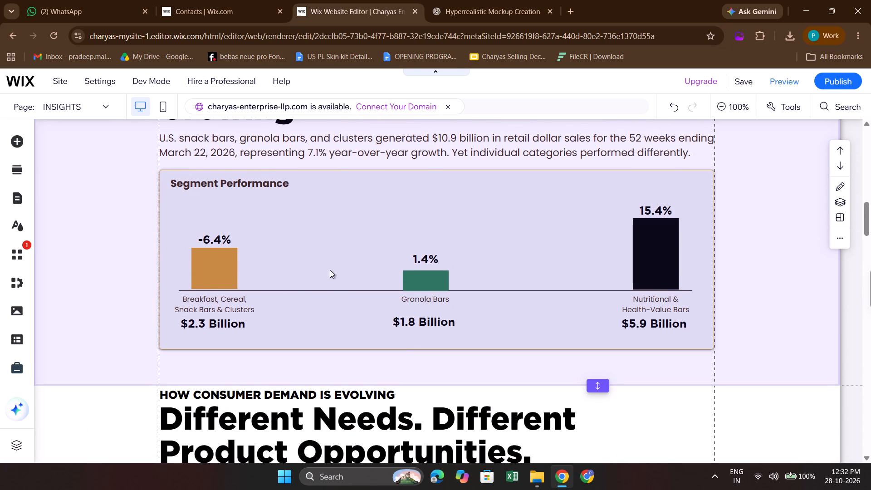
{"action": "scroll", "coordinate": [330, 270], "scroll_direction": "up", "scroll_amount": 1}
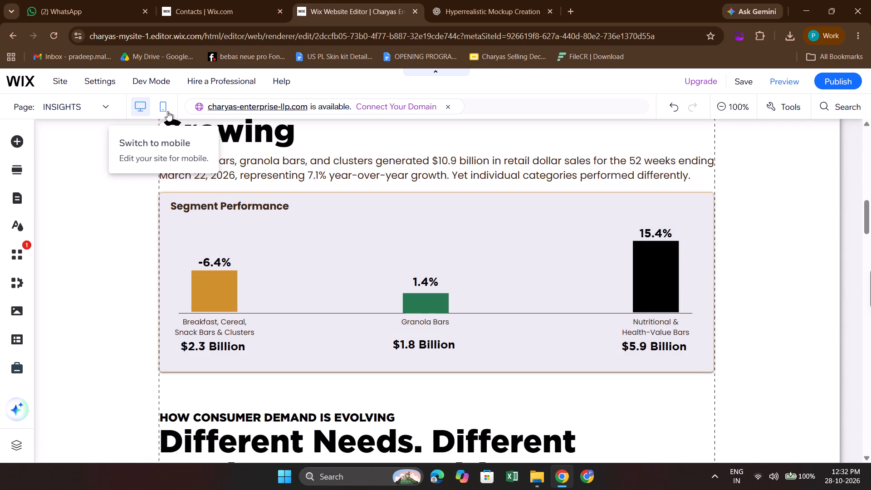
{"action": "scroll", "coordinate": [247, 238], "scroll_direction": "up", "scroll_amount": 3}
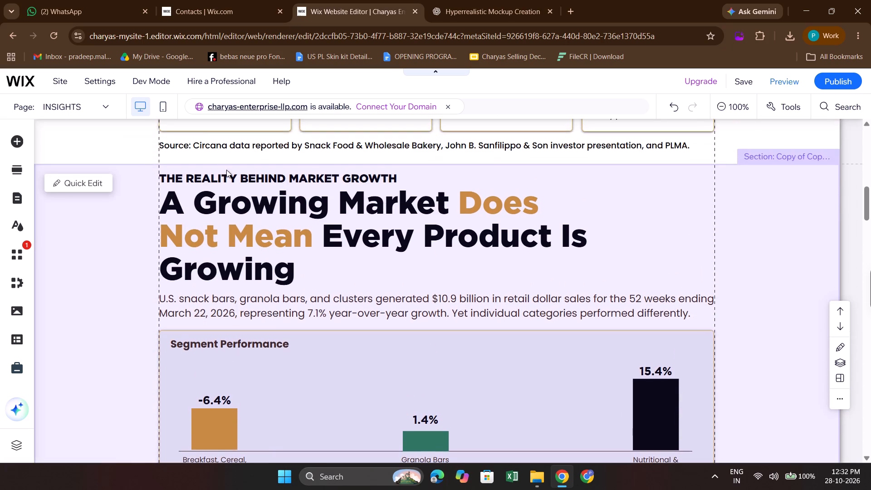
{"action": "left_click", "coordinate": [161, 101]}
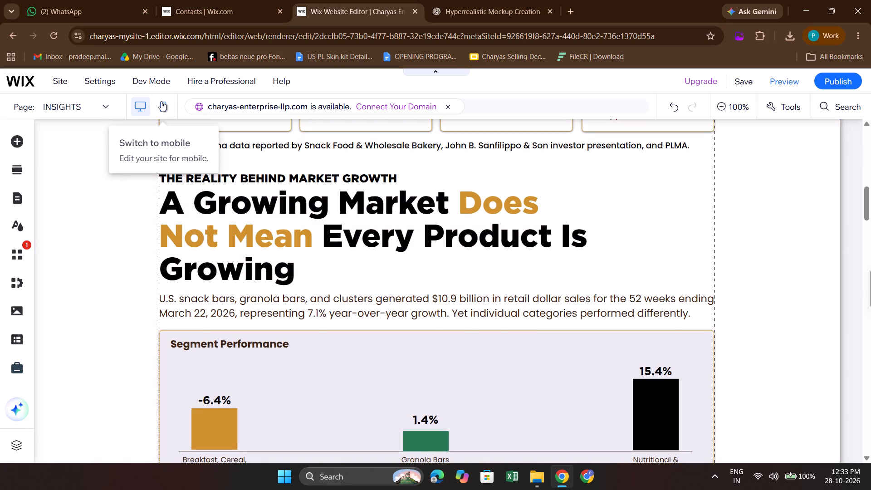
Move the Segment Performance box down below the source note to just above the consumer demand heading, aligned with the heading's left edge.
{"action": "scroll", "coordinate": [413, 289], "scroll_direction": "down", "scroll_amount": 1}
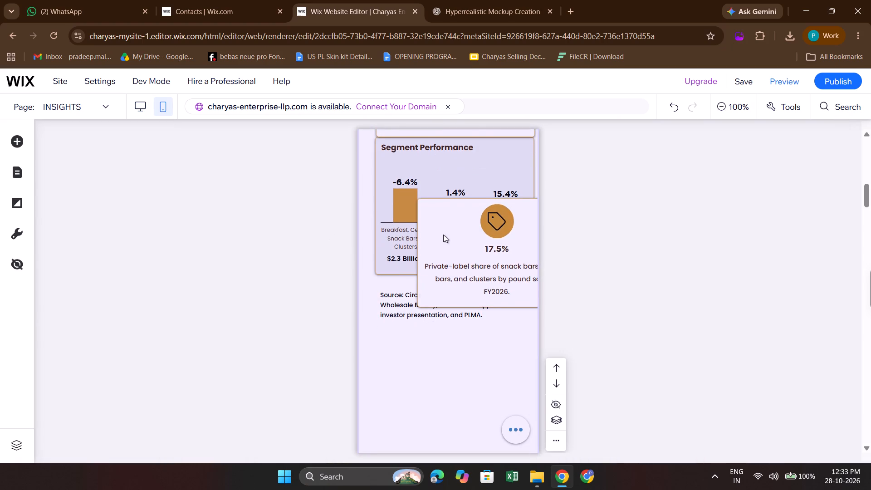
{"action": "scroll", "coordinate": [443, 235], "scroll_direction": "up", "scroll_amount": 2}
{"action": "left_click", "coordinate": [499, 234]}
{"action": "left_click", "coordinate": [499, 234]}
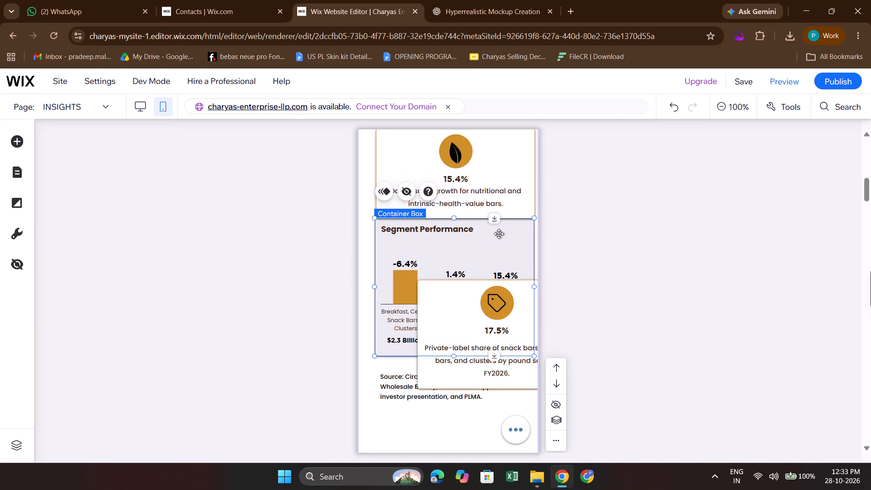
{"action": "key", "text": "shift+Down"}
{"action": "key", "text": "shift+Down"}
{"action": "key", "text": "shift+Down"}
{"action": "key", "text": "shift+Down"}
{"action": "key", "text": "shift+Down"}
{"action": "key", "text": "shift+Down"}
{"action": "key", "text": "shift+Down"}
{"action": "key", "text": "shift+Down"}
{"action": "key", "text": "shift+Down"}
{"action": "key", "text": "shift+Down"}
{"action": "key", "text": "shift+Down"}
{"action": "key", "text": "shift+Down"}
{"action": "key", "text": "shift+Down"}
{"action": "key", "text": "shift+Down"}
{"action": "key", "text": "shift+Down"}
{"action": "key", "text": "shift+Down"}
{"action": "key", "text": "shift+Down"}
{"action": "key", "text": "shift+Down"}
{"action": "key", "text": "shift+Down"}
{"action": "key", "text": "shift+Down"}
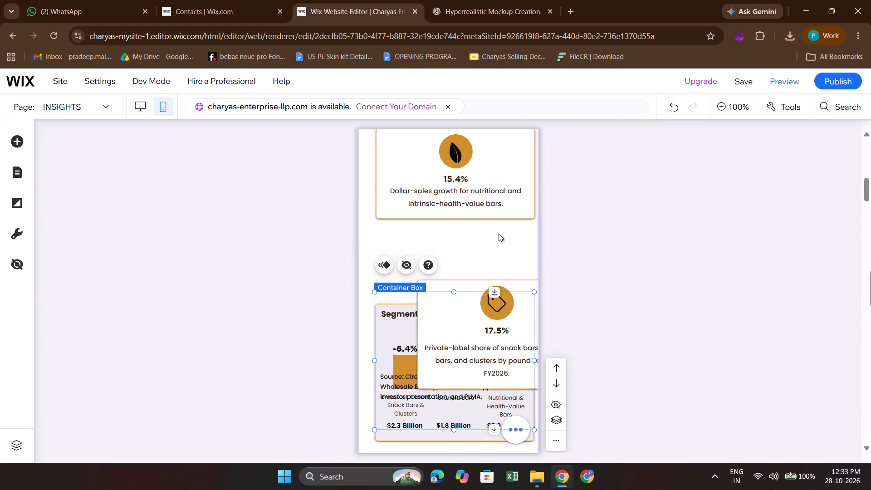
{"action": "scroll", "coordinate": [499, 234], "scroll_direction": "down", "scroll_amount": 3}
{"action": "key", "text": "shift+Down"}
{"action": "key", "text": "shift+Down"}
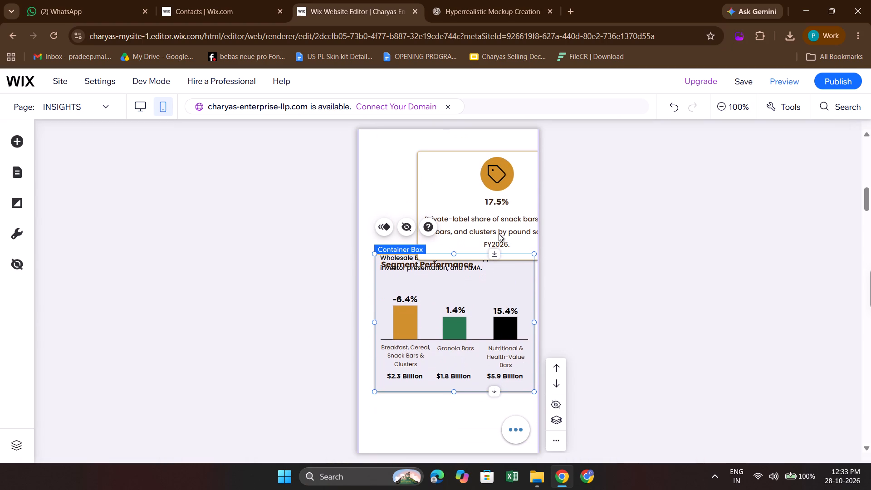
{"action": "key", "text": "shift+Down"}
{"action": "key", "text": "shift+Down"}
{"action": "key", "text": "shift+Down"}
{"action": "key", "text": "shift+Down"}
{"action": "key", "text": "shift+Down"}
{"action": "scroll", "coordinate": [499, 234], "scroll_direction": "down", "scroll_amount": 2}
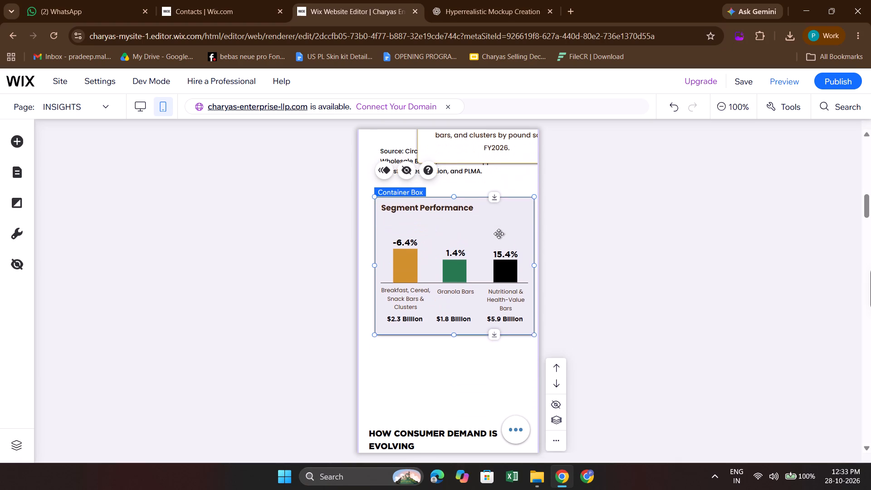
{"action": "key", "text": "shift+Down"}
{"action": "key", "text": "shift+Down"}
{"action": "key", "text": "shift+Down"}
{"action": "key", "text": "shift+Down"}
{"action": "key", "text": "shift+Down"}
{"action": "key", "text": "shift+Down"}
{"action": "key", "text": "shift+Down"}
{"action": "key", "text": "shift+Down"}
{"action": "key", "text": "shift+Down"}
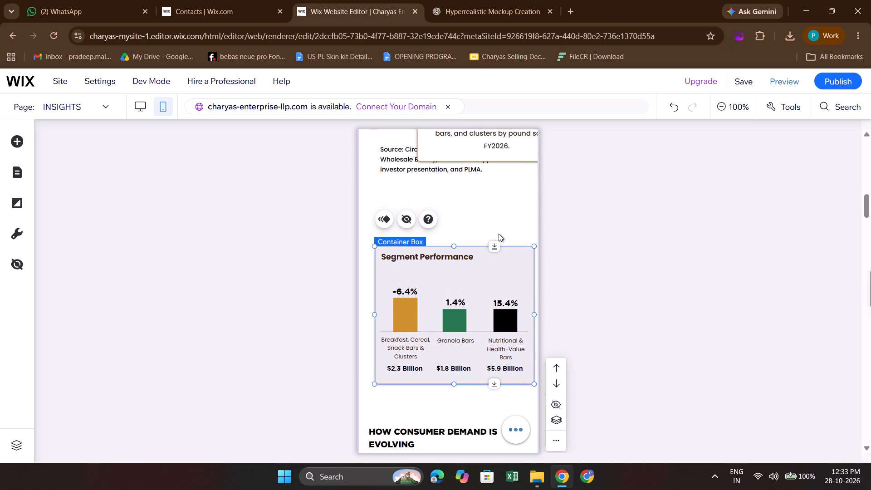
{"action": "key", "text": "shift+Left"}
{"action": "key", "text": "shift+Left"}
{"action": "key", "text": "shift+Right"}
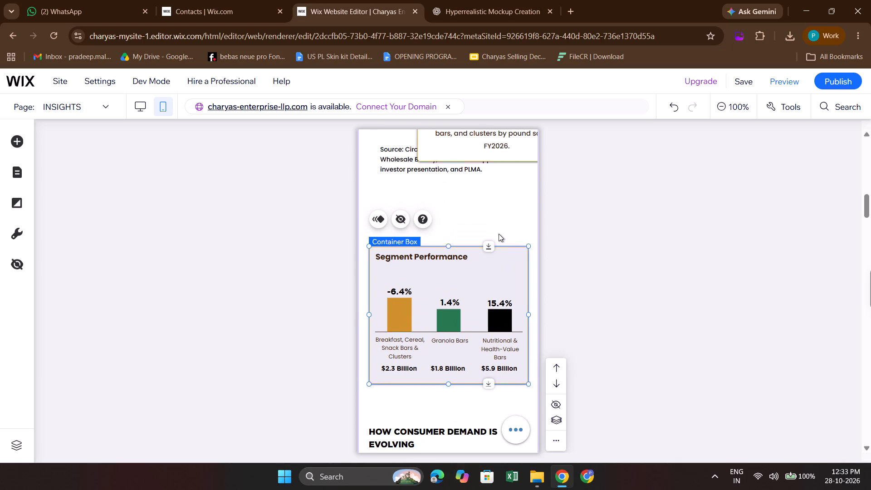
{"action": "key", "text": "shift+Down"}
{"action": "key", "text": "shift+Down"}
{"action": "scroll", "coordinate": [499, 234], "scroll_direction": "up", "scroll_amount": 1}
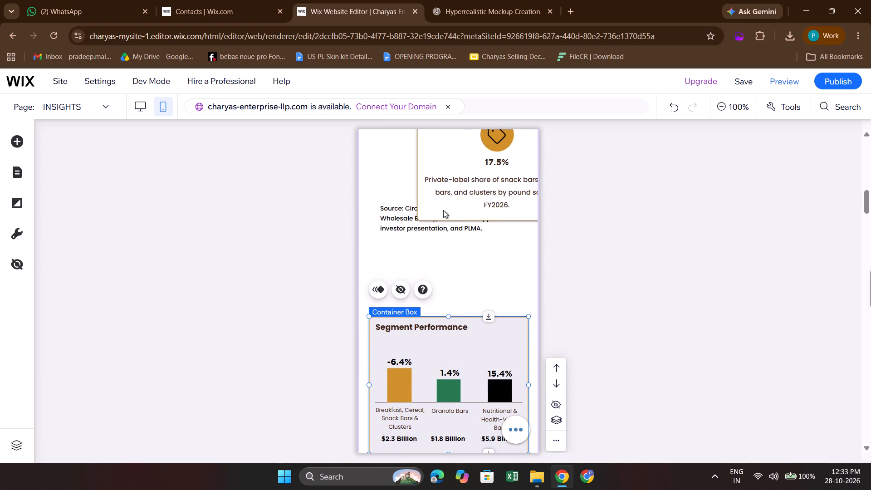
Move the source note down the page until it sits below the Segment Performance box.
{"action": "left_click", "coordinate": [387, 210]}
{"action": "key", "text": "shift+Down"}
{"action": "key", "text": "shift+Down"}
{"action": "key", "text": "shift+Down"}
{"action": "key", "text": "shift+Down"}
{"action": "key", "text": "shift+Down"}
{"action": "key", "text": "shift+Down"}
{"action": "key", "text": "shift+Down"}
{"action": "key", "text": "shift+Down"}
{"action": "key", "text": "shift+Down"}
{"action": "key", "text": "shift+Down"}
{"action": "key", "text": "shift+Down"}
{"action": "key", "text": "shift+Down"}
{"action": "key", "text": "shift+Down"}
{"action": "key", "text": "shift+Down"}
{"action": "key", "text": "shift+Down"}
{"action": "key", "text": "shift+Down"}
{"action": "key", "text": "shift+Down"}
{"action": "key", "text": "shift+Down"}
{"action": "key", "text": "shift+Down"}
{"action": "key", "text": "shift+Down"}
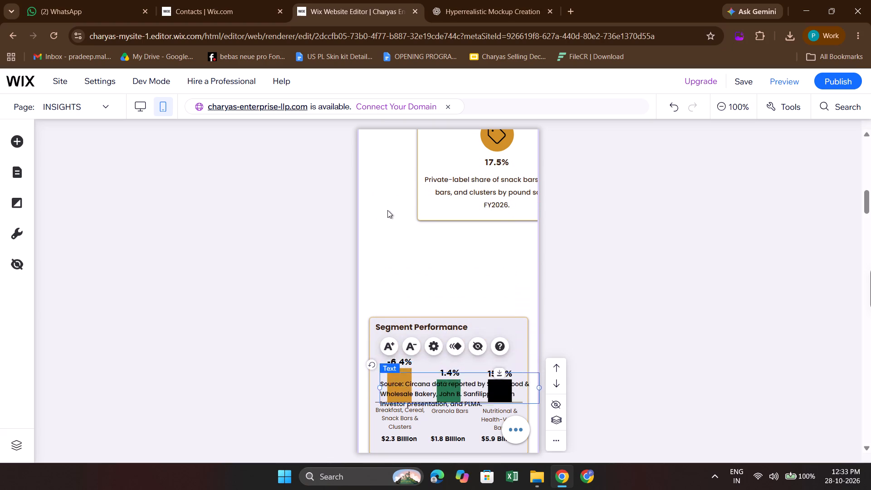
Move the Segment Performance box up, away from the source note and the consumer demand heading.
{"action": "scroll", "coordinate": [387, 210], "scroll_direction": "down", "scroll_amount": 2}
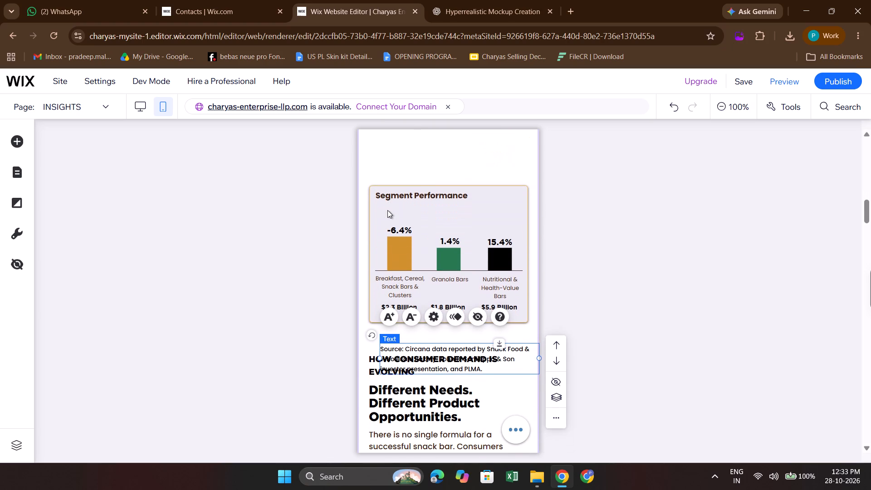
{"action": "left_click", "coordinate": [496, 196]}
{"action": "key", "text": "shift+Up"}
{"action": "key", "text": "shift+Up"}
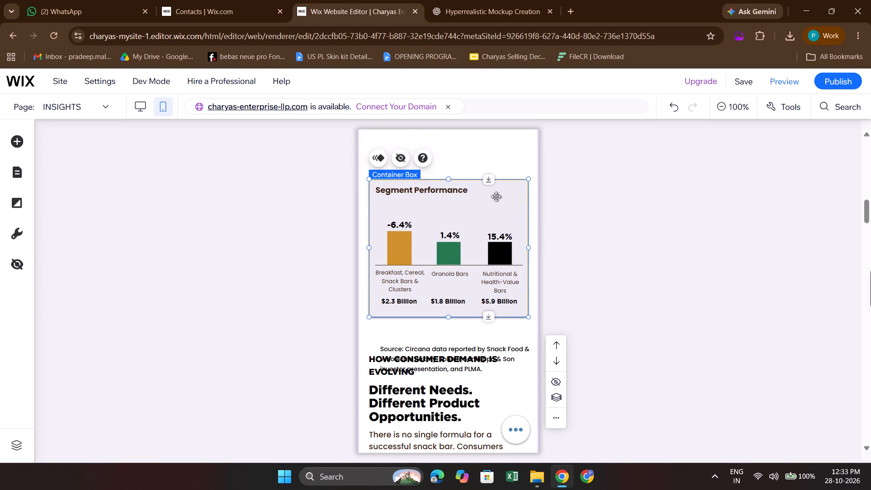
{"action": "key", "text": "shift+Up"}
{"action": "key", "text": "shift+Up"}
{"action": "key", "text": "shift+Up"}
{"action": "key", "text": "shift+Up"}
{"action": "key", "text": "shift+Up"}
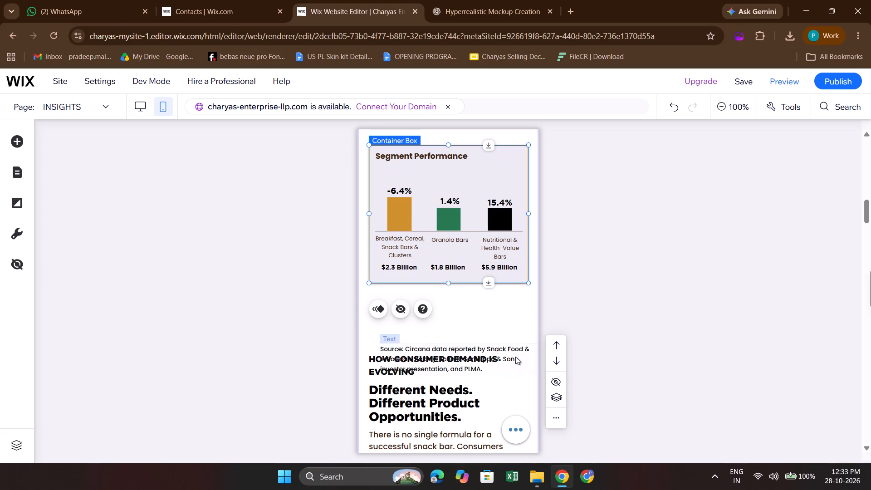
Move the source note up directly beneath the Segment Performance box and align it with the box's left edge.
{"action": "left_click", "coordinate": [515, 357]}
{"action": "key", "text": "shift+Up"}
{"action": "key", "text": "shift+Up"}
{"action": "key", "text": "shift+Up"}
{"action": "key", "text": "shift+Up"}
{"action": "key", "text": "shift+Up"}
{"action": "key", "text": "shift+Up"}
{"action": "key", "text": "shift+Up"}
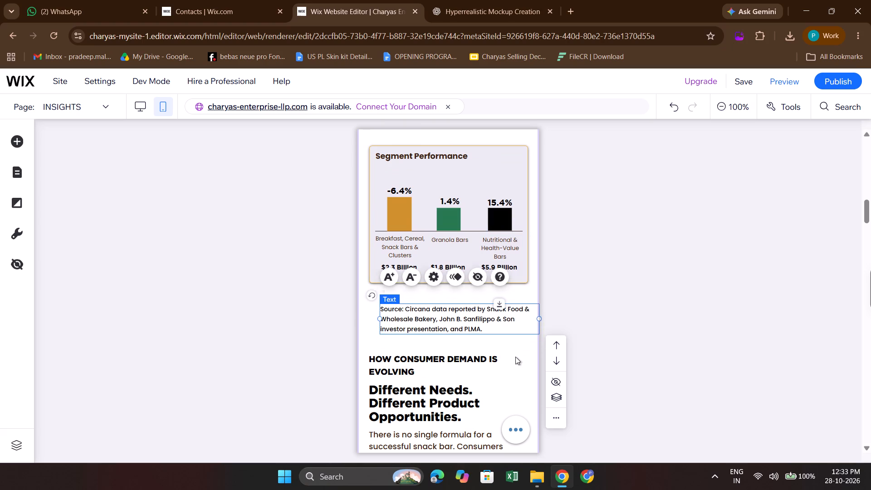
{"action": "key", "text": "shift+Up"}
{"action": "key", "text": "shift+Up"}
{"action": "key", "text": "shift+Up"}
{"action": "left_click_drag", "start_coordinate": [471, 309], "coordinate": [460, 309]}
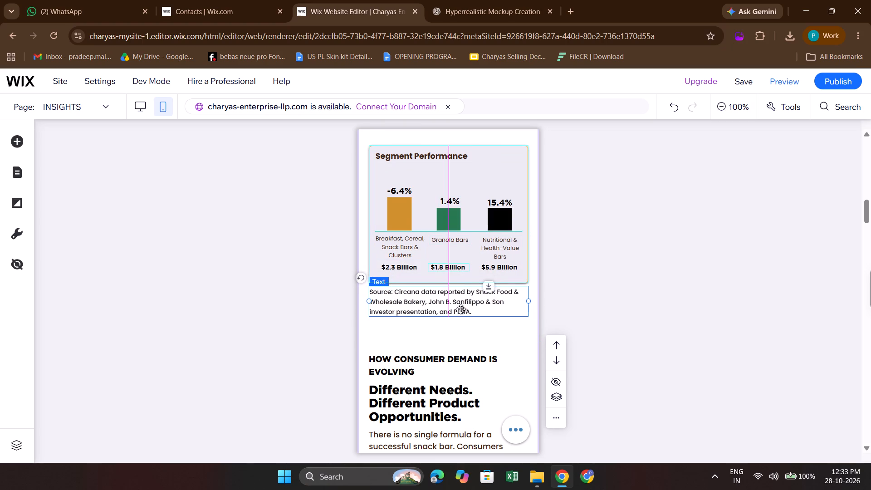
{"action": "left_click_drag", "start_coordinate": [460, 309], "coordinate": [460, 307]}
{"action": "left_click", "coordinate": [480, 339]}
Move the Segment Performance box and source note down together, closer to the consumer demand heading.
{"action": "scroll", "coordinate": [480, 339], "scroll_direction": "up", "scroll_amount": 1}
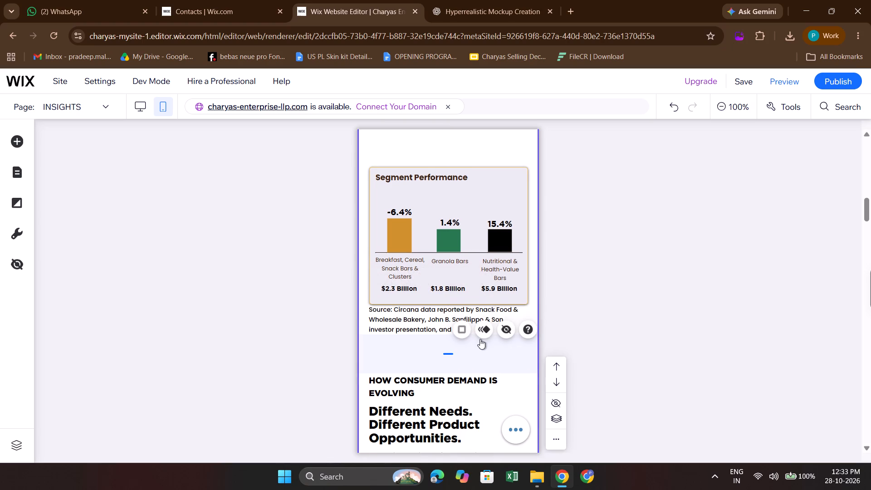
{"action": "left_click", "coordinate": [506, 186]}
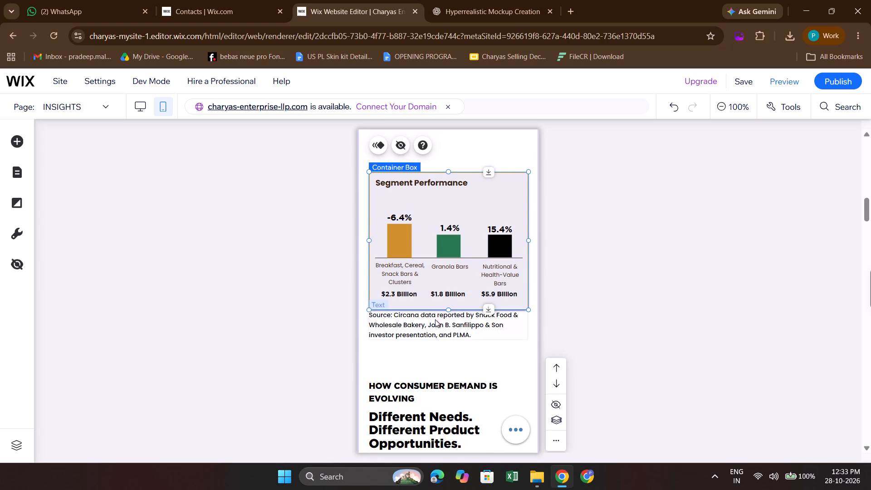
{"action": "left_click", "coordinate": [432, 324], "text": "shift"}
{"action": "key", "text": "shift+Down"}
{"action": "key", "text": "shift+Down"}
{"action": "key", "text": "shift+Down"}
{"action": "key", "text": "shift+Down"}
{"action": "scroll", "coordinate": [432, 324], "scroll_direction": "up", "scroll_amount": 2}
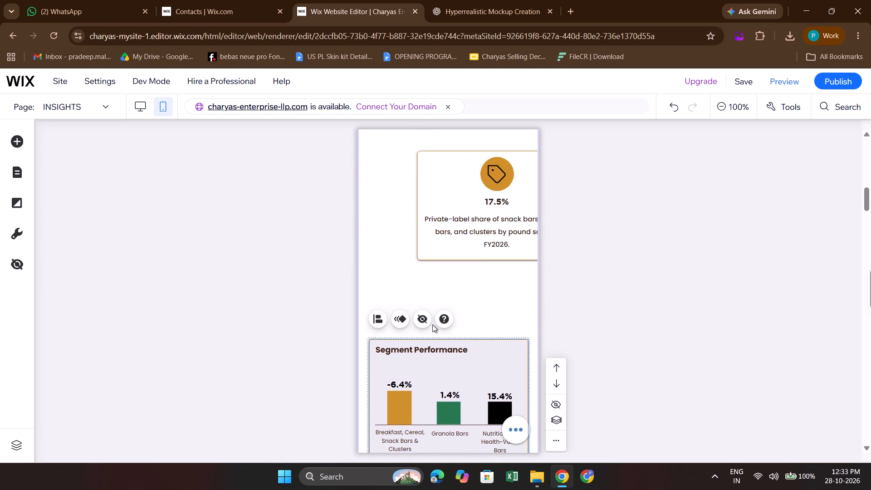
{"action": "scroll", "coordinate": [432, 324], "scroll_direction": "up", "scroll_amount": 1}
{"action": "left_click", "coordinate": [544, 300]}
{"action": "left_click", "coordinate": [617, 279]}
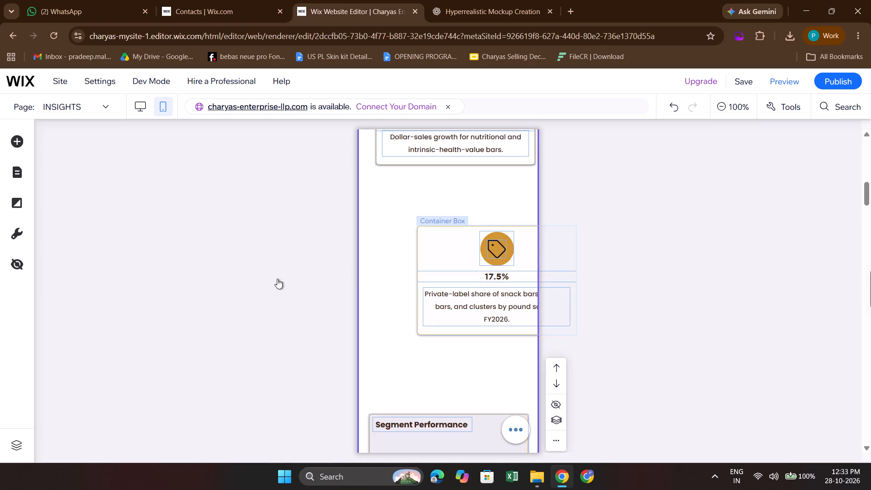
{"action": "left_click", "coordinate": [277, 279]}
Check the order of the market figure cards, source note and Segment Performance chart in the desktop layout, and return to mobile.
{"action": "scroll", "coordinate": [396, 247], "scroll_direction": "up", "scroll_amount": 6}
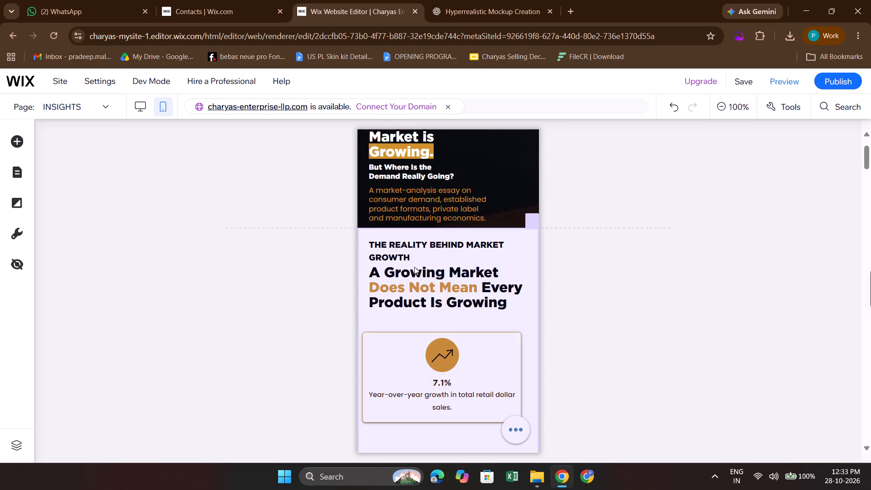
{"action": "left_click", "coordinate": [140, 107]}
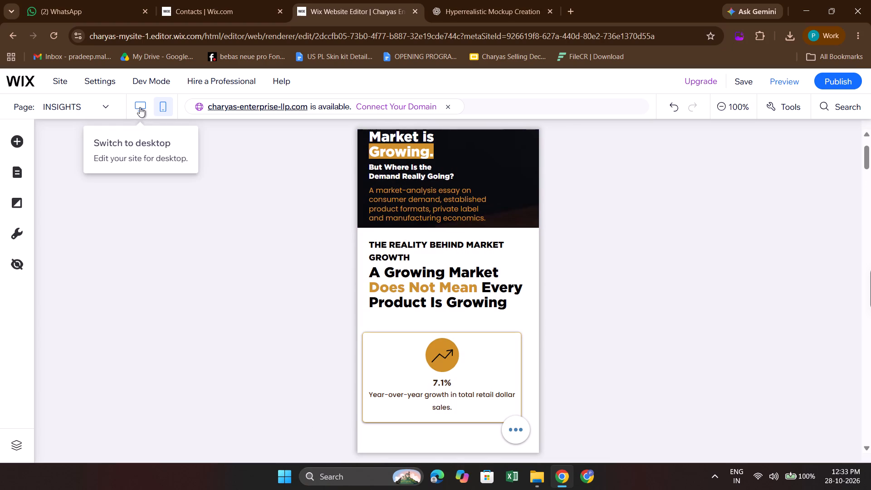
{"action": "left_click", "coordinate": [140, 107]}
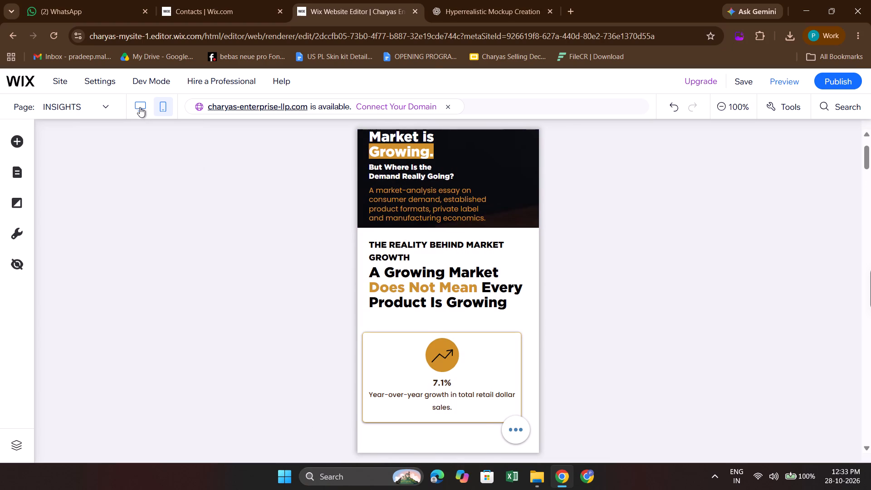
{"action": "scroll", "coordinate": [261, 193], "scroll_direction": "down", "scroll_amount": 3}
{"action": "scroll", "coordinate": [246, 290], "scroll_direction": "down", "scroll_amount": 6}
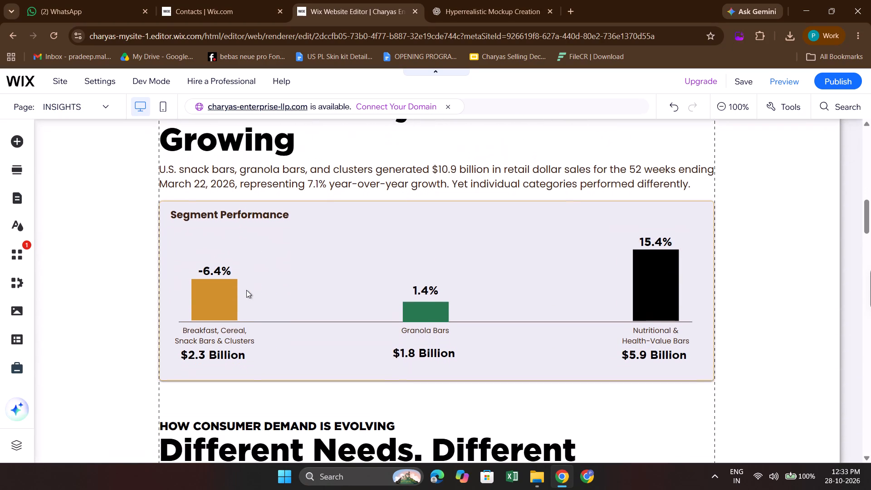
{"action": "scroll", "coordinate": [246, 290], "scroll_direction": "down", "scroll_amount": 3}
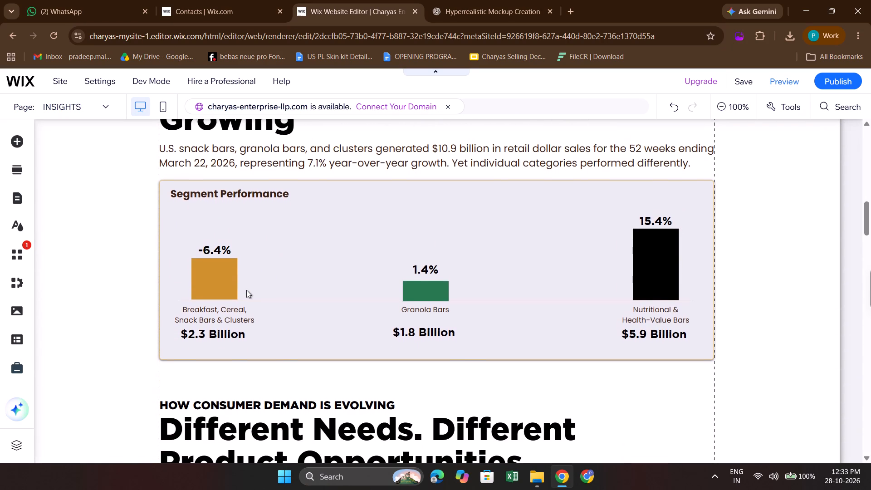
{"action": "scroll", "coordinate": [246, 290], "scroll_direction": "down", "scroll_amount": 1}
{"action": "scroll", "coordinate": [246, 290], "scroll_direction": "up", "scroll_amount": 1}
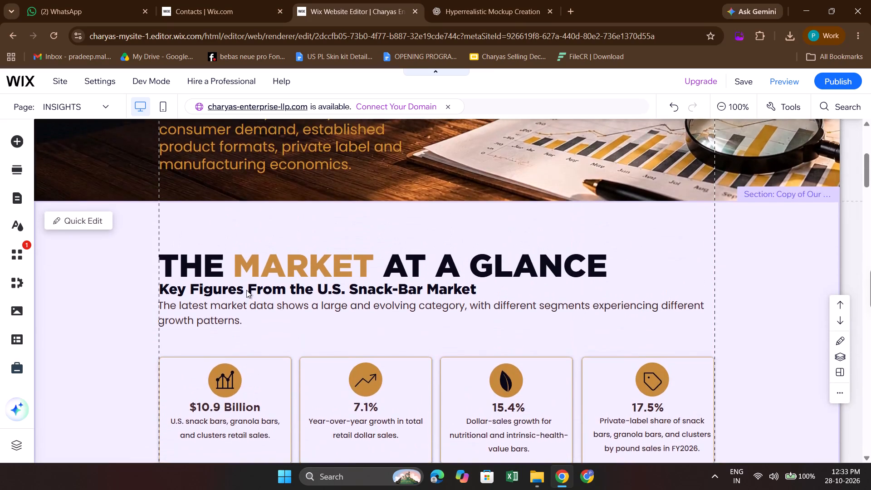
{"action": "scroll", "coordinate": [246, 290], "scroll_direction": "down", "scroll_amount": 1}
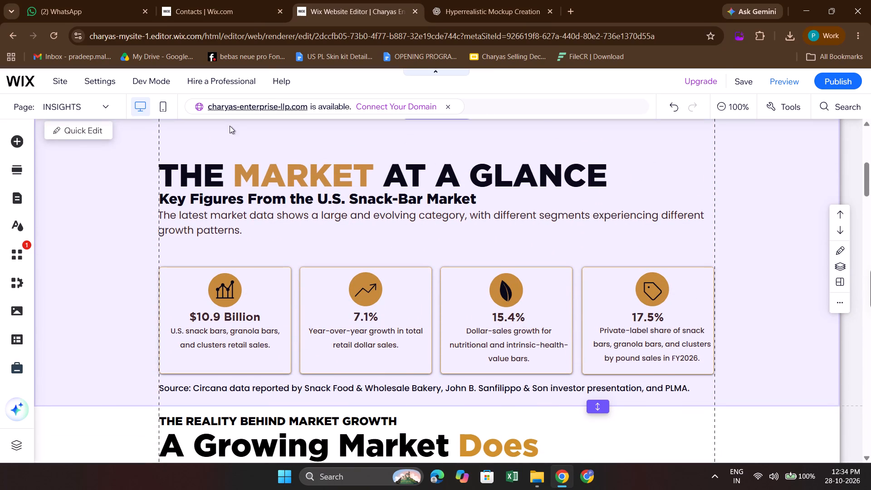
{"action": "scroll", "coordinate": [235, 205], "scroll_direction": "up", "scroll_amount": 1}
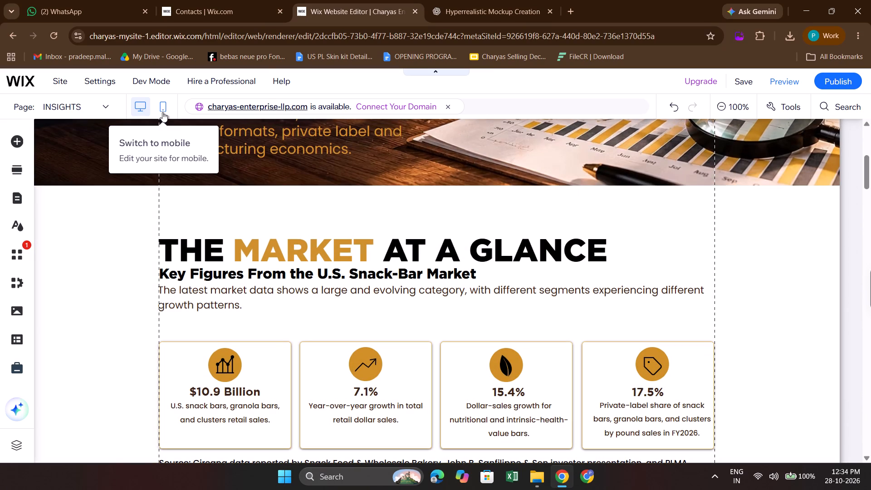
{"action": "scroll", "coordinate": [223, 294], "scroll_direction": "down", "scroll_amount": 4}
{"action": "left_click", "coordinate": [158, 103]}
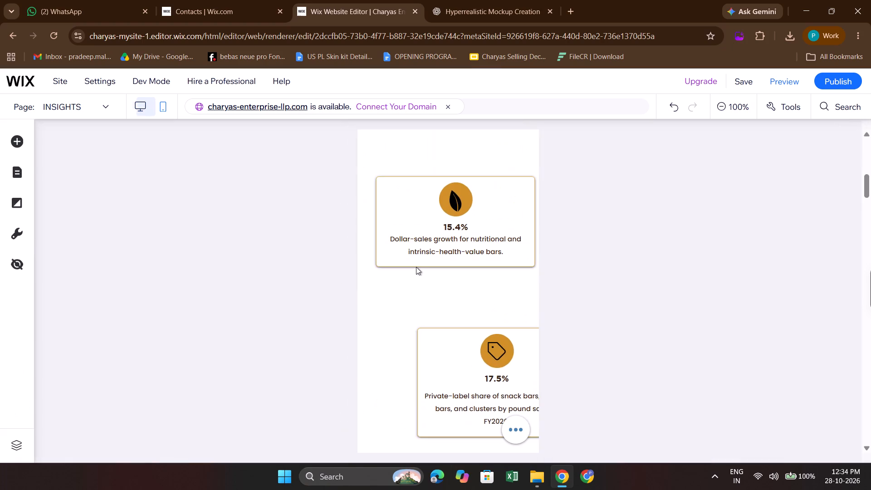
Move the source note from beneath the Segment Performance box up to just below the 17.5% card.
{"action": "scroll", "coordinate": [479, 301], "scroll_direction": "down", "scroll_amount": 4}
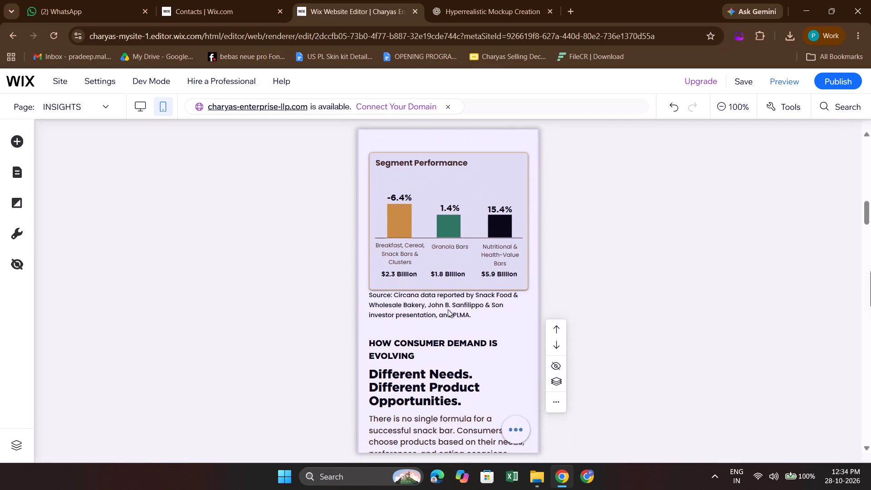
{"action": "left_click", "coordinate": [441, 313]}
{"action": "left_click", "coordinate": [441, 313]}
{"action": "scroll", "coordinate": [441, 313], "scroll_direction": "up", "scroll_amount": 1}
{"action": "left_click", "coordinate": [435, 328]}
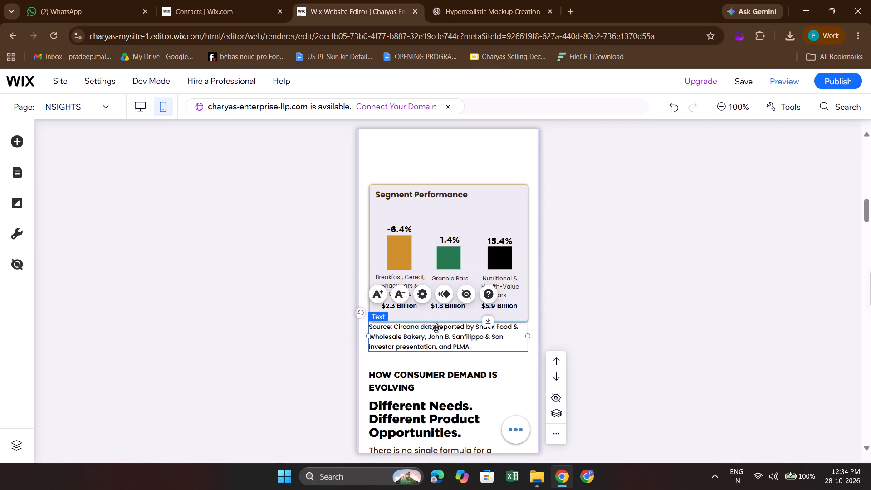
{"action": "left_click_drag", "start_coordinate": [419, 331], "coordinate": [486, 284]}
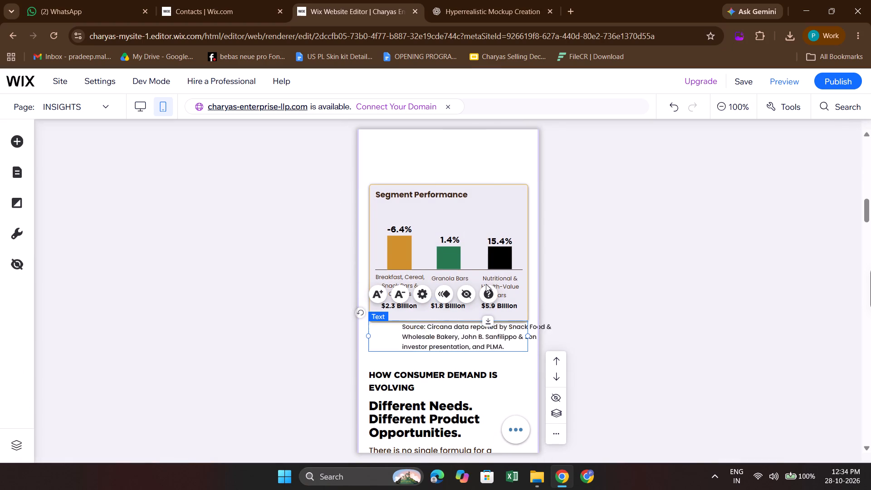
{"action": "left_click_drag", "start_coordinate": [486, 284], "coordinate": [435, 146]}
Move the Segment Performance box down until it sits a small gap above the consumer demand heading.
{"action": "left_click", "coordinate": [501, 216]}
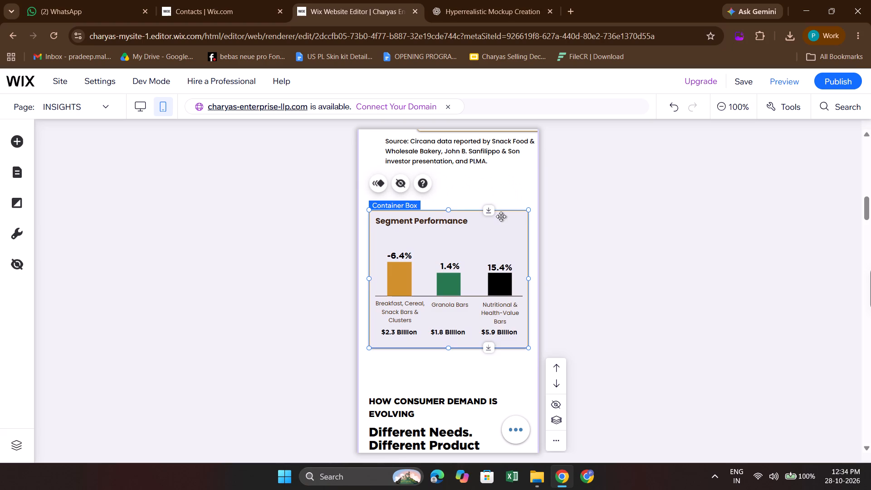
{"action": "key", "text": "shift+Down"}
{"action": "key", "text": "shift+Down"}
{"action": "key", "text": "shift+Down"}
{"action": "key", "text": "shift+Down"}
{"action": "key", "text": "shift+Down"}
{"action": "key", "text": "shift+Down"}
{"action": "key", "text": "shift+Down"}
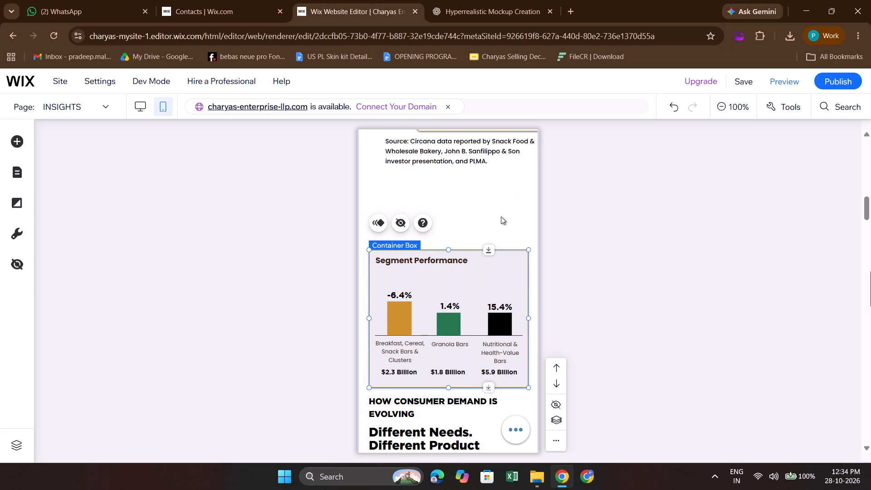
{"action": "key", "text": "shift+Up"}
{"action": "key", "text": "shift+Up"}
Move the source note up into the gap between the 15.4% card and the 17.5% card.
{"action": "scroll", "coordinate": [501, 216], "scroll_direction": "up", "scroll_amount": 2}
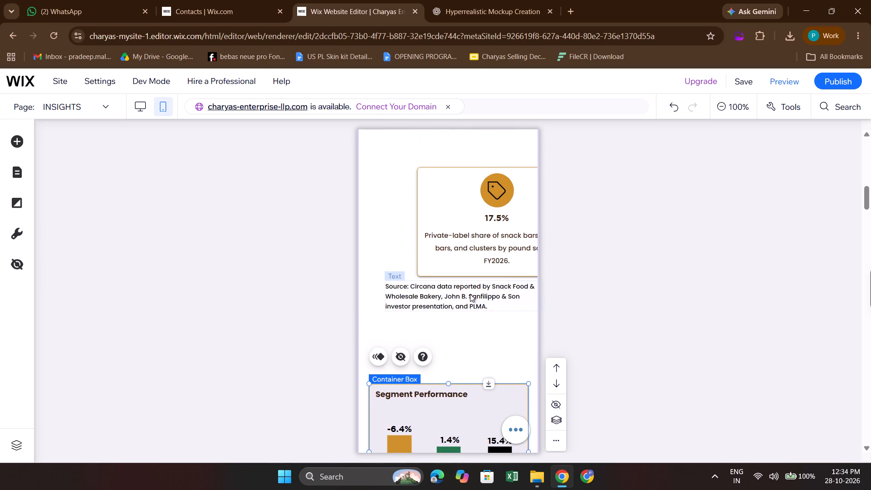
{"action": "left_click", "coordinate": [470, 294]}
{"action": "left_click_drag", "start_coordinate": [470, 294], "coordinate": [456, 361]}
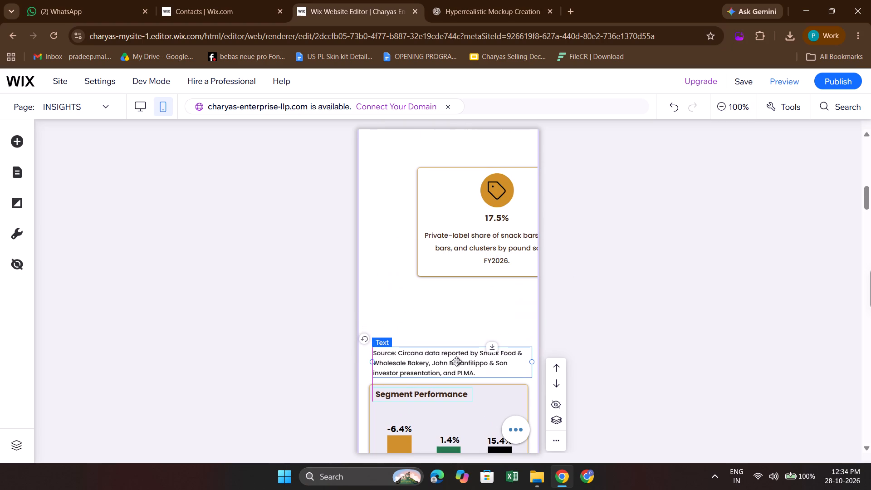
{"action": "left_click_drag", "start_coordinate": [456, 361], "coordinate": [461, 167]}
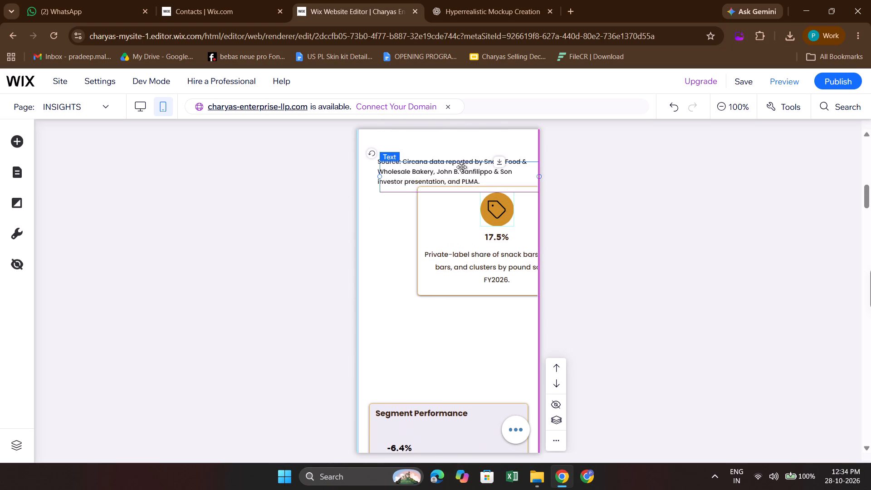
{"action": "left_click_drag", "start_coordinate": [461, 167], "coordinate": [460, 142]}
{"action": "scroll", "coordinate": [460, 142], "scroll_direction": "up", "scroll_amount": 3}
{"action": "scroll", "coordinate": [441, 231], "scroll_direction": "up", "scroll_amount": 1}
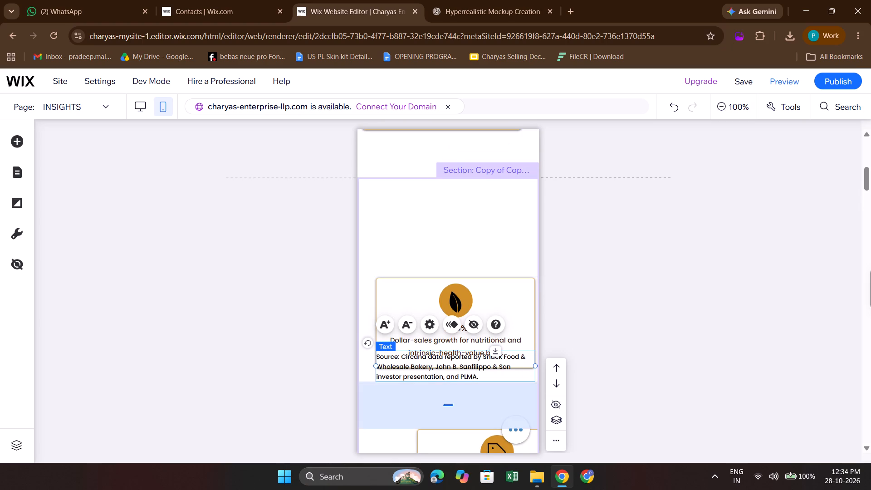
{"action": "left_click_drag", "start_coordinate": [439, 379], "coordinate": [440, 407]}
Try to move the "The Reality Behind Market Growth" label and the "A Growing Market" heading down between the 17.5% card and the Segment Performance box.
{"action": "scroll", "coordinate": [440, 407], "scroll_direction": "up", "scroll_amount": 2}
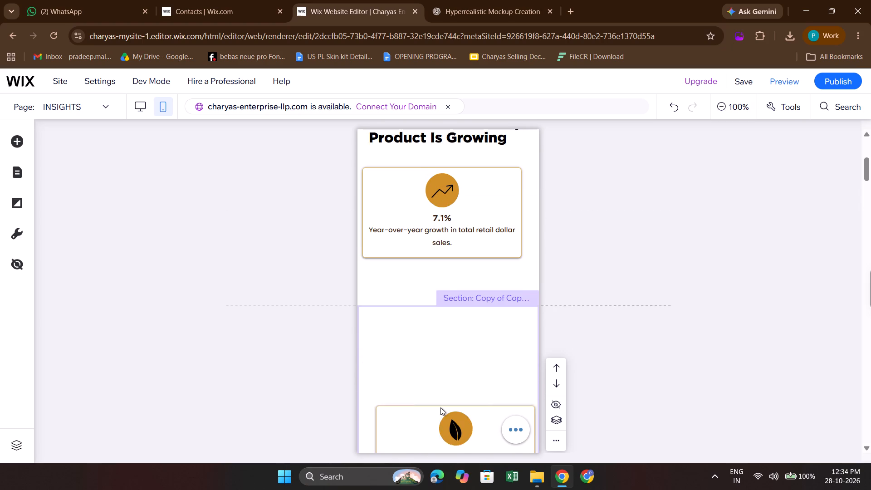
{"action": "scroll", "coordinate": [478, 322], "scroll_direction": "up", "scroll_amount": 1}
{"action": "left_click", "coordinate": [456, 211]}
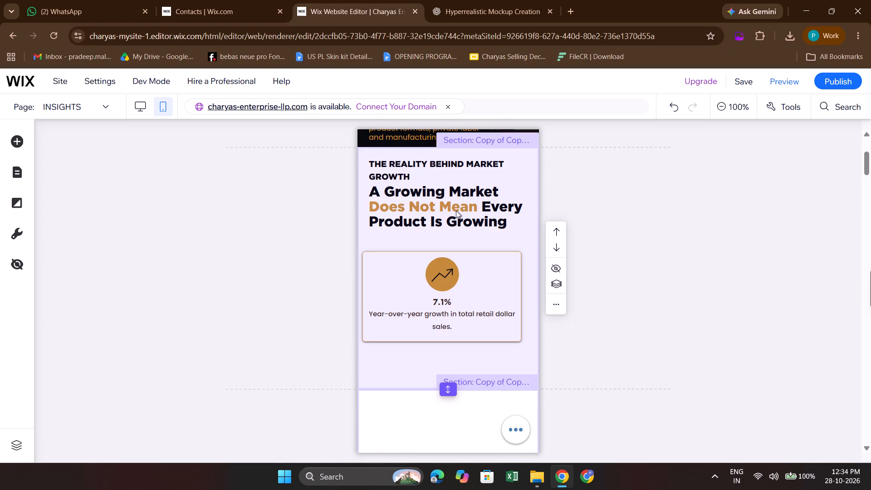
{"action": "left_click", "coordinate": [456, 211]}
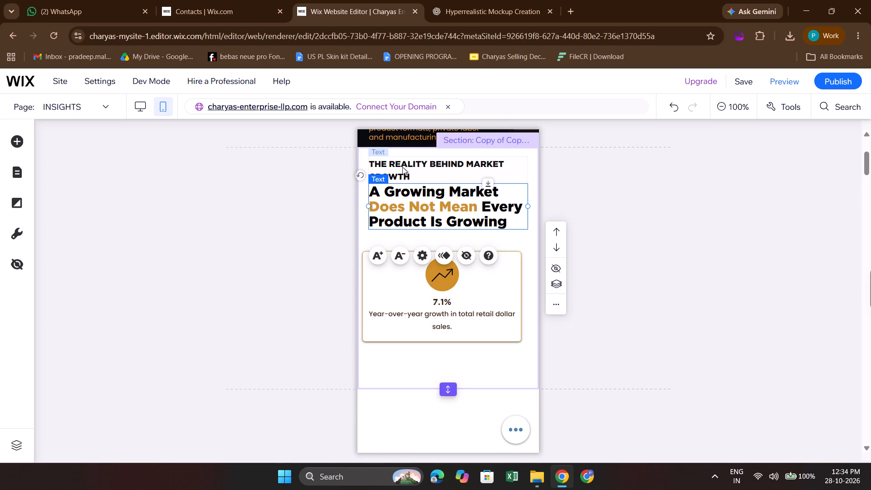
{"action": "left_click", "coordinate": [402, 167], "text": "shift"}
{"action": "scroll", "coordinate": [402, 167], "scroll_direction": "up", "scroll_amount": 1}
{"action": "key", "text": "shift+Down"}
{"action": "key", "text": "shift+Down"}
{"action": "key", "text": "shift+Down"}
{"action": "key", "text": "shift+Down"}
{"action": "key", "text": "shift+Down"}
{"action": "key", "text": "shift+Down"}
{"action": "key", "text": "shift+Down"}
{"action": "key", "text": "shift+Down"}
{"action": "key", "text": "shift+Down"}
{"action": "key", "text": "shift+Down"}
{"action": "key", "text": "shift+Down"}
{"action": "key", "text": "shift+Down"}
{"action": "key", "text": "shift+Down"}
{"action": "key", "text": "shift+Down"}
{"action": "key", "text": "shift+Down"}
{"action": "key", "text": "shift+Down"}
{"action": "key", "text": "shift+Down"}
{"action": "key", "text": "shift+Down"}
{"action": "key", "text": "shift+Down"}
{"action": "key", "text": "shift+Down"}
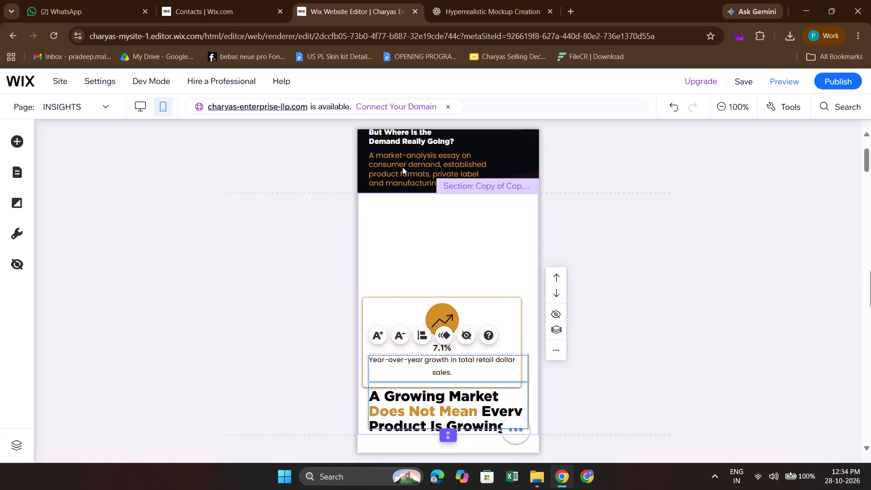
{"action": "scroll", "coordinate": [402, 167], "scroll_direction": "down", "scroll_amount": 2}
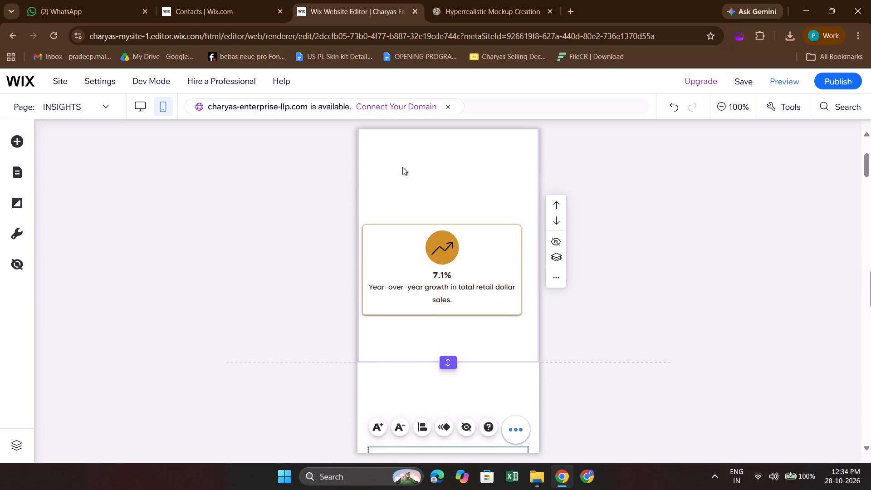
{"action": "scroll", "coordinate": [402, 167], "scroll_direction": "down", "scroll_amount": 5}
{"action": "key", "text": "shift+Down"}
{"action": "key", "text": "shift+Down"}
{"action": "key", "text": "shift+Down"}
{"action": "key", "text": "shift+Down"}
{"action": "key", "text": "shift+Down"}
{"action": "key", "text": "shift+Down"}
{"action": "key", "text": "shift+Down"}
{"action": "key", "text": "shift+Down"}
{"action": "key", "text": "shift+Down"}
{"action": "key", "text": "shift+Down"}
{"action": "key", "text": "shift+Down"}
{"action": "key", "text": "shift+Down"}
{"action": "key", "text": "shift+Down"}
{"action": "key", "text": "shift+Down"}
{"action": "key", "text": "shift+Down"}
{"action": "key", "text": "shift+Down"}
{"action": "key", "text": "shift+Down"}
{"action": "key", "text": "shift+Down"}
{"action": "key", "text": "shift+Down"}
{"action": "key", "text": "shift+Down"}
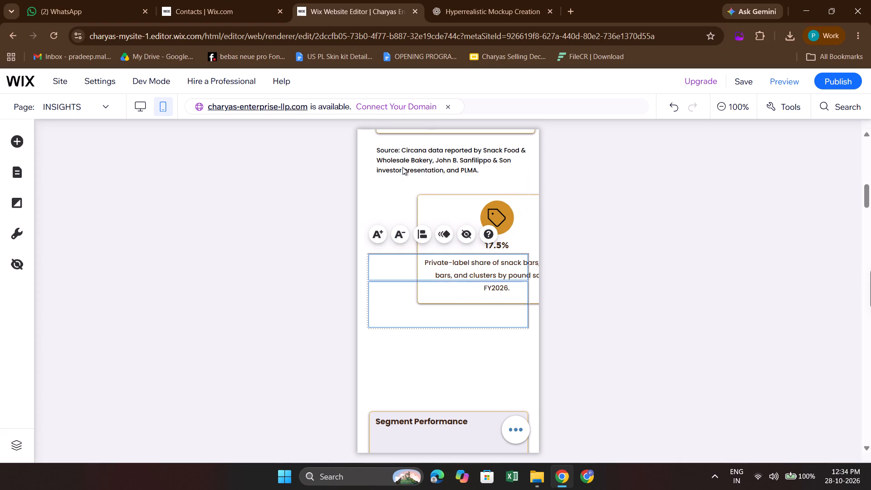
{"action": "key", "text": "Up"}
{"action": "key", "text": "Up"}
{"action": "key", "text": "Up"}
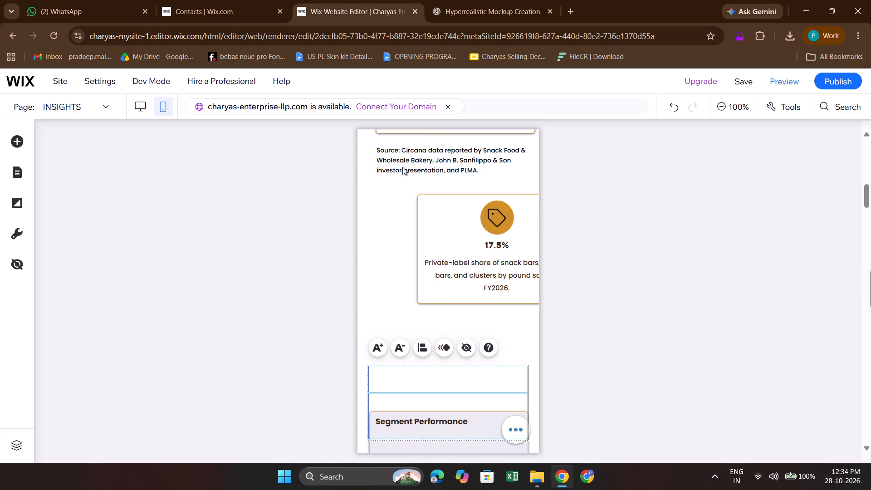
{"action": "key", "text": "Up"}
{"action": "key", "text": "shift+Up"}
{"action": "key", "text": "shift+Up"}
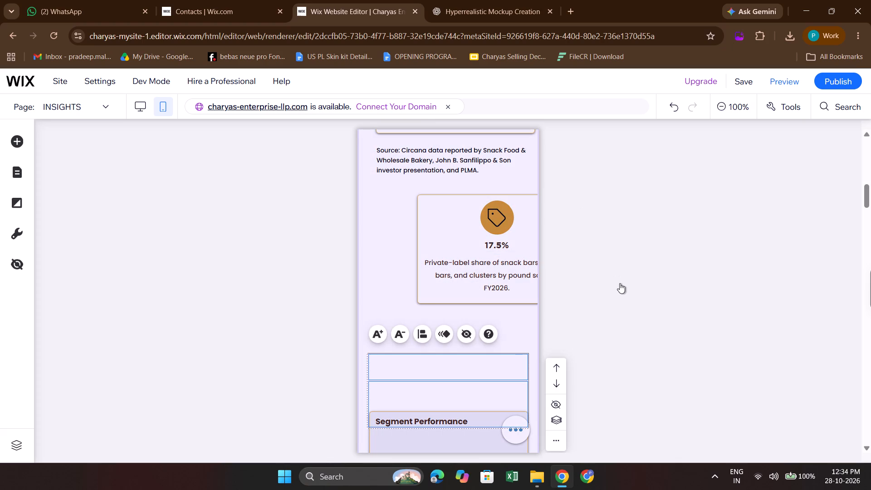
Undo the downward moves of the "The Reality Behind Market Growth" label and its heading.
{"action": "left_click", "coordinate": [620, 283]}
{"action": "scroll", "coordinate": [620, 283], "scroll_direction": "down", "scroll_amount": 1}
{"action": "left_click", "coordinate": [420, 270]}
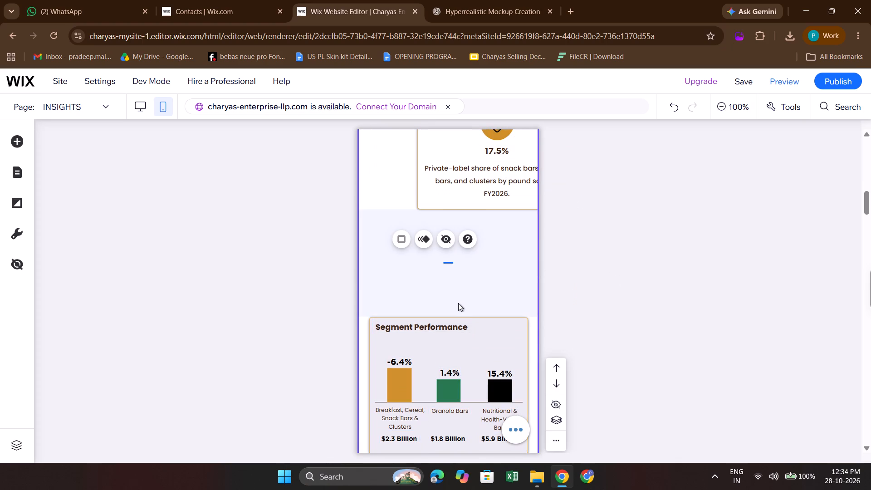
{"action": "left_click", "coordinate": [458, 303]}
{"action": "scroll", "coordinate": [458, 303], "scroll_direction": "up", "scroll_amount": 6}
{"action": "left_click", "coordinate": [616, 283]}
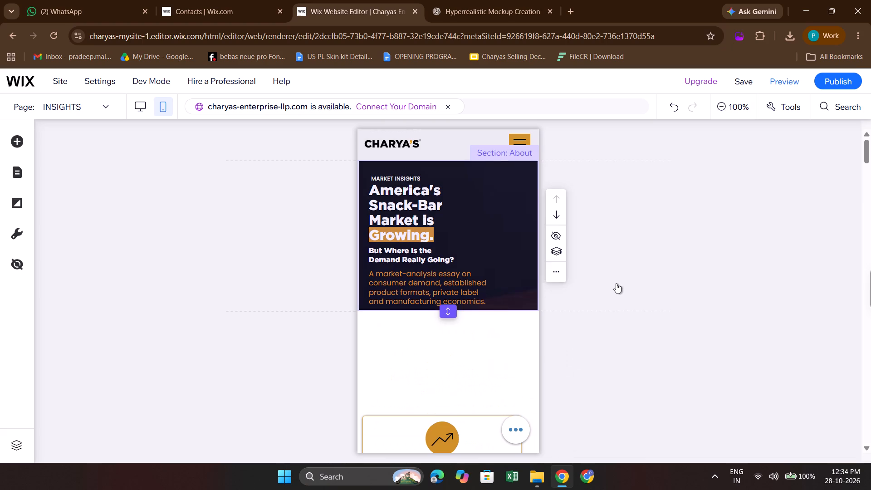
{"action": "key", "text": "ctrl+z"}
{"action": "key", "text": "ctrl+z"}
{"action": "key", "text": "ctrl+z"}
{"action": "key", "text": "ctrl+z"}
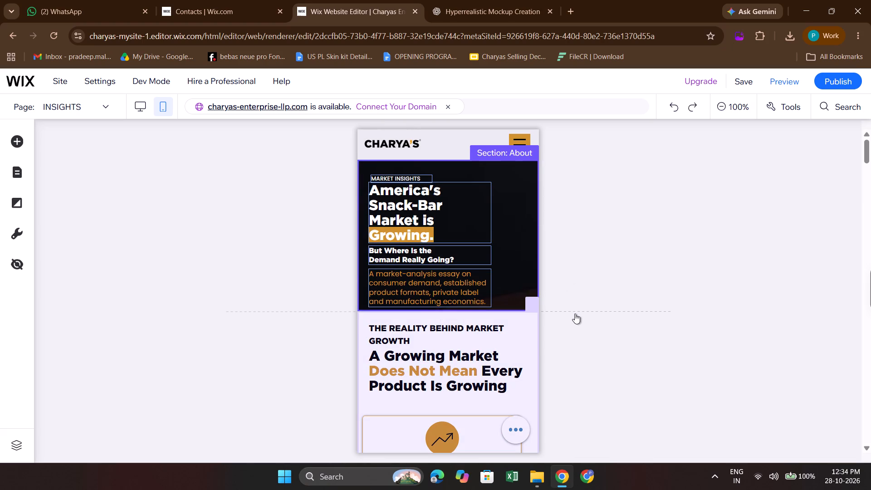
Move the "The Reality Behind Market Growth" label and its heading together down to just above the Segment Performance box, aligned with its left edge.
{"action": "left_click", "coordinate": [575, 314]}
{"action": "left_click", "coordinate": [431, 326]}
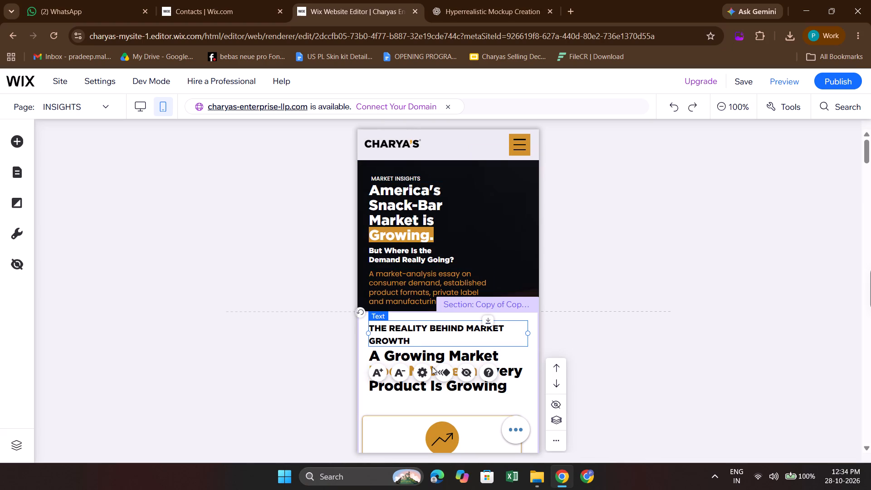
{"action": "left_click", "coordinate": [438, 358], "text": "shift"}
{"action": "left_click_drag", "start_coordinate": [438, 358], "coordinate": [450, 489]}
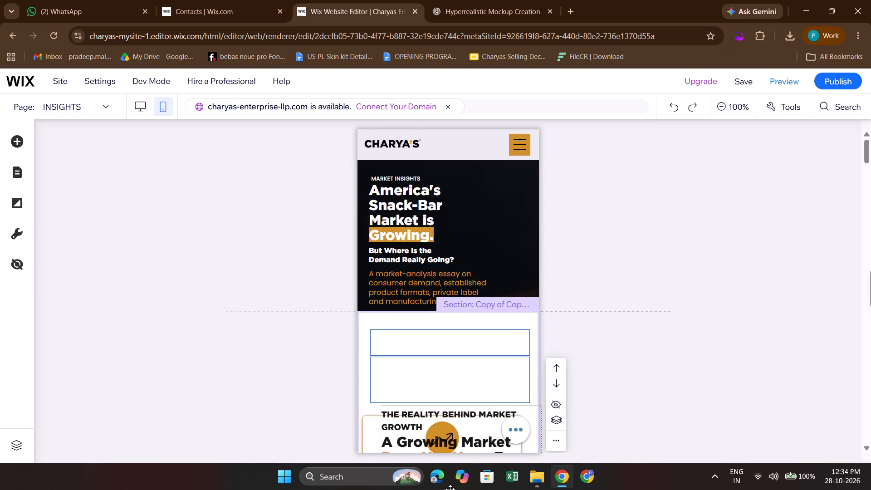
{"action": "left_click_drag", "start_coordinate": [450, 489], "coordinate": [458, 382]}
{"action": "scroll", "coordinate": [458, 382], "scroll_direction": "down", "scroll_amount": 2}
{"action": "left_click_drag", "start_coordinate": [480, 234], "coordinate": [456, 382]}
{"action": "scroll", "coordinate": [456, 382], "scroll_direction": "down", "scroll_amount": 2}
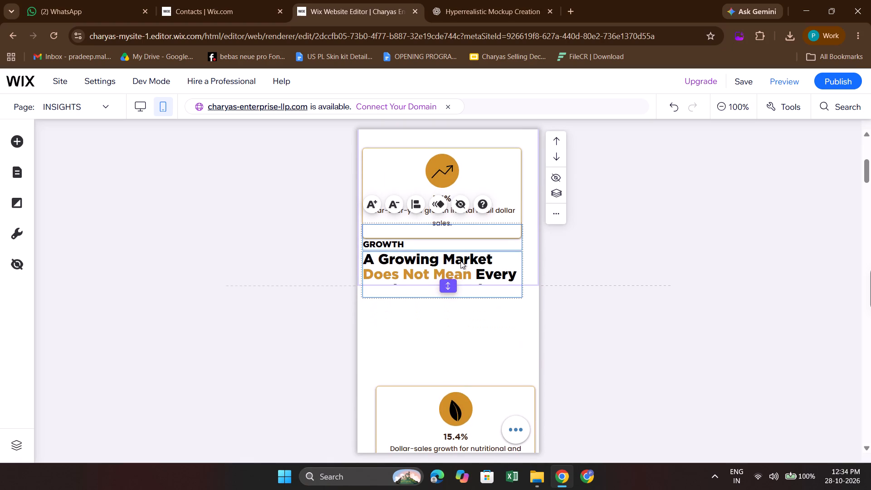
{"action": "left_click_drag", "start_coordinate": [460, 260], "coordinate": [460, 323]}
{"action": "scroll", "coordinate": [460, 323], "scroll_direction": "down", "scroll_amount": 1}
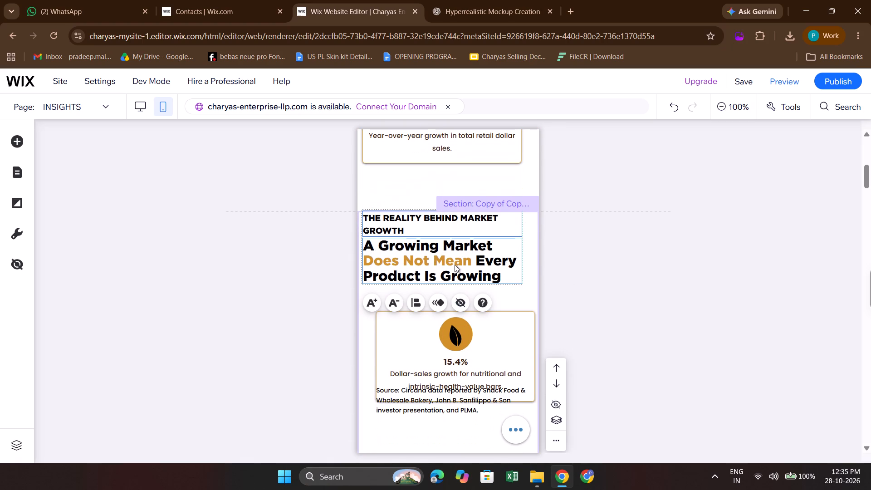
{"action": "left_click_drag", "start_coordinate": [454, 257], "coordinate": [460, 408]}
{"action": "scroll", "coordinate": [460, 408], "scroll_direction": "down", "scroll_amount": 2}
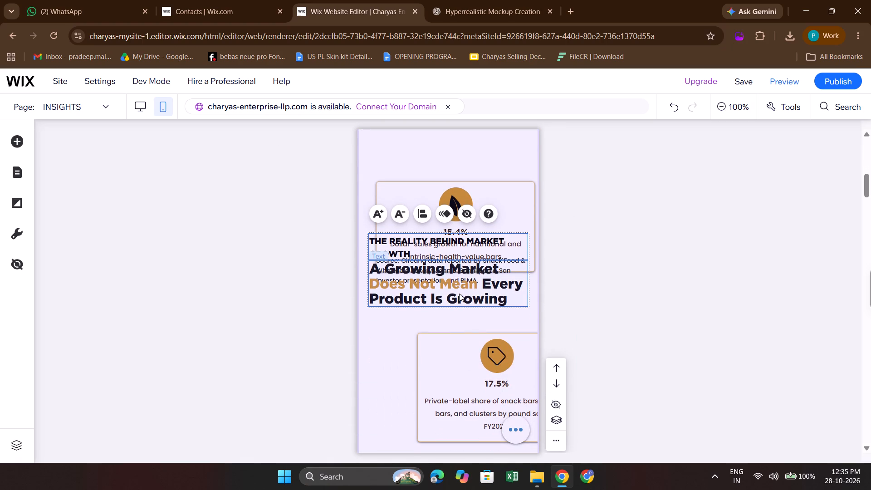
{"action": "left_click_drag", "start_coordinate": [459, 294], "coordinate": [454, 426]}
{"action": "scroll", "coordinate": [454, 426], "scroll_direction": "down", "scroll_amount": 3}
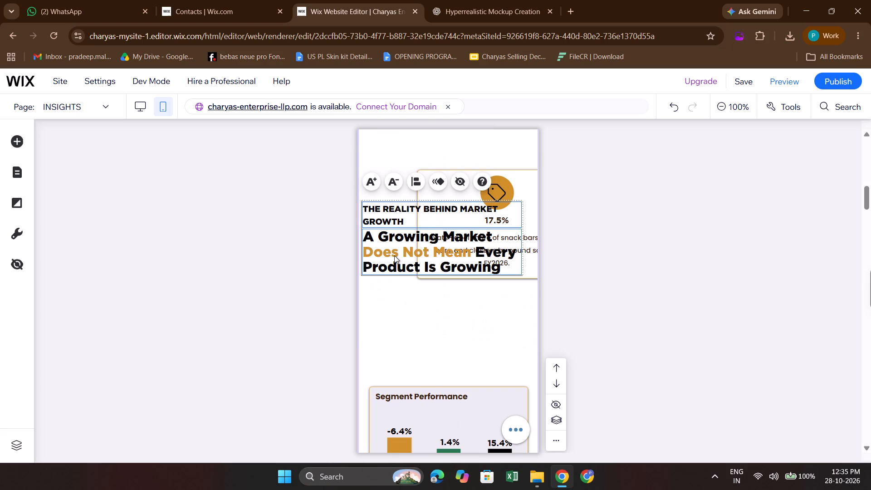
{"action": "left_click_drag", "start_coordinate": [394, 255], "coordinate": [410, 352]}
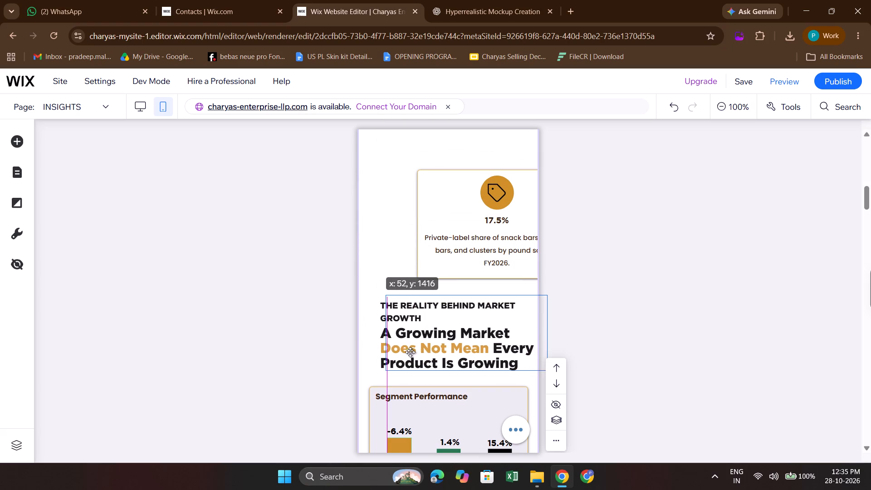
{"action": "left_click_drag", "start_coordinate": [410, 352], "coordinate": [404, 355]}
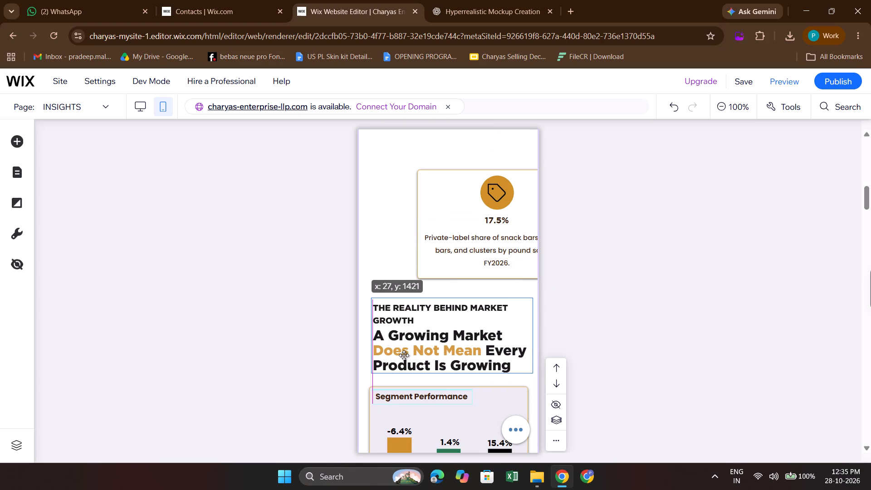
{"action": "left_click_drag", "start_coordinate": [404, 355], "coordinate": [404, 357]}
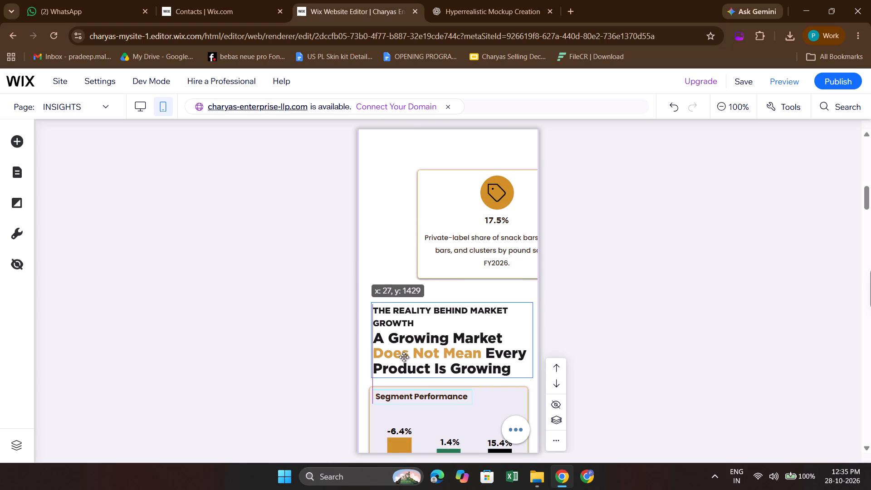
{"action": "left_click_drag", "start_coordinate": [404, 357], "coordinate": [401, 357]}
{"action": "left_click", "coordinate": [602, 310]}
Check what sits between the heading and the Segment Performance chart in the desktop layout, and return to mobile.
{"action": "scroll", "coordinate": [506, 369], "scroll_direction": "down", "scroll_amount": 1}
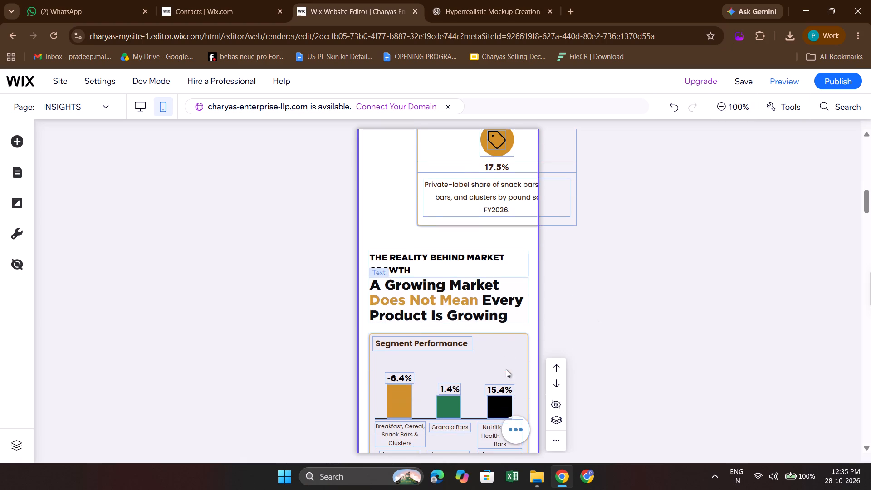
{"action": "left_click", "coordinate": [514, 357]}
{"action": "left_click", "coordinate": [140, 104]}
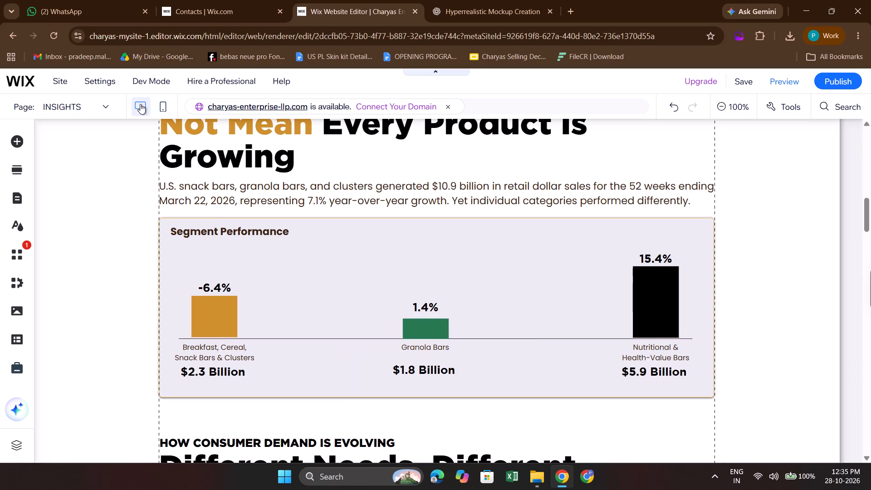
{"action": "scroll", "coordinate": [244, 195], "scroll_direction": "up", "scroll_amount": 1}
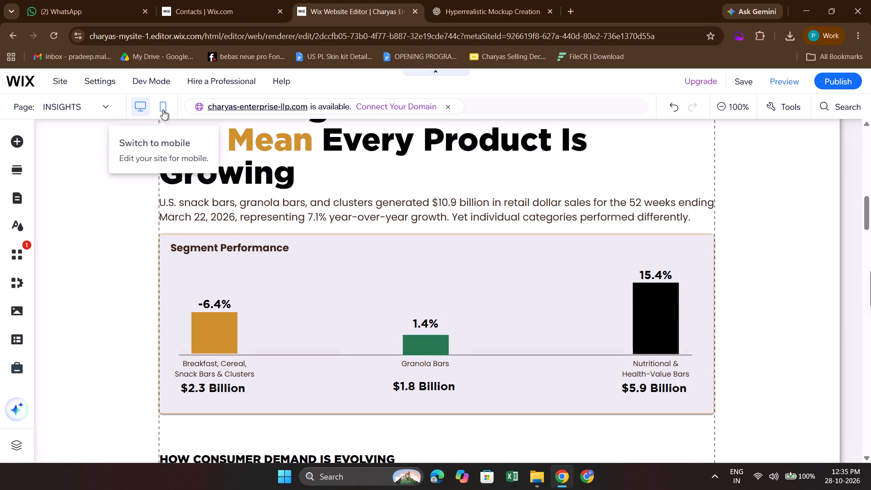
{"action": "left_click", "coordinate": [163, 110]}
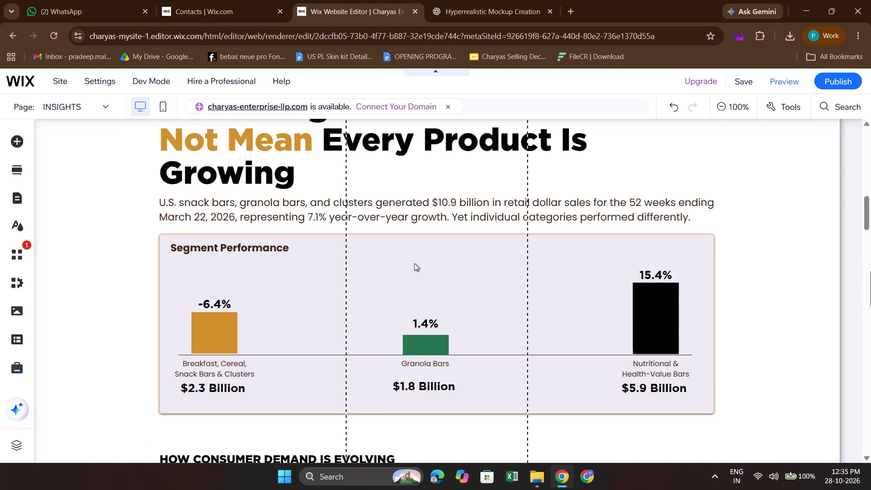
Move the market growth label and heading together slightly up until they sit just below the 17.5% card.
{"action": "left_click", "coordinate": [410, 309]}
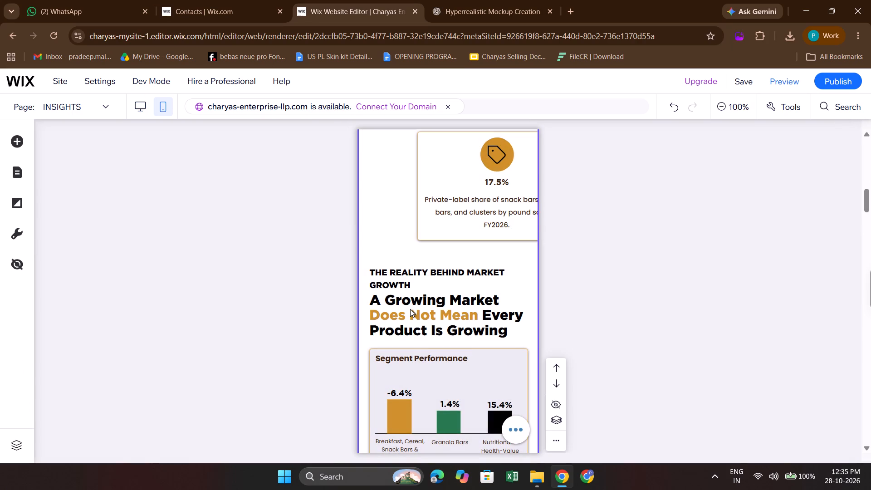
{"action": "left_click", "coordinate": [411, 309]}
{"action": "left_click", "coordinate": [401, 278], "text": "shift"}
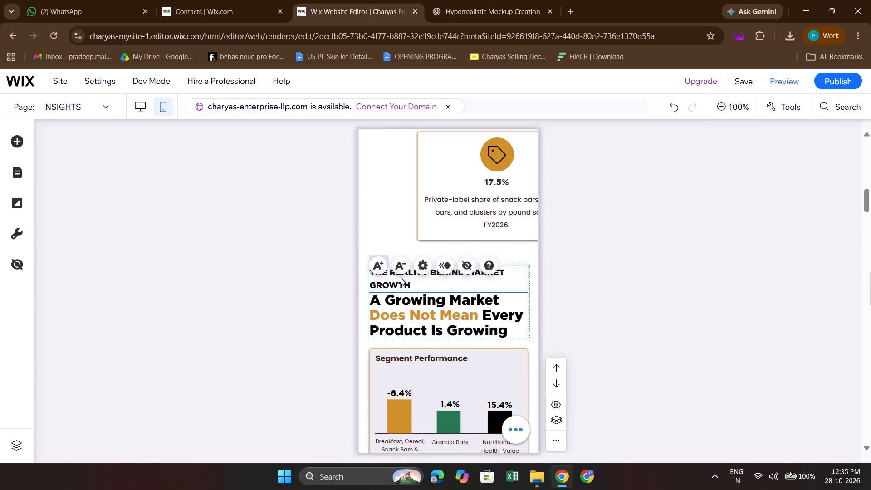
{"action": "key", "text": "shift+Up"}
{"action": "key", "text": "shift+Up"}
{"action": "key", "text": "shift+Up"}
Move the 17.5% card left and slightly up so that it fits within the mobile page width.
{"action": "scroll", "coordinate": [584, 272], "scroll_direction": "up", "scroll_amount": 3}
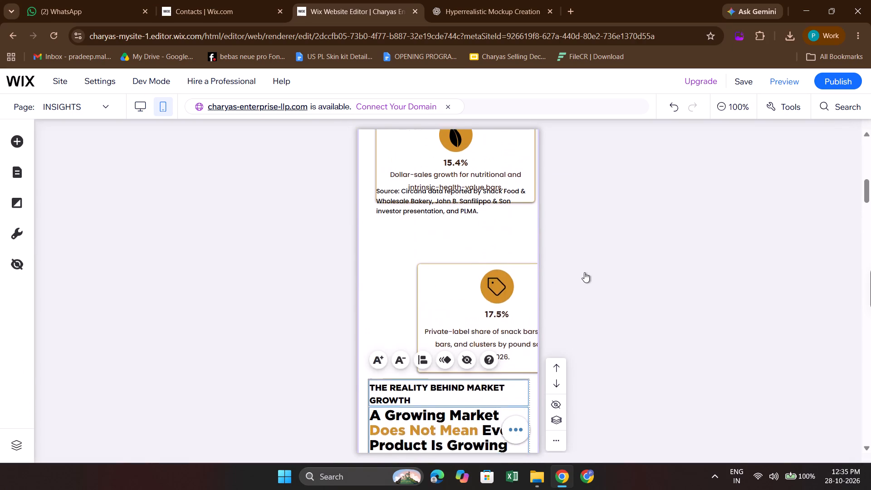
{"action": "left_click", "coordinate": [526, 297]}
{"action": "left_click_drag", "start_coordinate": [526, 297], "coordinate": [501, 292]}
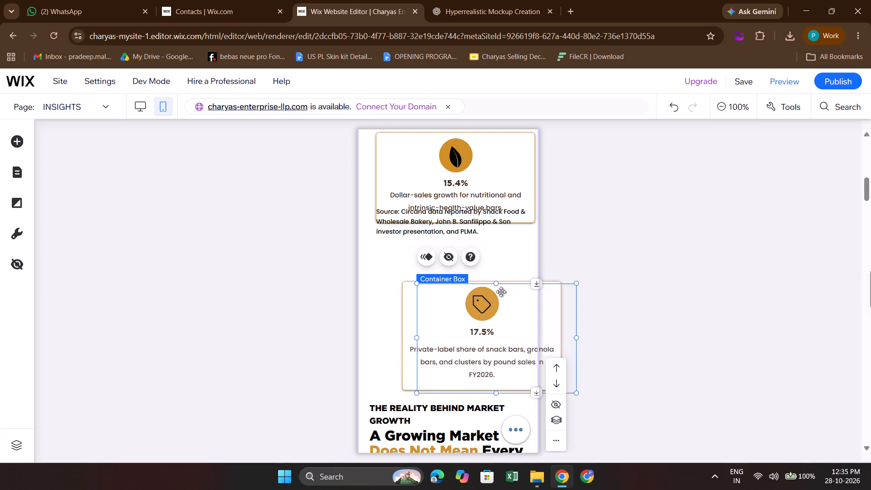
{"action": "left_click_drag", "start_coordinate": [501, 292], "coordinate": [473, 271]}
Review the mobile page's sections and show the layers of the section holding the 7.1% card.
{"action": "scroll", "coordinate": [473, 271], "scroll_direction": "up", "scroll_amount": 3}
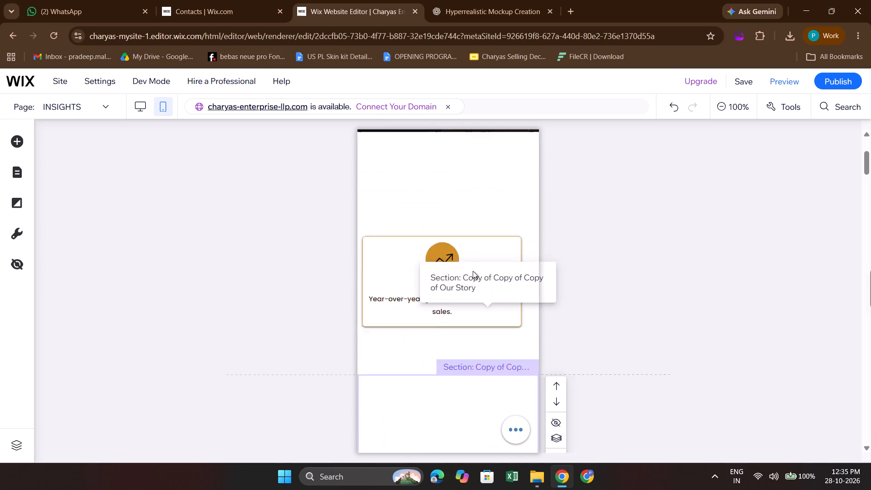
{"action": "scroll", "coordinate": [473, 271], "scroll_direction": "up", "scroll_amount": 1}
{"action": "scroll", "coordinate": [444, 332], "scroll_direction": "up", "scroll_amount": 2}
{"action": "left_click", "coordinate": [458, 323]}
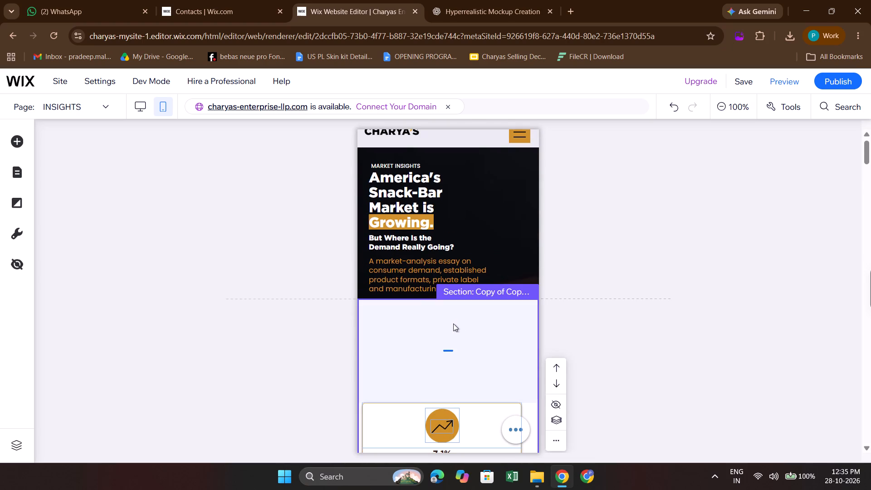
{"action": "scroll", "coordinate": [448, 329], "scroll_direction": "down", "scroll_amount": 11}
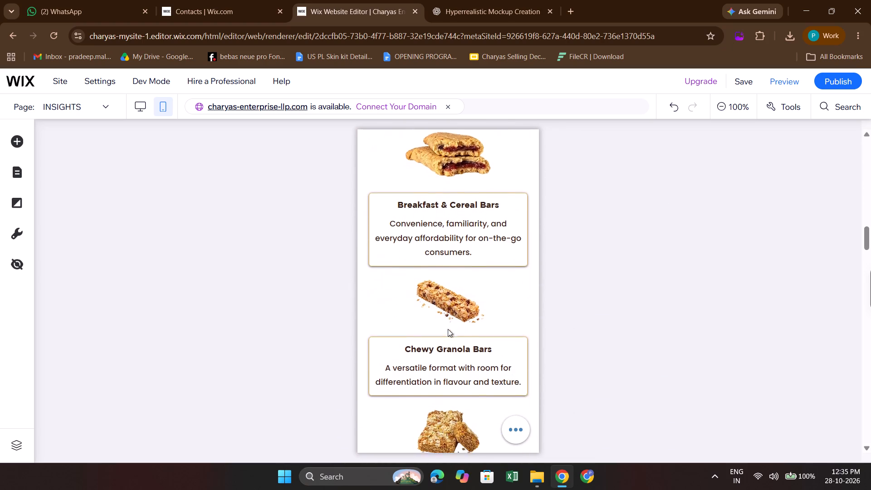
{"action": "scroll", "coordinate": [448, 329], "scroll_direction": "down", "scroll_amount": 2}
{"action": "scroll", "coordinate": [448, 329], "scroll_direction": "up", "scroll_amount": 3}
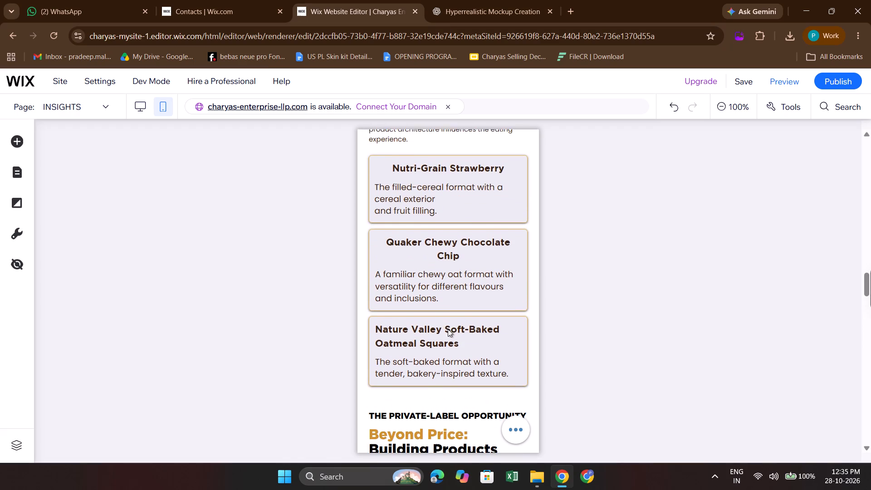
{"action": "scroll", "coordinate": [448, 329], "scroll_direction": "up", "scroll_amount": 3}
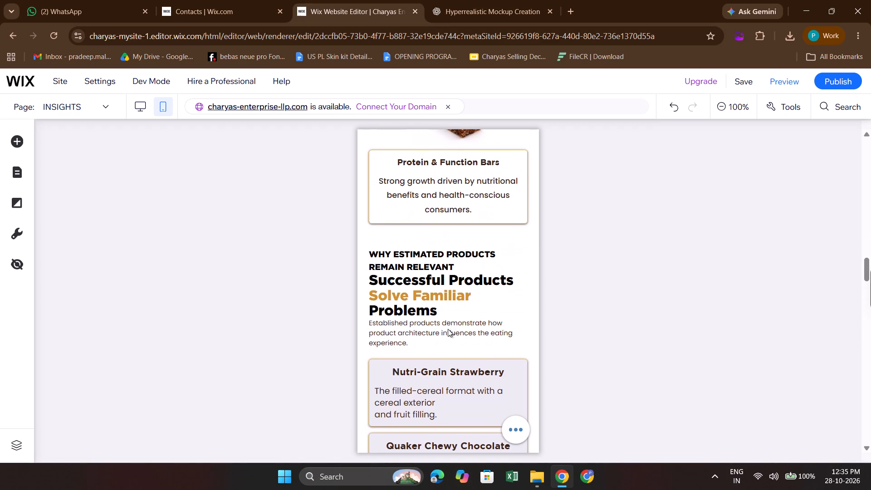
{"action": "scroll", "coordinate": [448, 329], "scroll_direction": "up", "scroll_amount": 2}
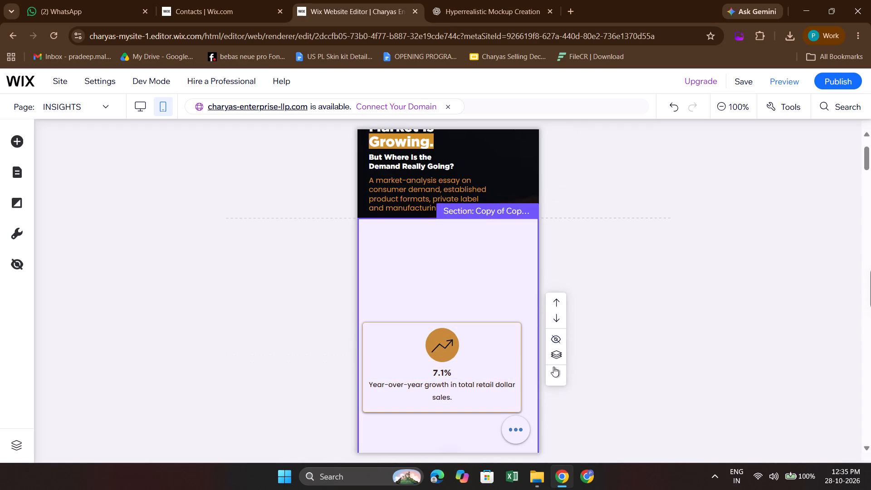
{"action": "left_click", "coordinate": [557, 359]}
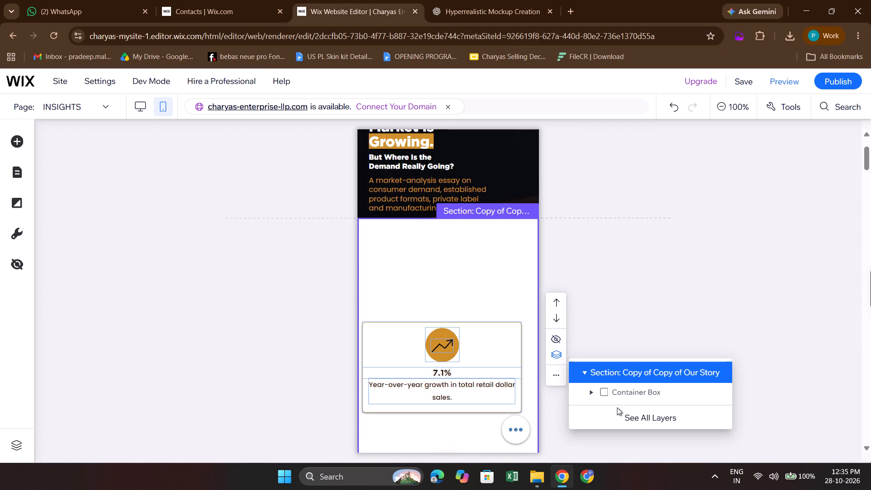
Find the hidden "U.S. snack bars, granola bars, and clusters retail sales." text in the page's full layers and move it up below the 7.1% card.
{"action": "left_click", "coordinate": [637, 289]}
{"action": "left_click", "coordinate": [556, 374]}
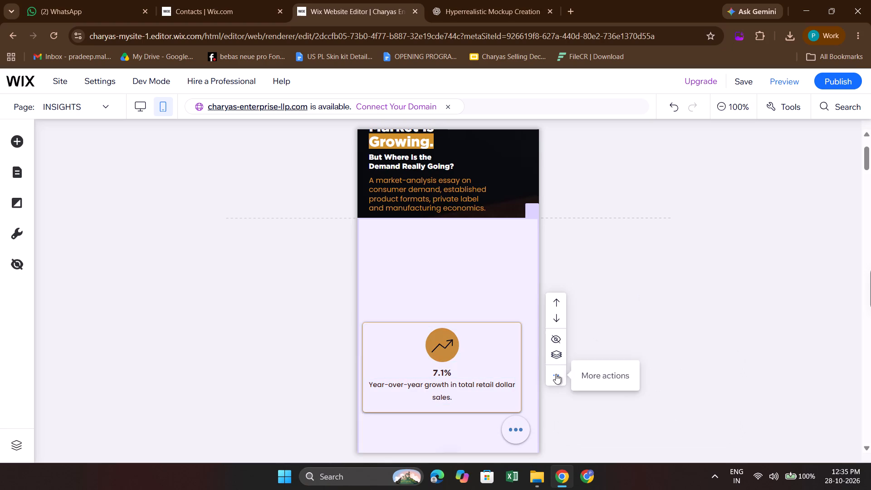
{"action": "left_click", "coordinate": [607, 269]}
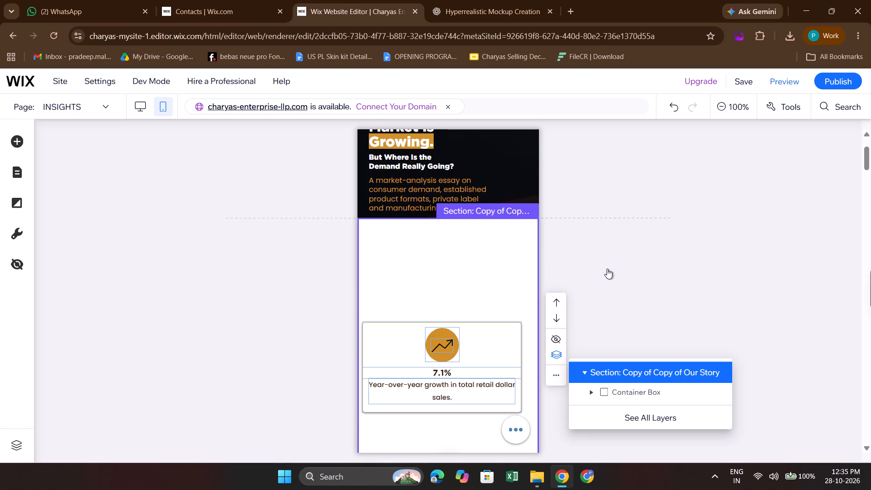
{"action": "left_click", "coordinate": [636, 417]}
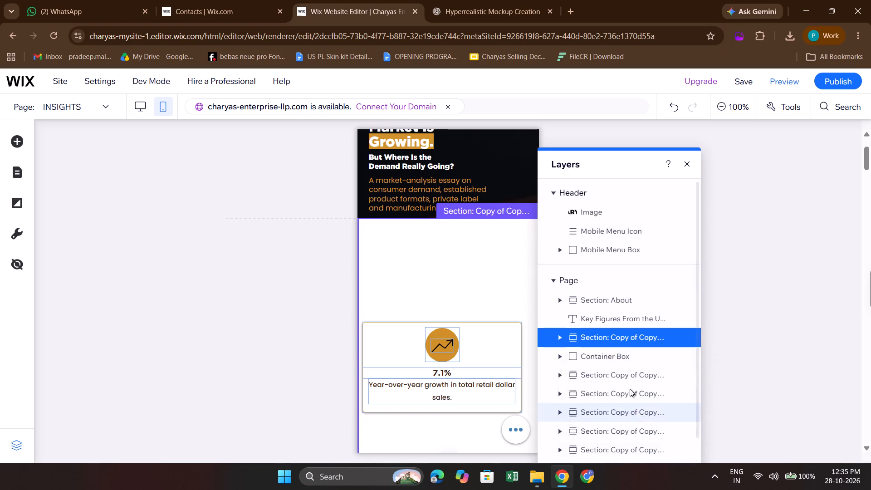
{"action": "scroll", "coordinate": [611, 313], "scroll_direction": "down", "scroll_amount": 1}
{"action": "left_click", "coordinate": [562, 313]}
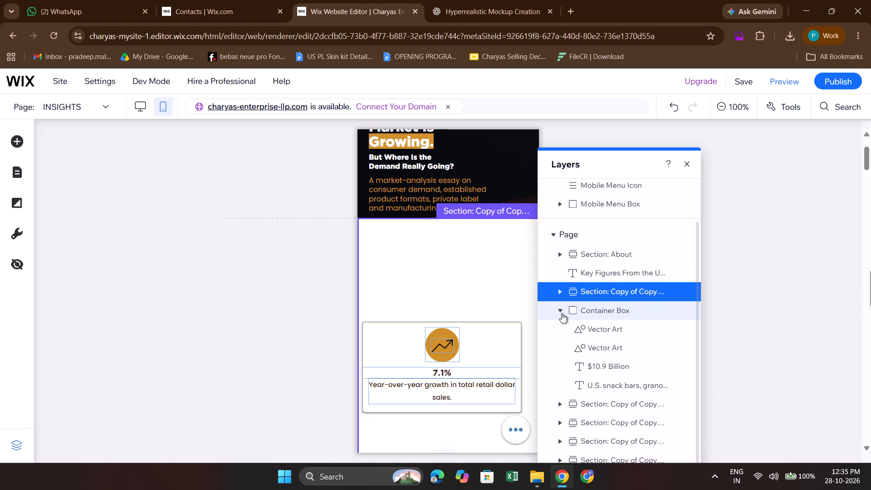
{"action": "scroll", "coordinate": [562, 313], "scroll_direction": "down", "scroll_amount": 1}
{"action": "left_click", "coordinate": [587, 351]}
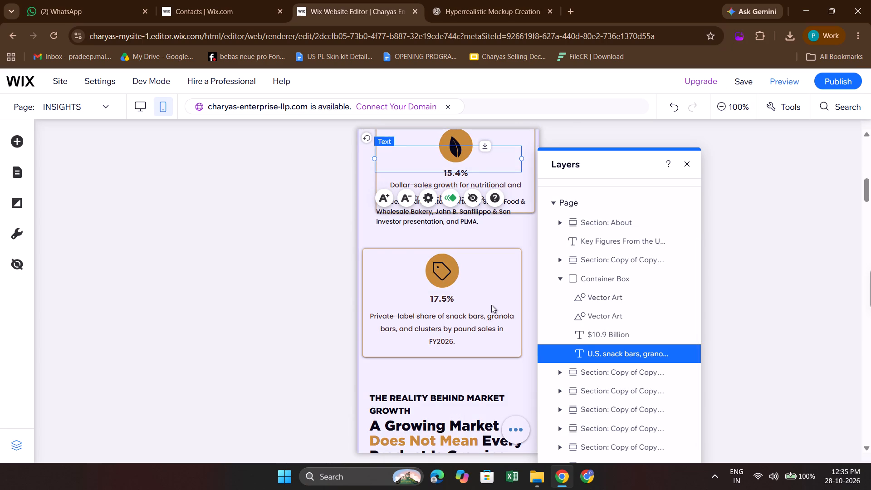
{"action": "scroll", "coordinate": [491, 305], "scroll_direction": "up", "scroll_amount": 3}
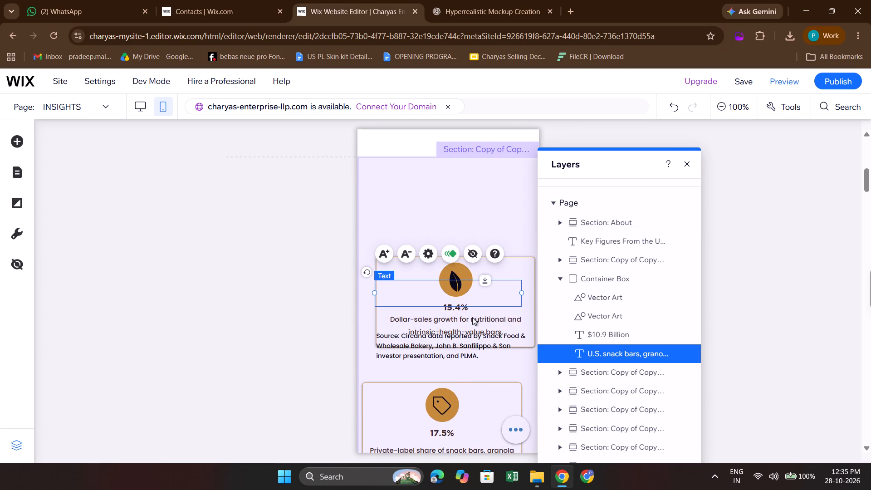
{"action": "key", "text": "shift+Up"}
{"action": "key", "text": "shift+Up"}
{"action": "key", "text": "shift+Up"}
{"action": "key", "text": "shift+Up"}
{"action": "key", "text": "shift+Up"}
{"action": "key", "text": "shift+Up"}
{"action": "key", "text": "shift+Up"}
{"action": "key", "text": "shift+Up"}
{"action": "key", "text": "shift+Up"}
{"action": "key", "text": "shift+Up"}
{"action": "key", "text": "shift+Up"}
{"action": "key", "text": "shift+Up"}
{"action": "key", "text": "shift+Up"}
{"action": "key", "text": "shift+Up"}
{"action": "key", "text": "shift+Up"}
{"action": "key", "text": "shift+Up"}
{"action": "key", "text": "shift+Up"}
{"action": "key", "text": "shift+Up"}
{"action": "key", "text": "shift+Up"}
{"action": "key", "text": "shift+Up"}
{"action": "key", "text": "shift+Up"}
{"action": "key", "text": "shift+Up"}
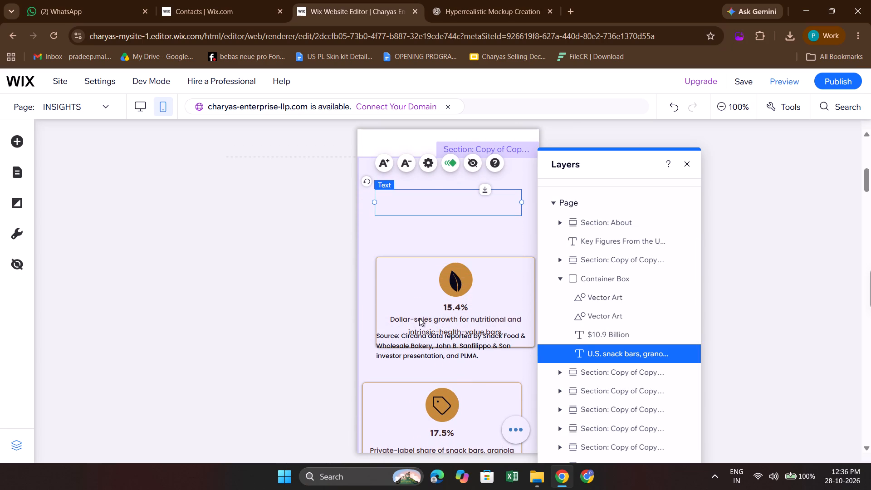
{"action": "scroll", "coordinate": [419, 318], "scroll_direction": "up", "scroll_amount": 2}
{"action": "scroll", "coordinate": [475, 225], "scroll_direction": "up", "scroll_amount": 1}
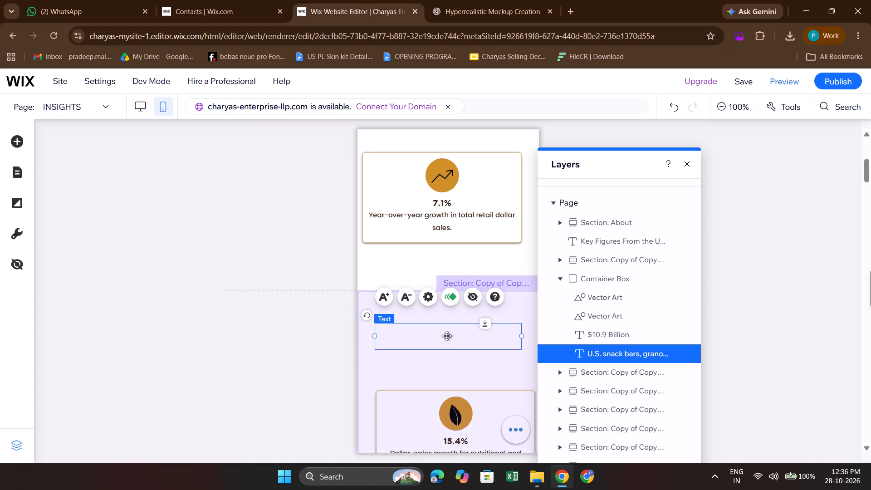
{"action": "left_click_drag", "start_coordinate": [446, 336], "coordinate": [465, 266]}
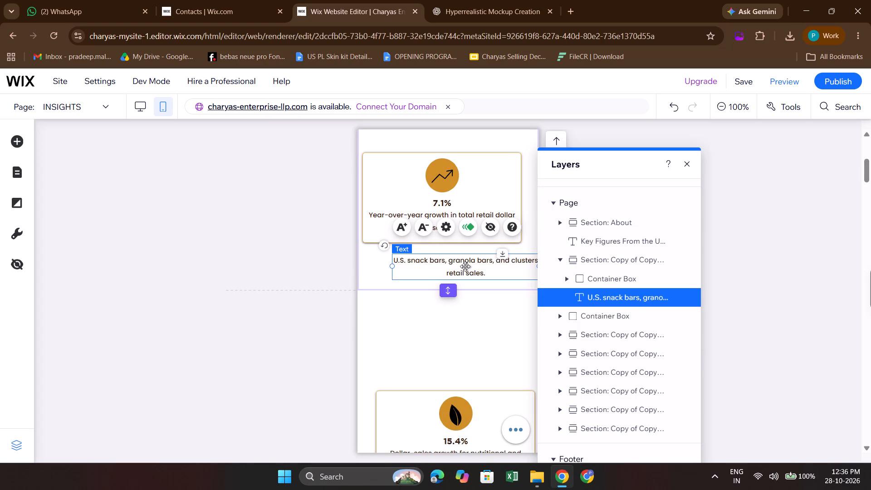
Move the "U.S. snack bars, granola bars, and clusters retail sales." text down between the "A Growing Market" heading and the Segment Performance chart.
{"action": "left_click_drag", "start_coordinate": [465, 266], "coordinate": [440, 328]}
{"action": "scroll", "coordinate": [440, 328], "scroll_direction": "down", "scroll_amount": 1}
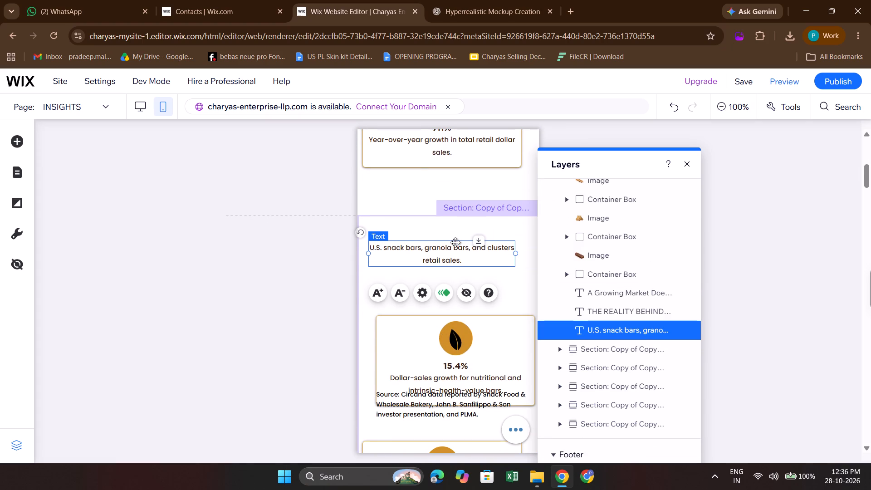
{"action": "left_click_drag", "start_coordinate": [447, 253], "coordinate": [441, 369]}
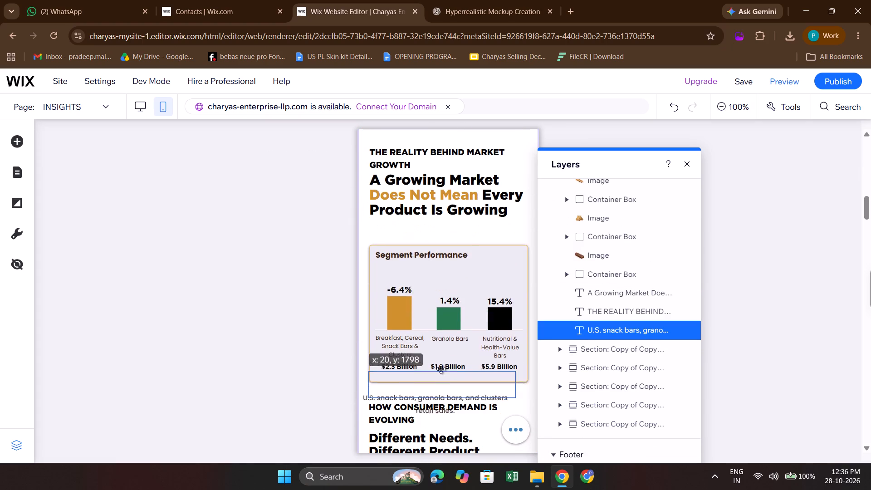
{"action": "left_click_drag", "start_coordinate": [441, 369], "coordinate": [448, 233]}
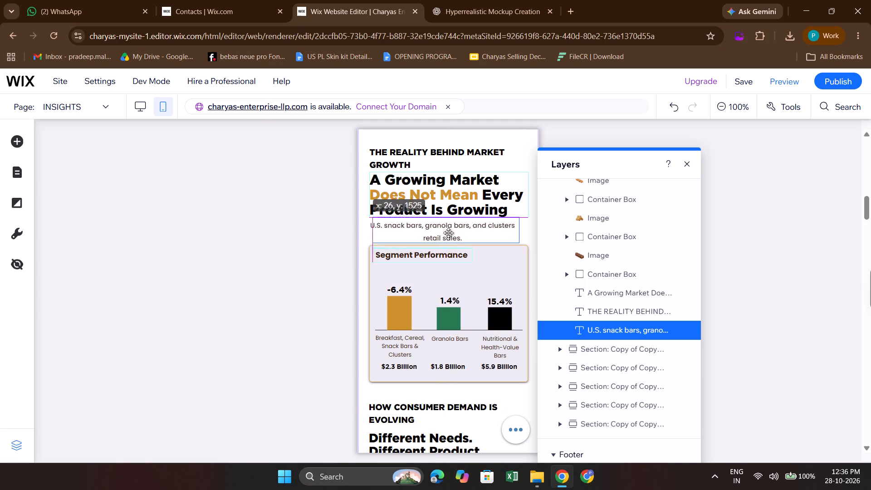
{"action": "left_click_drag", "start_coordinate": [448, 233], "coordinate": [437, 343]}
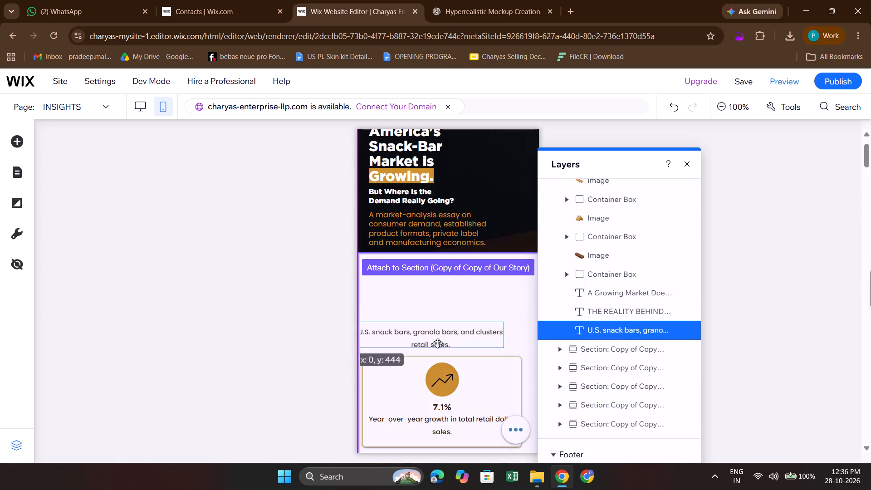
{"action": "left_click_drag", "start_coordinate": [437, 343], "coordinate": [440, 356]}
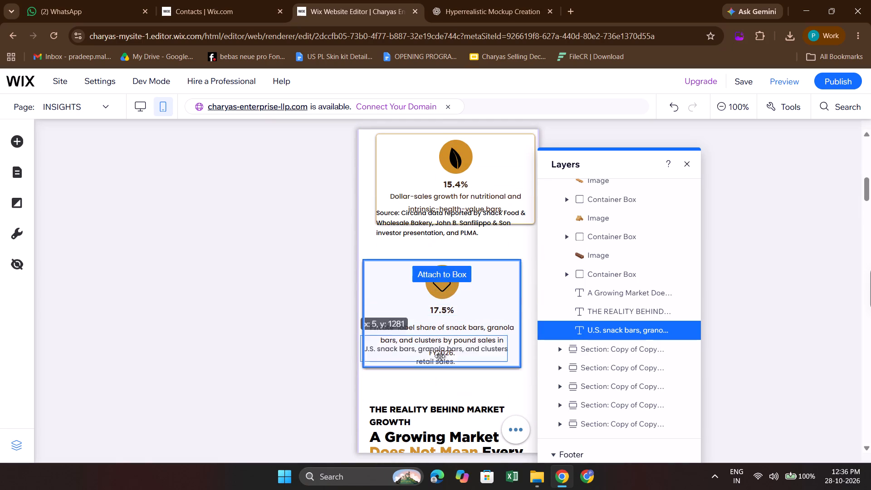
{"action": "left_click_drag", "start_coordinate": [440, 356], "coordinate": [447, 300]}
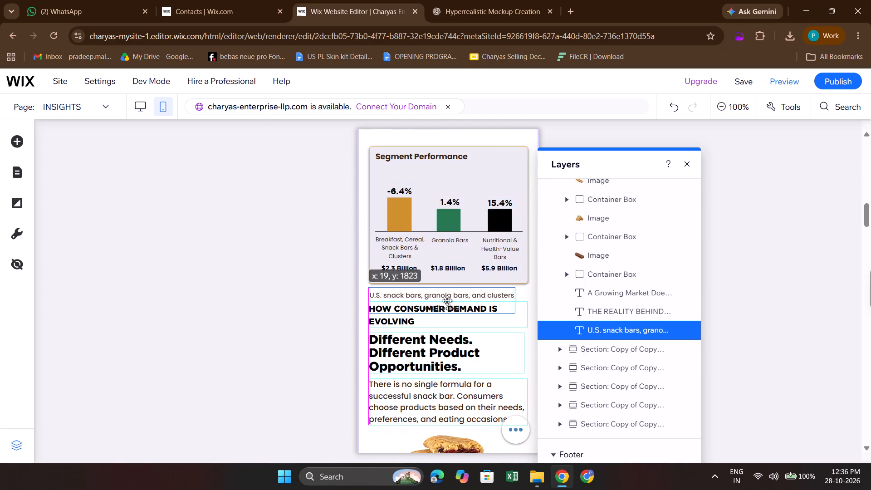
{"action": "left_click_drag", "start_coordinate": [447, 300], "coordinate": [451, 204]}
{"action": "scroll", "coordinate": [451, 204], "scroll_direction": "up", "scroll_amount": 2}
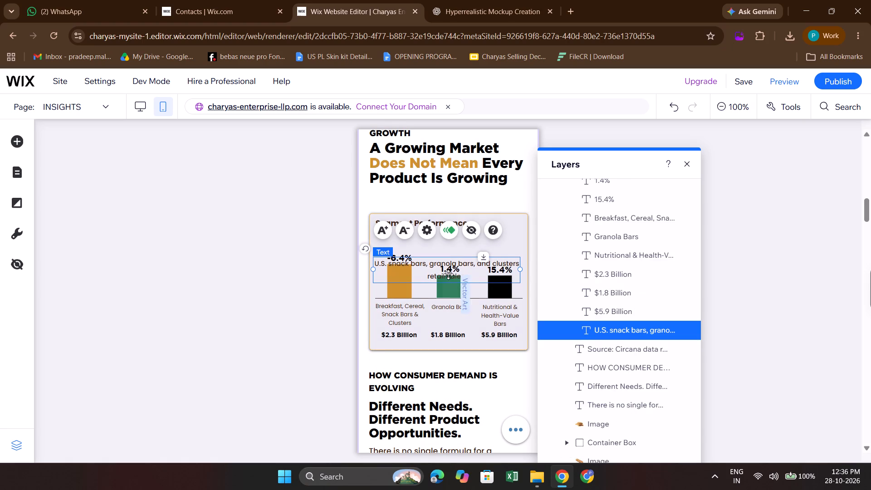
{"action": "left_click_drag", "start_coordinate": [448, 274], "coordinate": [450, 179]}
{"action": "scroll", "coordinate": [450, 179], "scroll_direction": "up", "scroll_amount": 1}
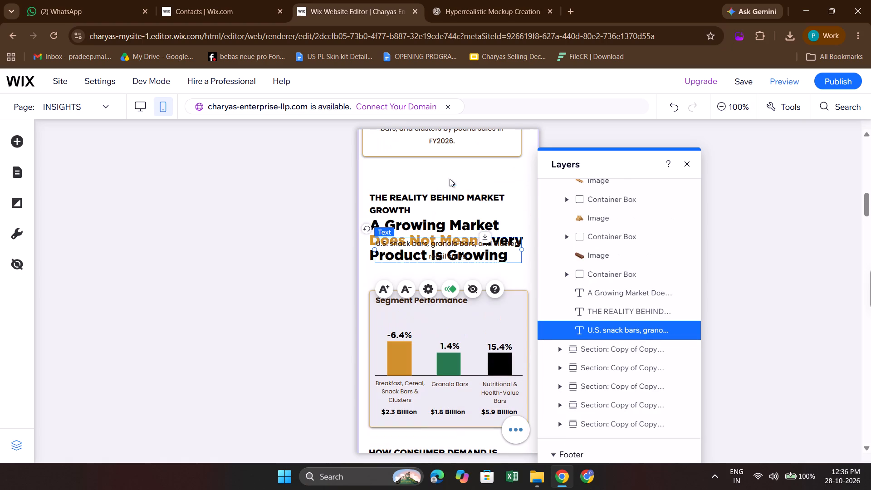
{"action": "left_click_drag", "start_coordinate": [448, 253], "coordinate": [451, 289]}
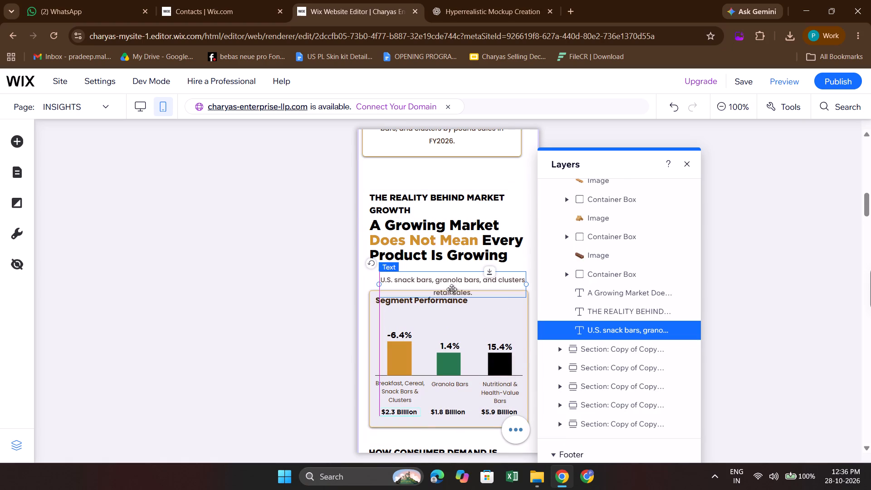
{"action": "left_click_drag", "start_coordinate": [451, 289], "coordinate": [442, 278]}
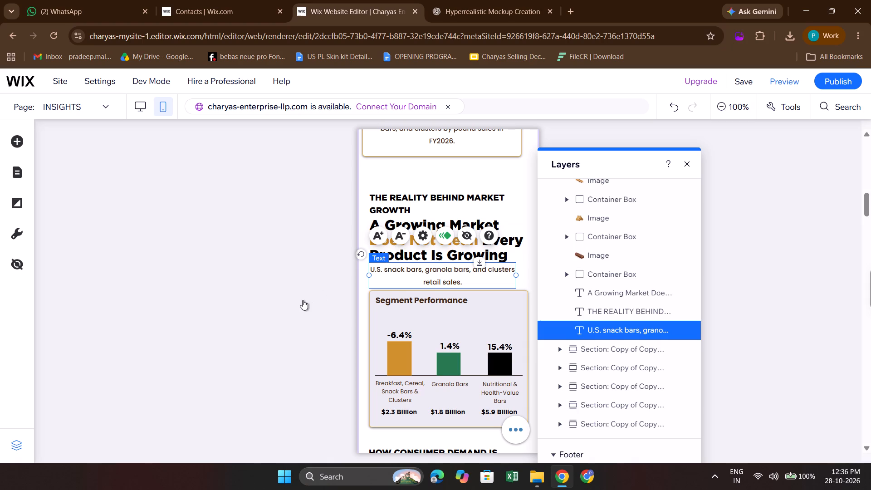
Check the paragraph above the Segment Performance chart in the desktop layout, close the layers list, and return to mobile.
{"action": "left_click", "coordinate": [303, 300]}
{"action": "left_click", "coordinate": [432, 320]}
{"action": "scroll", "coordinate": [432, 320], "scroll_direction": "up", "scroll_amount": 1}
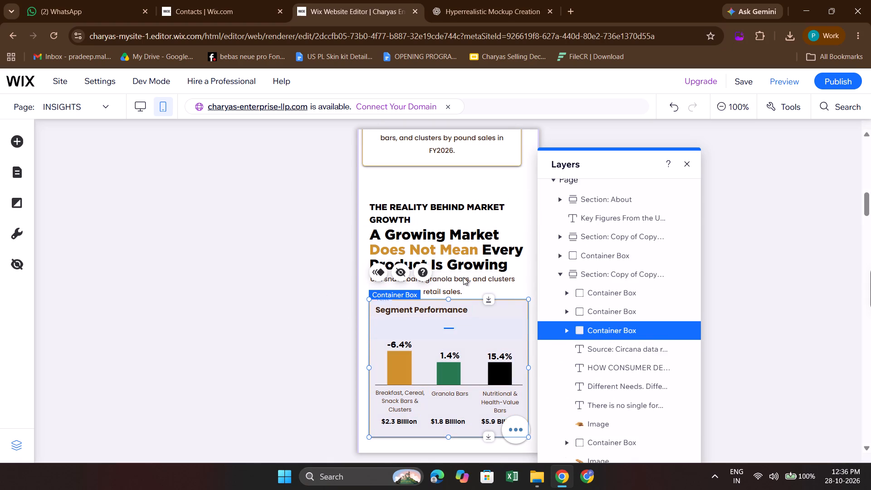
{"action": "left_click", "coordinate": [463, 277]}
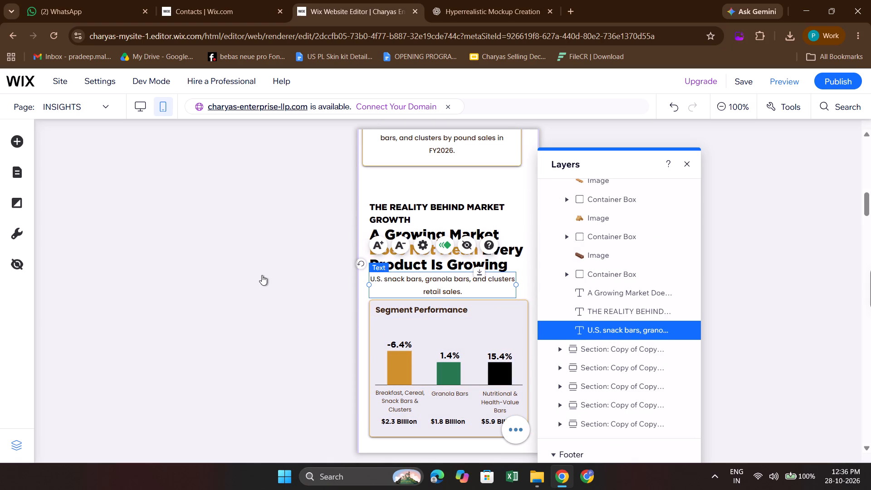
{"action": "left_click", "coordinate": [150, 105]}
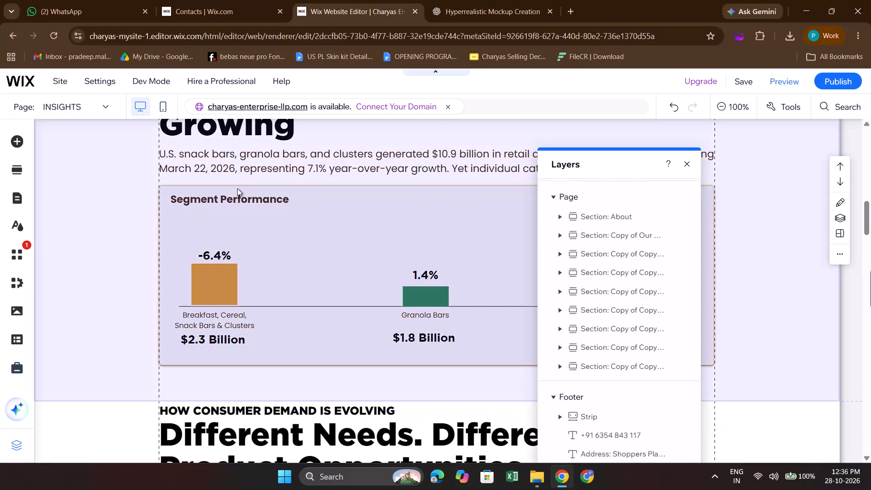
{"action": "scroll", "coordinate": [237, 188], "scroll_direction": "up", "scroll_amount": 1}
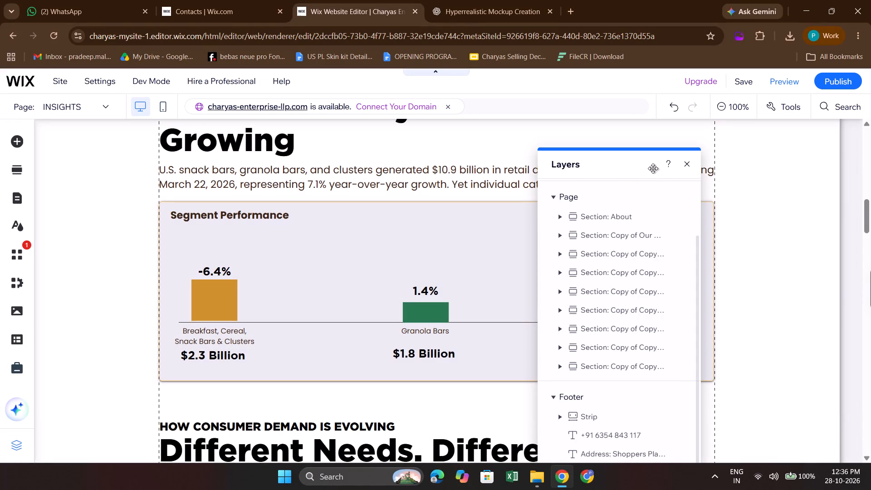
{"action": "left_click", "coordinate": [680, 161]}
{"action": "scroll", "coordinate": [564, 250], "scroll_direction": "up", "scroll_amount": 1}
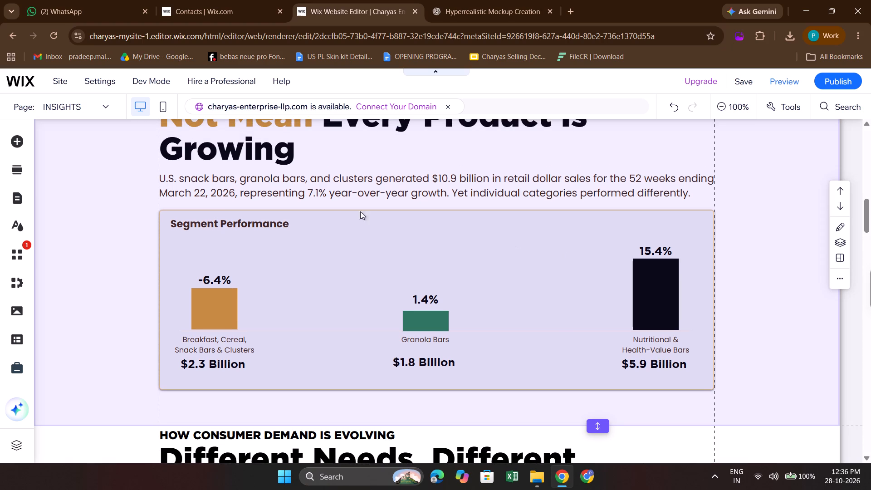
{"action": "left_click", "coordinate": [157, 100]}
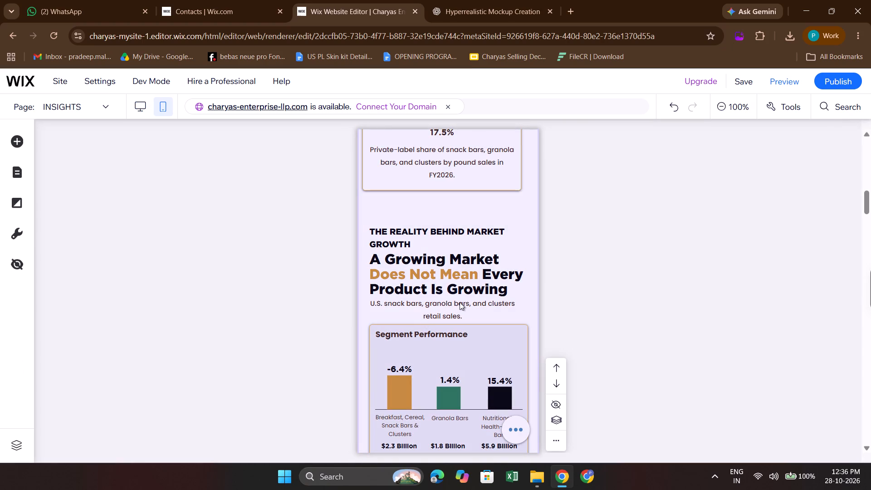
Examine the layers of the mobile section holding the Segment Performance chart, including the contents of its 15.4% and 17.5% card boxes.
{"action": "left_click", "coordinate": [460, 302]}
{"action": "left_click", "coordinate": [452, 305]}
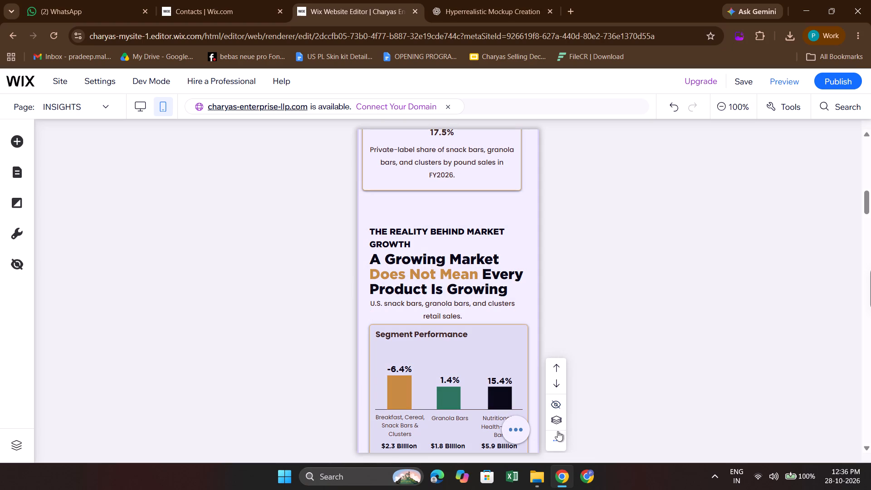
{"action": "left_click", "coordinate": [556, 418]}
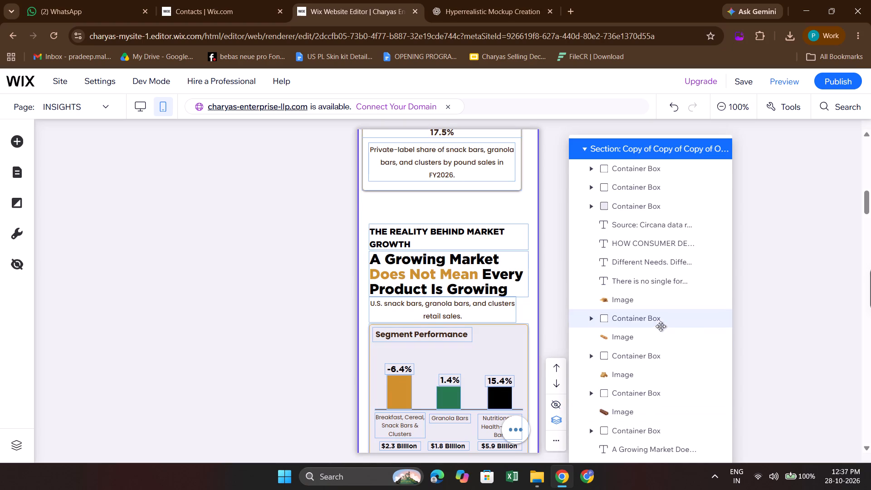
{"action": "scroll", "coordinate": [625, 282], "scroll_direction": "up", "scroll_amount": 1}
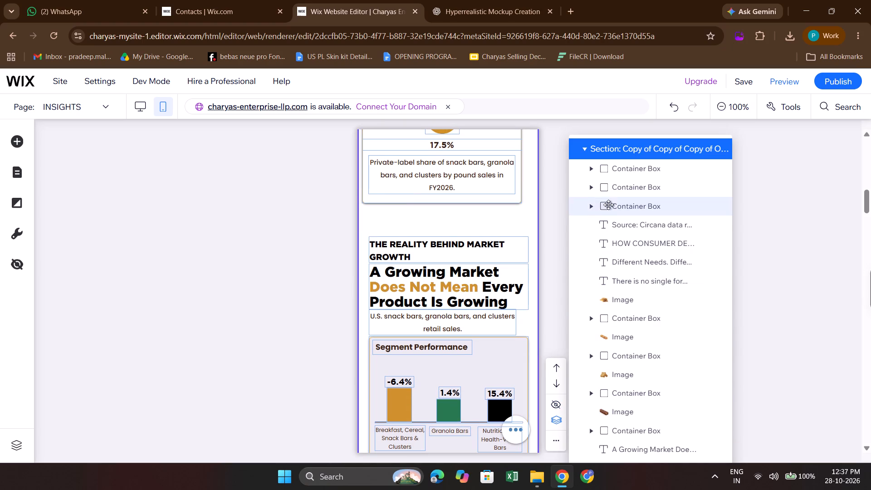
{"action": "left_click", "coordinate": [593, 186]}
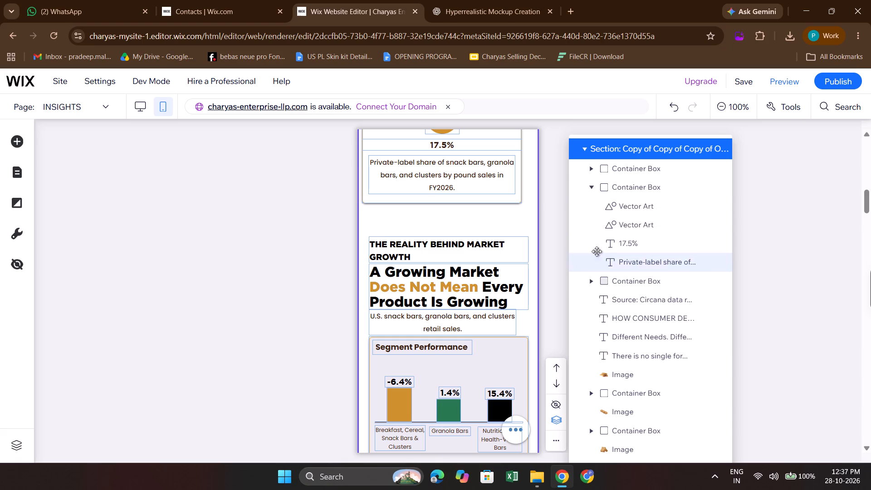
{"action": "left_click", "coordinate": [593, 172]}
{"action": "scroll", "coordinate": [593, 225], "scroll_direction": "down", "scroll_amount": 1}
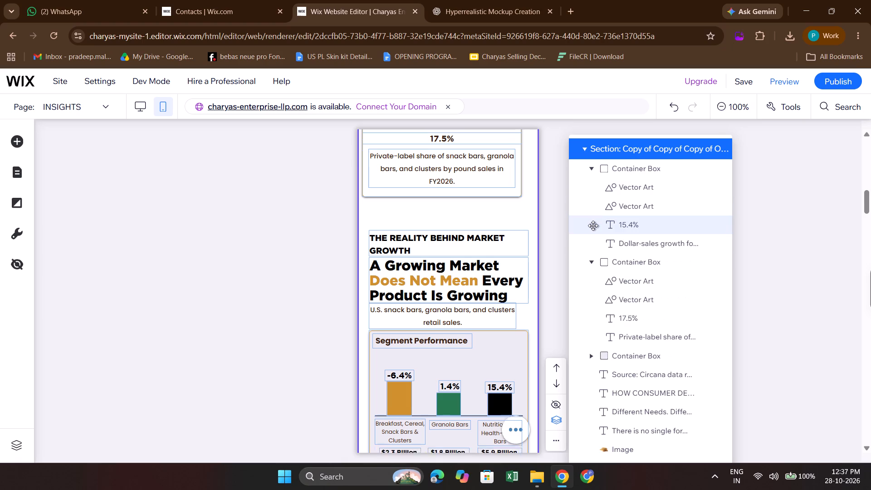
{"action": "scroll", "coordinate": [593, 225], "scroll_direction": "down", "scroll_amount": 1}
{"action": "scroll", "coordinate": [613, 350], "scroll_direction": "down", "scroll_amount": 1}
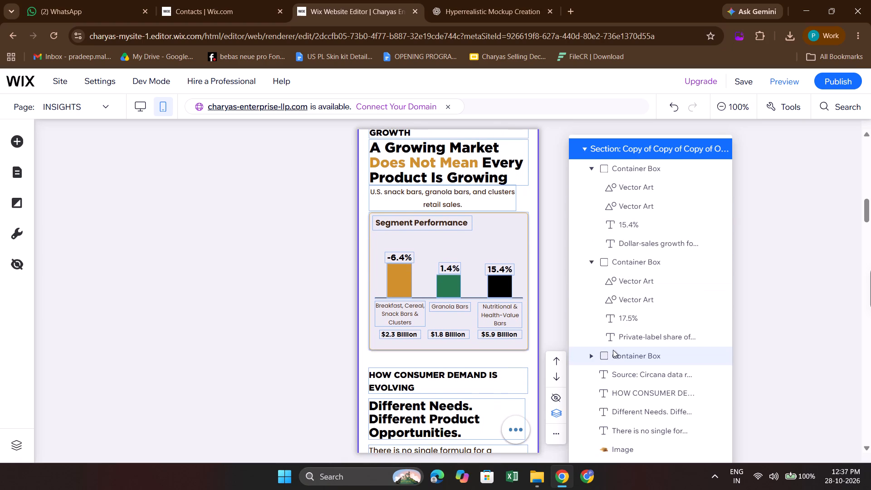
{"action": "scroll", "coordinate": [632, 366], "scroll_direction": "down", "scroll_amount": 2}
{"action": "scroll", "coordinate": [632, 366], "scroll_direction": "up", "scroll_amount": 2}
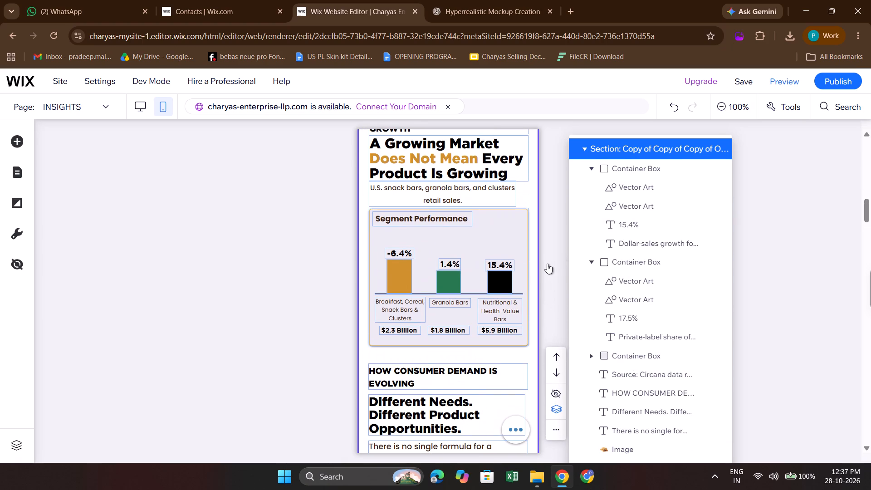
{"action": "left_click", "coordinate": [547, 264]}
{"action": "left_click", "coordinate": [567, 243]}
{"action": "scroll", "coordinate": [567, 243], "scroll_direction": "up", "scroll_amount": 2}
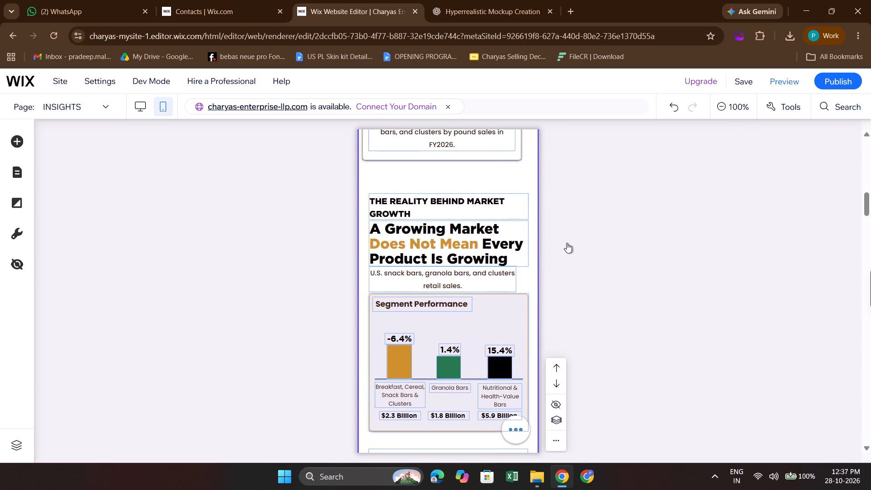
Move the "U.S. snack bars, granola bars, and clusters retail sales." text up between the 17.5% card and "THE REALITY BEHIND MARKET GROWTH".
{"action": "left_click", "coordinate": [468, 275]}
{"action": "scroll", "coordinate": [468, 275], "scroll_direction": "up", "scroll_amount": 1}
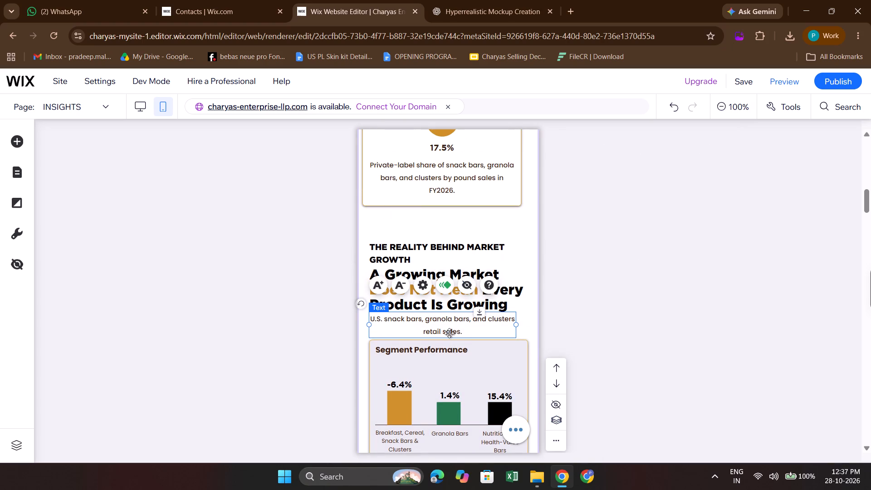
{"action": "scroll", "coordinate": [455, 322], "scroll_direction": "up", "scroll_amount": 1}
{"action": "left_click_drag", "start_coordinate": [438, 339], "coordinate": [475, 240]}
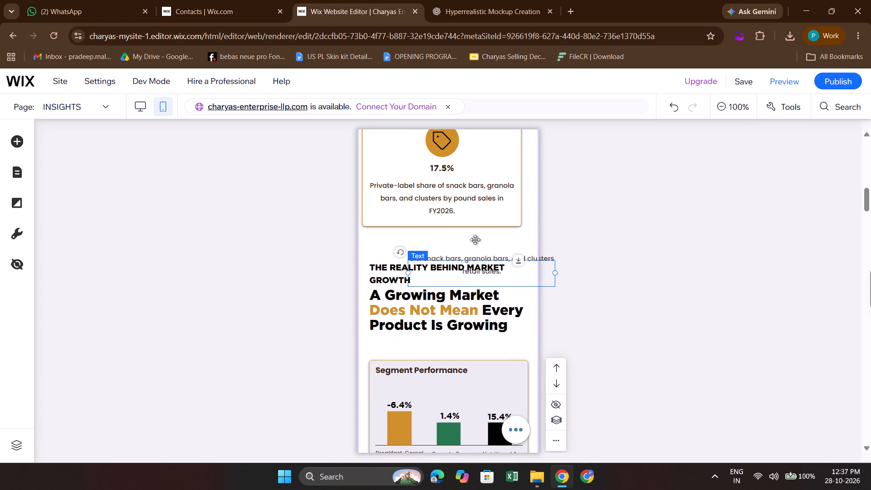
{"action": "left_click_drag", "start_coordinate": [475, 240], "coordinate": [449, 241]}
Examine the mobile layout from the hero banner through the 7.1%, 15.4% and 17.5% cards to the Segment Performance chart.
{"action": "scroll", "coordinate": [449, 241], "scroll_direction": "up", "scroll_amount": 1}
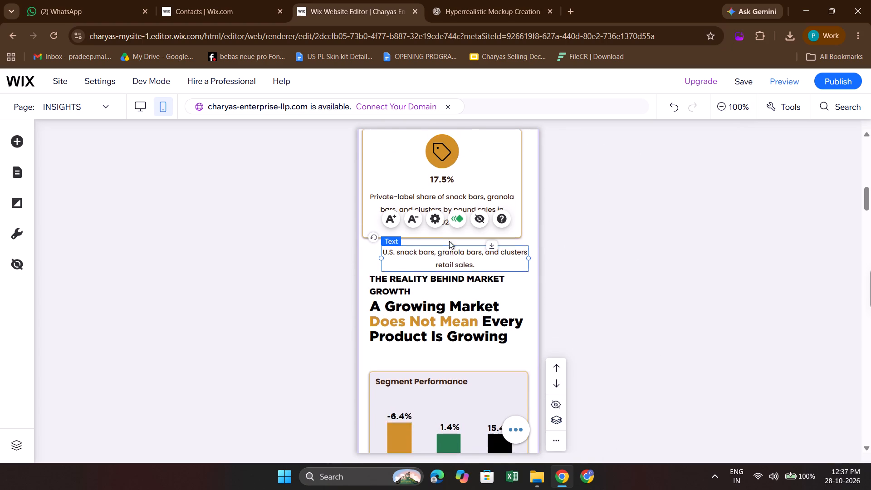
{"action": "scroll", "coordinate": [449, 241], "scroll_direction": "up", "scroll_amount": 2}
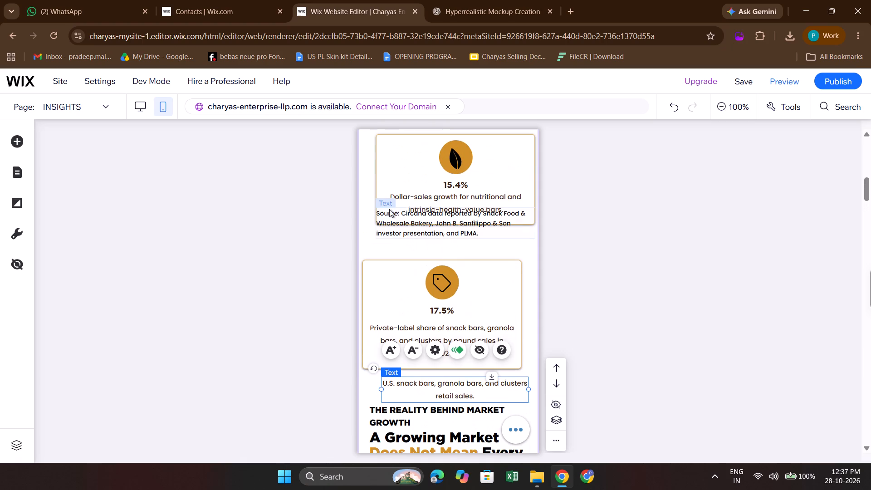
{"action": "scroll", "coordinate": [374, 287], "scroll_direction": "down", "scroll_amount": 1}
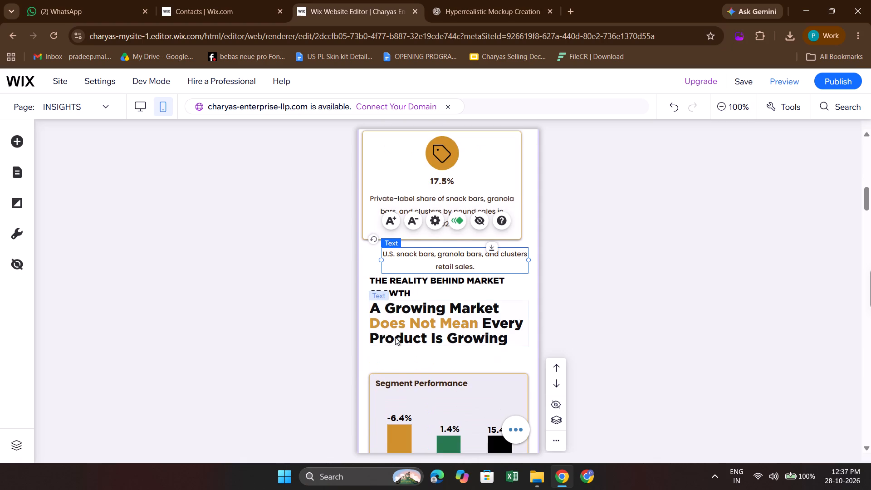
{"action": "scroll", "coordinate": [395, 337], "scroll_direction": "down", "scroll_amount": 1}
{"action": "scroll", "coordinate": [468, 251], "scroll_direction": "down", "scroll_amount": 3}
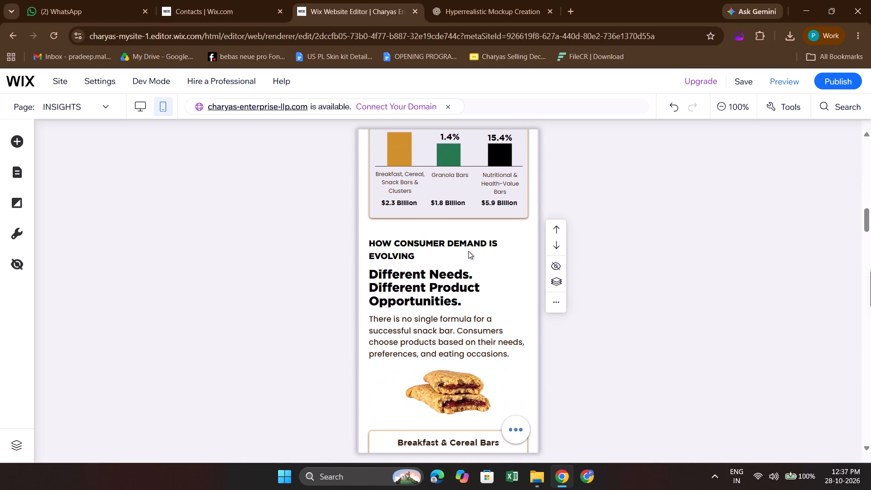
{"action": "scroll", "coordinate": [468, 251], "scroll_direction": "up", "scroll_amount": 1}
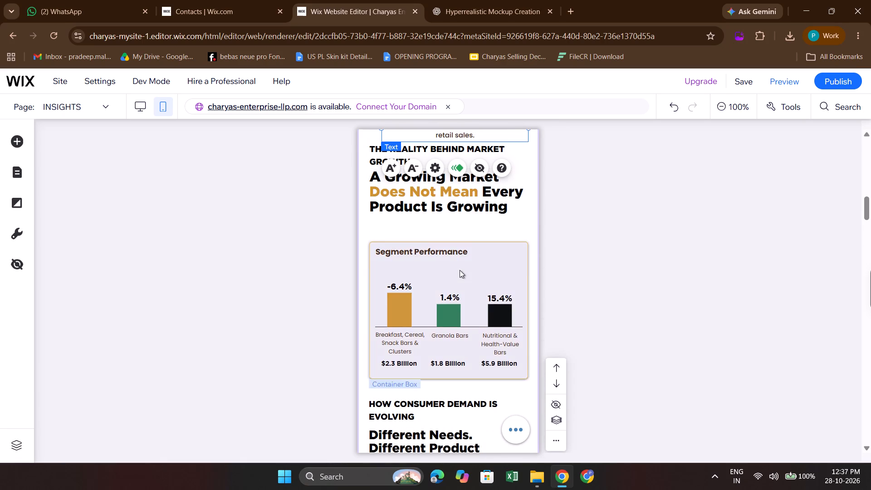
{"action": "scroll", "coordinate": [460, 270], "scroll_direction": "up", "scroll_amount": 8}
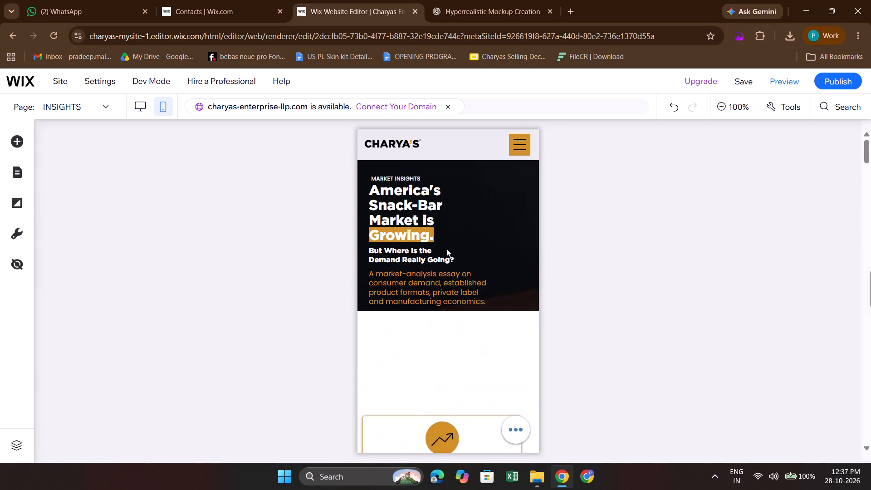
{"action": "scroll", "coordinate": [446, 249], "scroll_direction": "up", "scroll_amount": 1}
{"action": "left_click", "coordinate": [424, 313]}
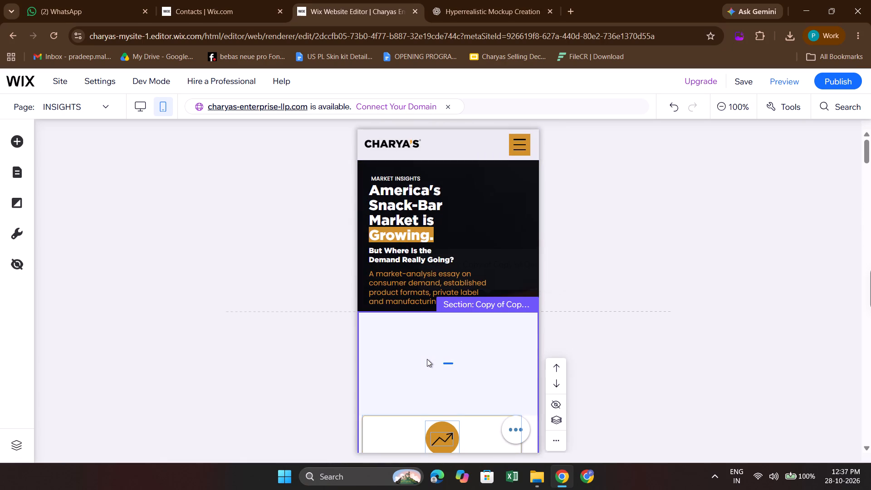
{"action": "scroll", "coordinate": [427, 359], "scroll_direction": "down", "scroll_amount": 4}
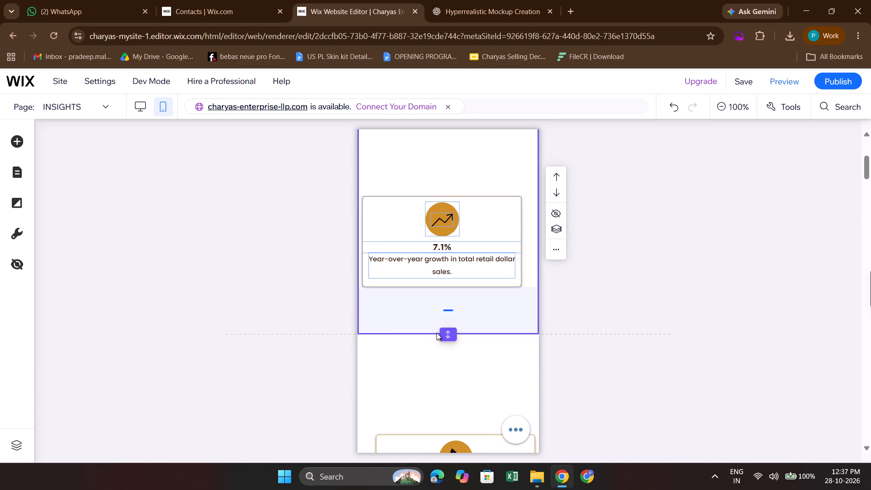
{"action": "left_click", "coordinate": [453, 305]}
{"action": "left_click", "coordinate": [445, 363]}
{"action": "scroll", "coordinate": [445, 363], "scroll_direction": "down", "scroll_amount": 1}
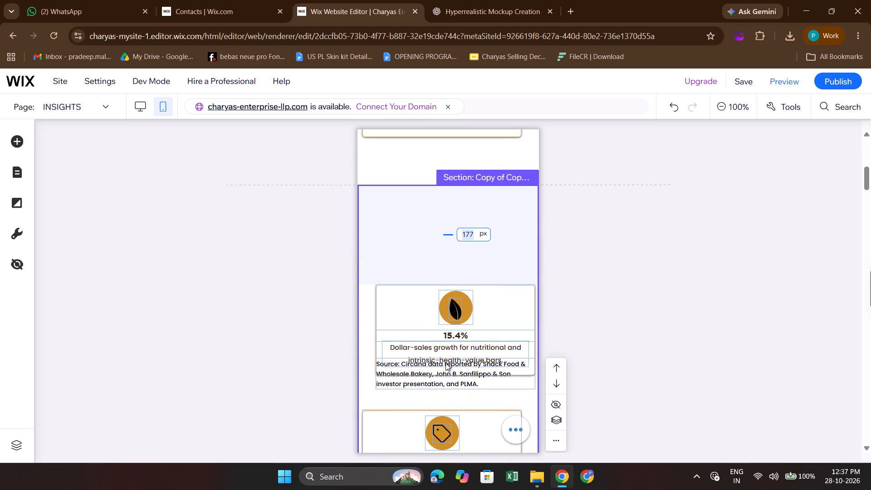
{"action": "scroll", "coordinate": [445, 363], "scroll_direction": "down", "scroll_amount": 2}
{"action": "scroll", "coordinate": [443, 270], "scroll_direction": "down", "scroll_amount": 1}
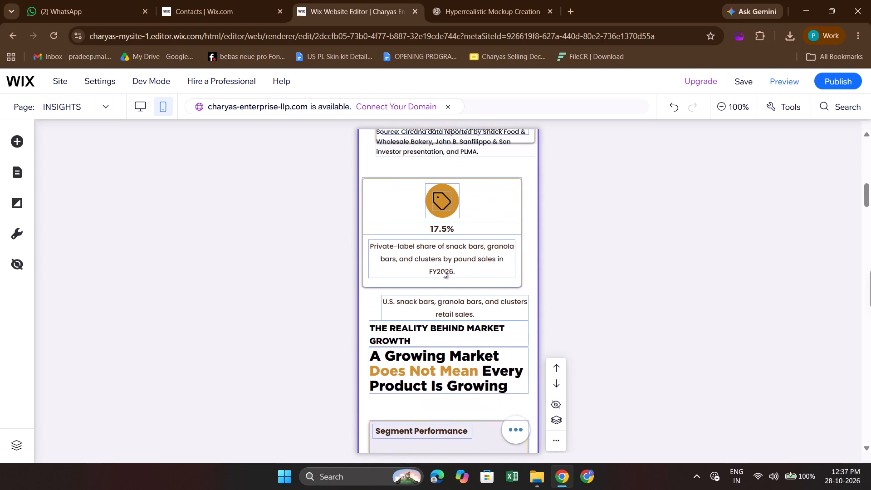
{"action": "scroll", "coordinate": [443, 270], "scroll_direction": "down", "scroll_amount": 2}
{"action": "scroll", "coordinate": [443, 188], "scroll_direction": "up", "scroll_amount": 1}
Move the "U.S. snack bars, granola bars, and clusters retail sales." text up into the empty space above the 15.4% card.
{"action": "left_click", "coordinate": [431, 213]}
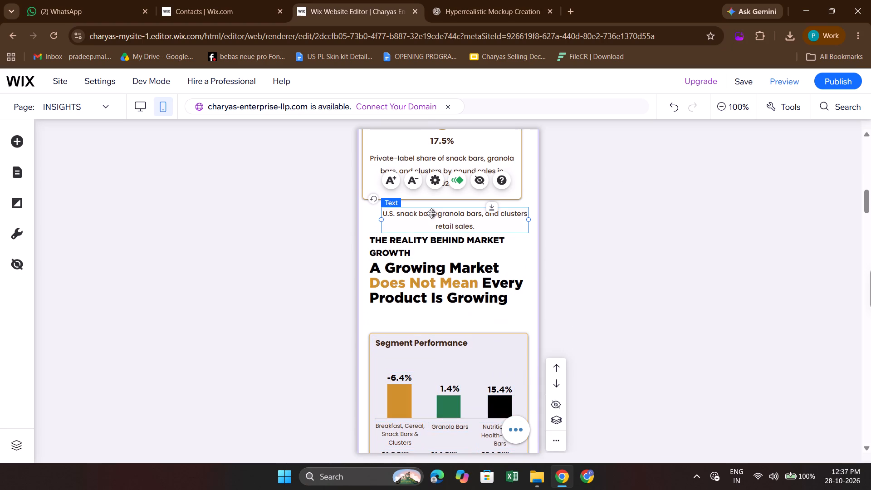
{"action": "left_click_drag", "start_coordinate": [431, 213], "coordinate": [444, 148]}
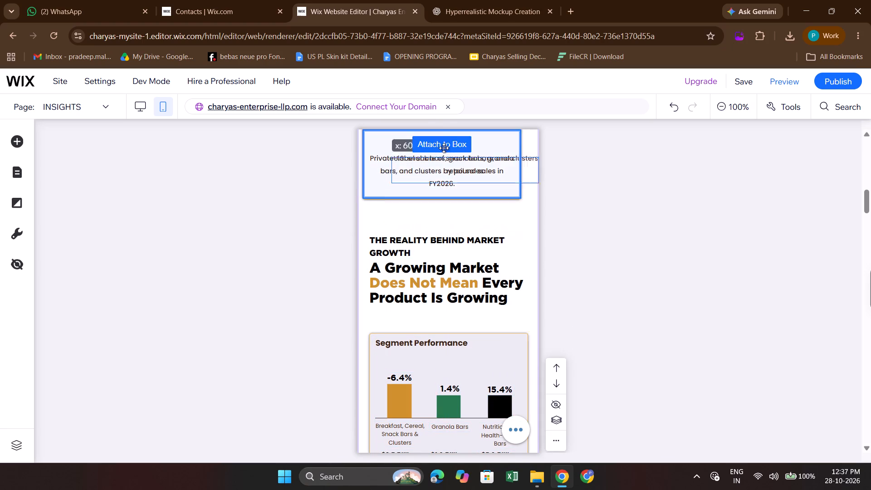
{"action": "left_click_drag", "start_coordinate": [444, 148], "coordinate": [430, 333]}
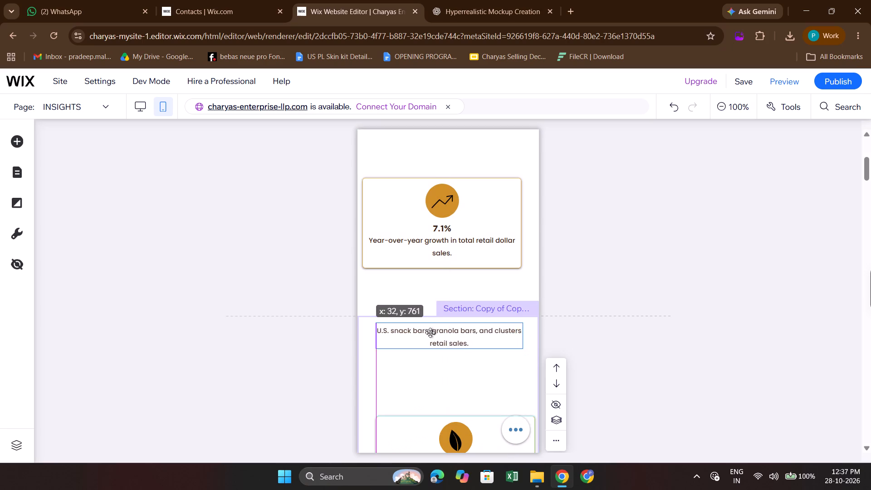
{"action": "left_click_drag", "start_coordinate": [430, 333], "coordinate": [430, 340]}
{"action": "left_click", "coordinate": [601, 257]}
Nudge "THE REALITY BEHIND MARKET GROWTH" and the "A Growing Market" heading together slightly up toward the 17.5% card.
{"action": "scroll", "coordinate": [601, 257], "scroll_direction": "down", "scroll_amount": 4}
{"action": "scroll", "coordinate": [472, 313], "scroll_direction": "down", "scroll_amount": 1}
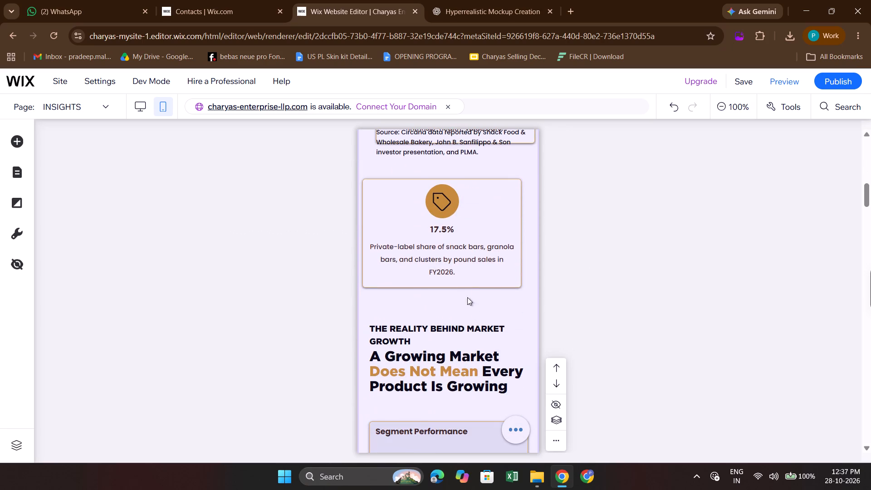
{"action": "scroll", "coordinate": [470, 235], "scroll_direction": "up", "scroll_amount": 1}
{"action": "left_click", "coordinate": [486, 258]}
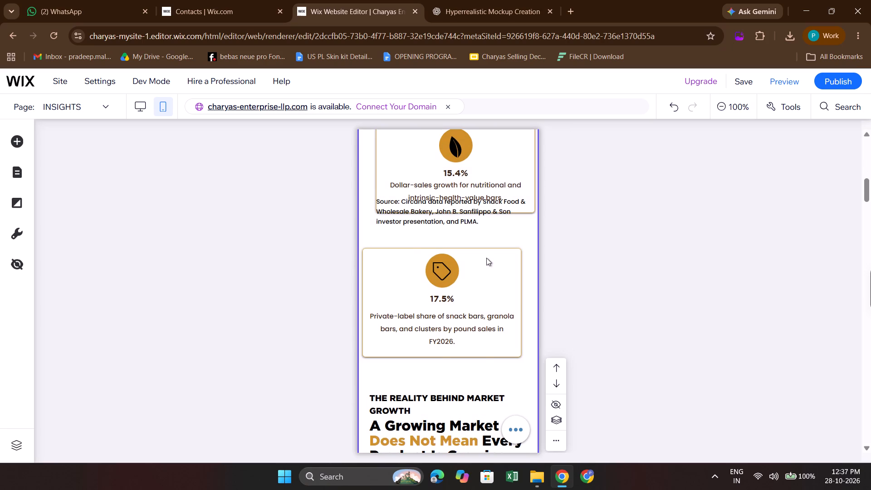
{"action": "left_click", "coordinate": [486, 258]}
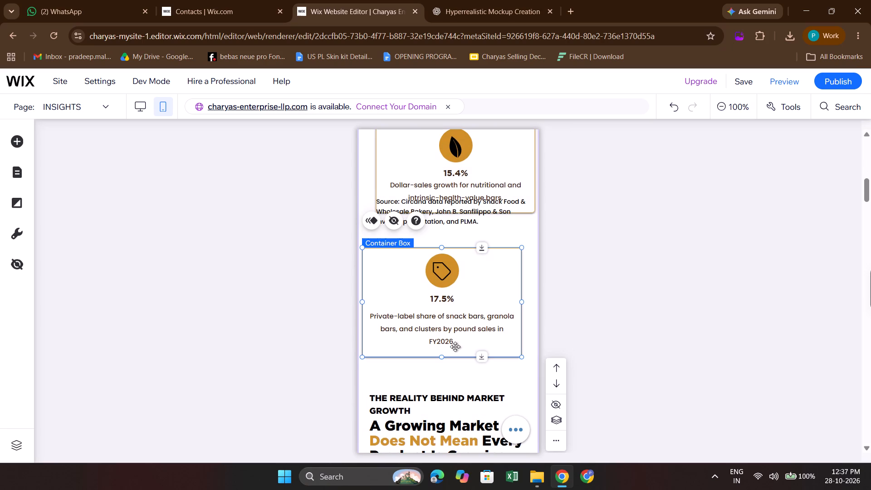
{"action": "left_click", "coordinate": [425, 401]}
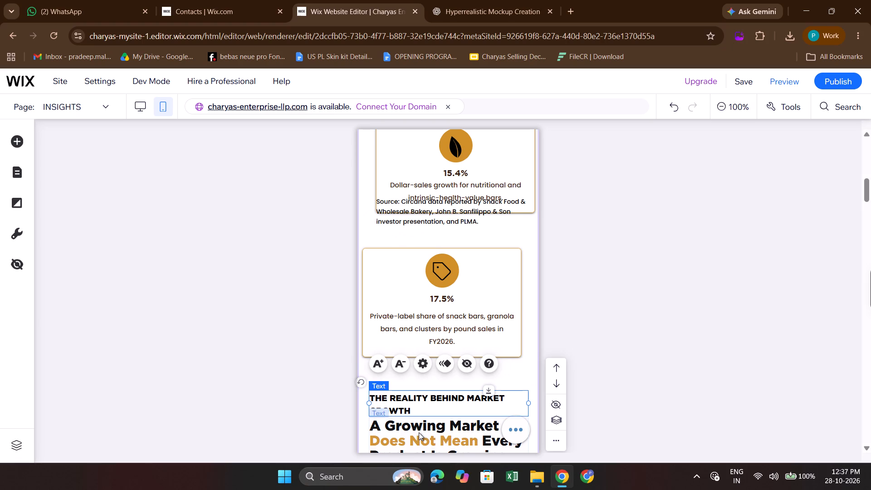
{"action": "left_click", "coordinate": [419, 432], "text": "shift"}
{"action": "key", "text": "shift+Up"}
{"action": "key", "text": "shift+Up"}
{"action": "scroll", "coordinate": [419, 432], "scroll_direction": "down", "scroll_amount": 1}
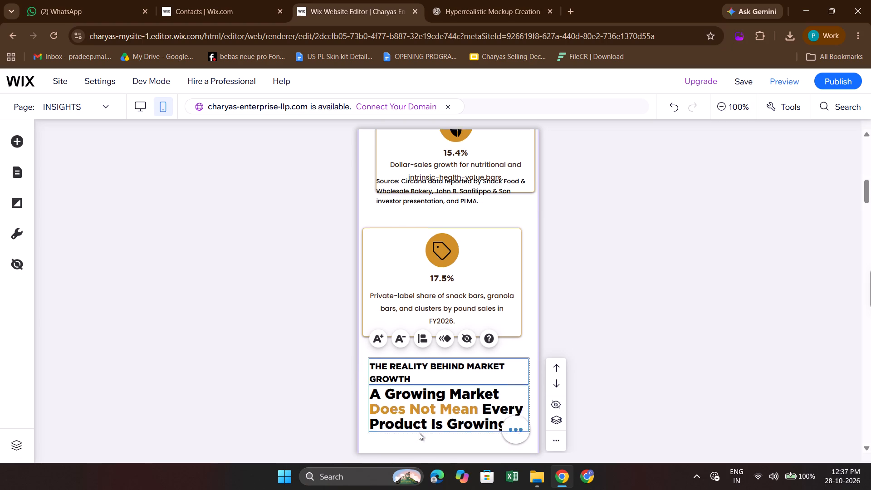
{"action": "scroll", "coordinate": [419, 432], "scroll_direction": "down", "scroll_amount": 1}
{"action": "left_click", "coordinate": [606, 235]}
Duplicate the "U.S. snack bars" text above the 15.4% card and place the copy between the "A Growing Market" heading and the chart.
{"action": "scroll", "coordinate": [606, 235], "scroll_direction": "up", "scroll_amount": 3}
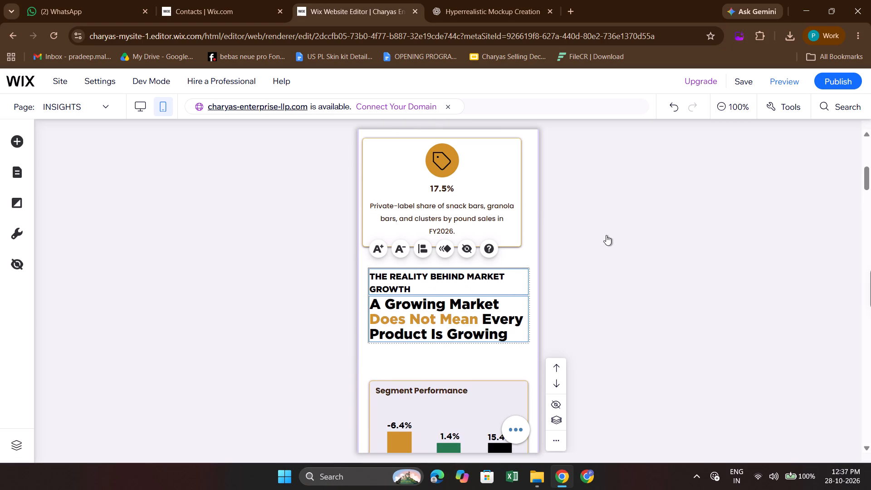
{"action": "scroll", "coordinate": [606, 235], "scroll_direction": "up", "scroll_amount": 1}
{"action": "scroll", "coordinate": [523, 237], "scroll_direction": "up", "scroll_amount": 1}
{"action": "left_click", "coordinate": [474, 236]}
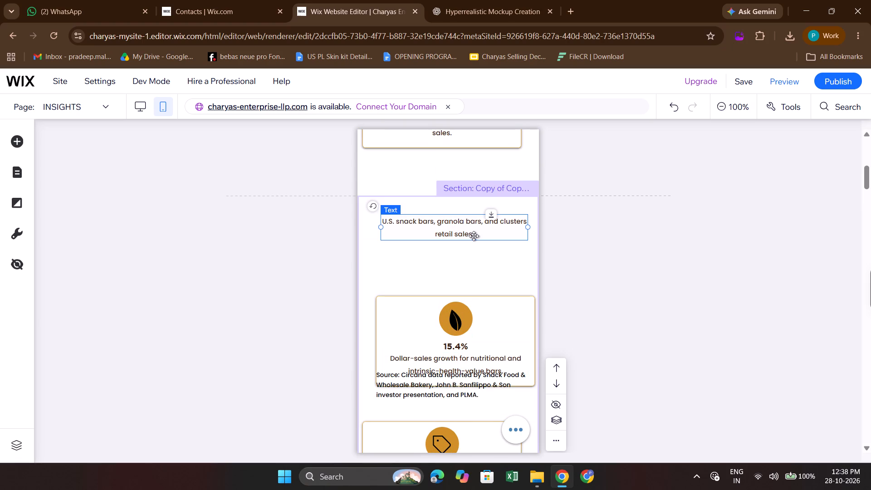
{"action": "key", "text": "ctrl+d"}
{"action": "left_click_drag", "start_coordinate": [465, 237], "coordinate": [463, 284]}
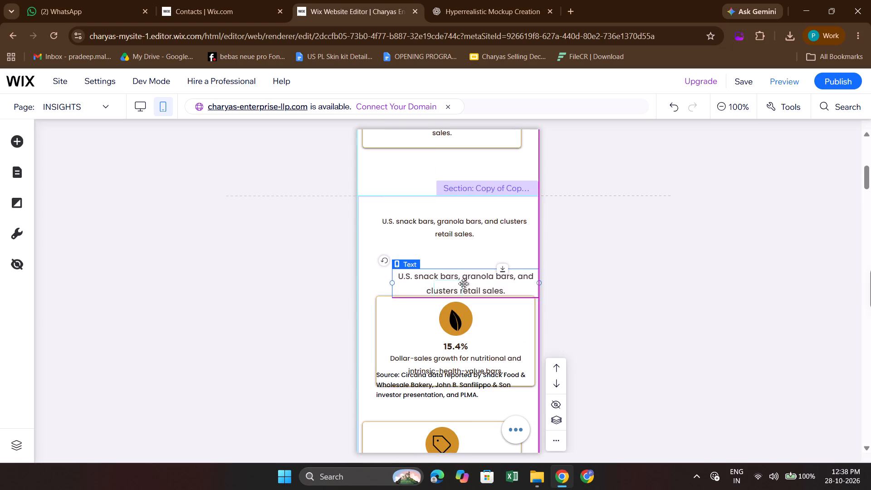
{"action": "left_click_drag", "start_coordinate": [463, 284], "coordinate": [448, 370]}
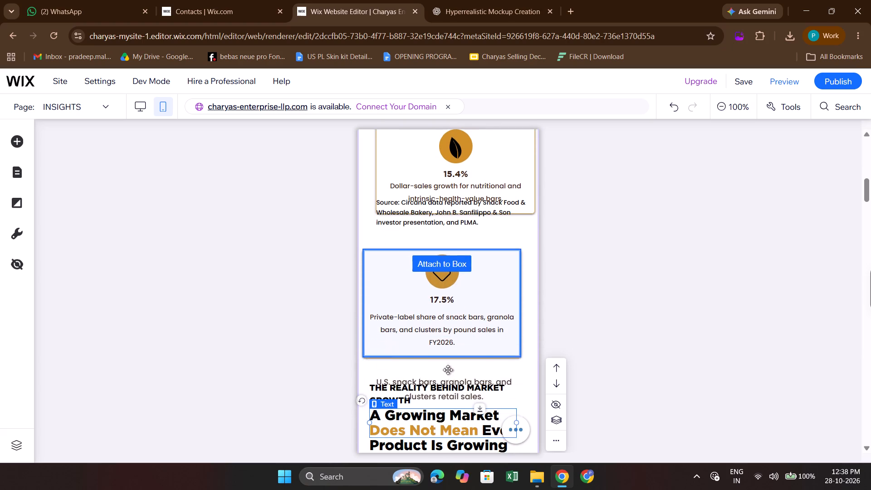
{"action": "left_click_drag", "start_coordinate": [448, 370], "coordinate": [443, 436]}
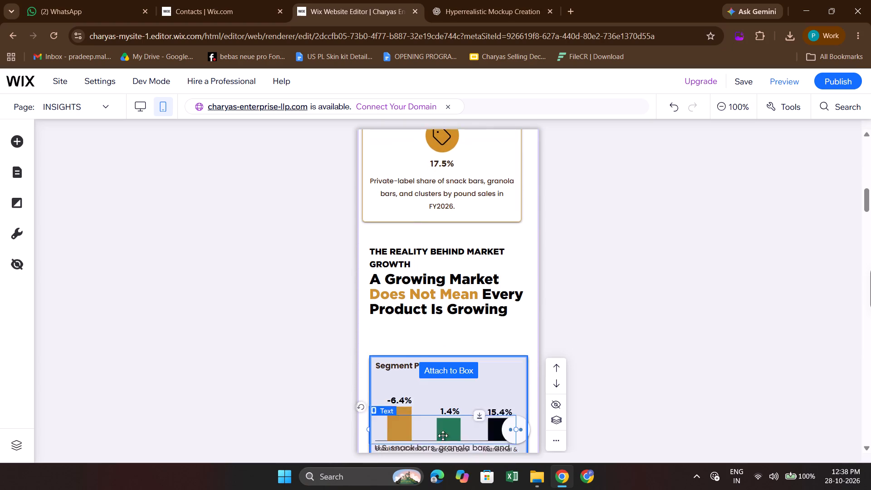
{"action": "left_click_drag", "start_coordinate": [443, 436], "coordinate": [442, 307]}
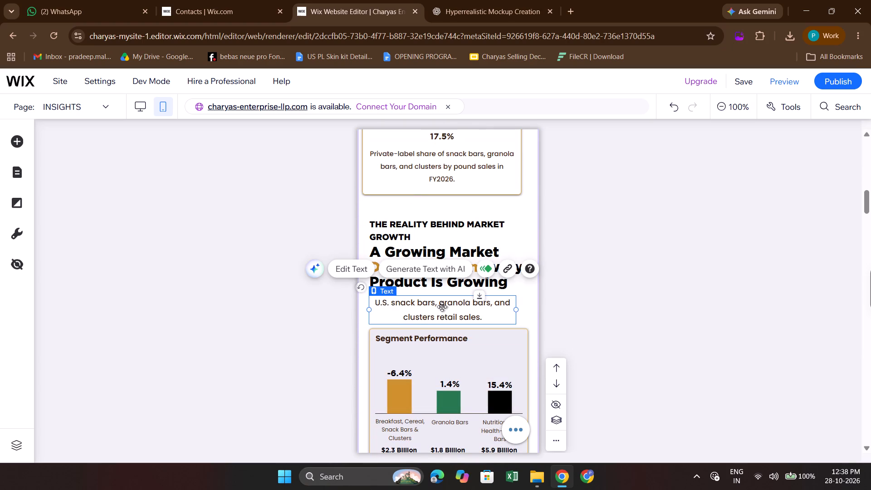
Set the duplicated "U.S. snack bars" text's font size to 12 px and align it left.
{"action": "left_click", "coordinate": [360, 272]}
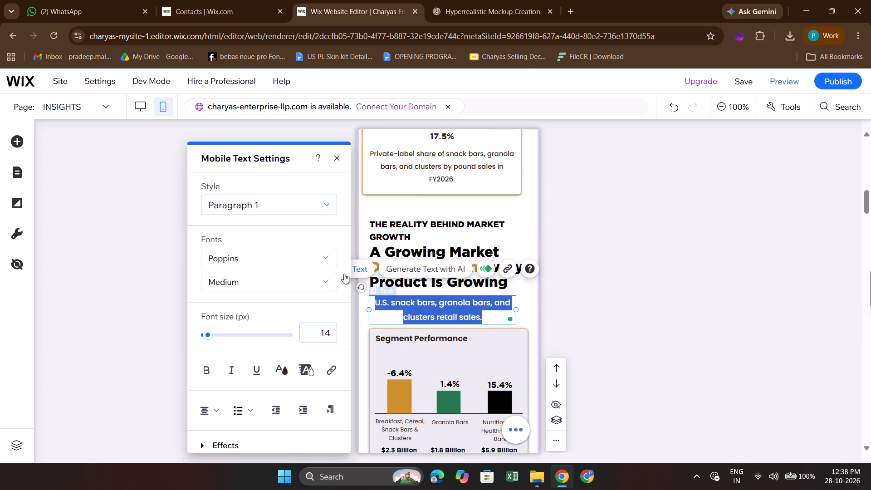
{"action": "left_click", "coordinate": [330, 333]}
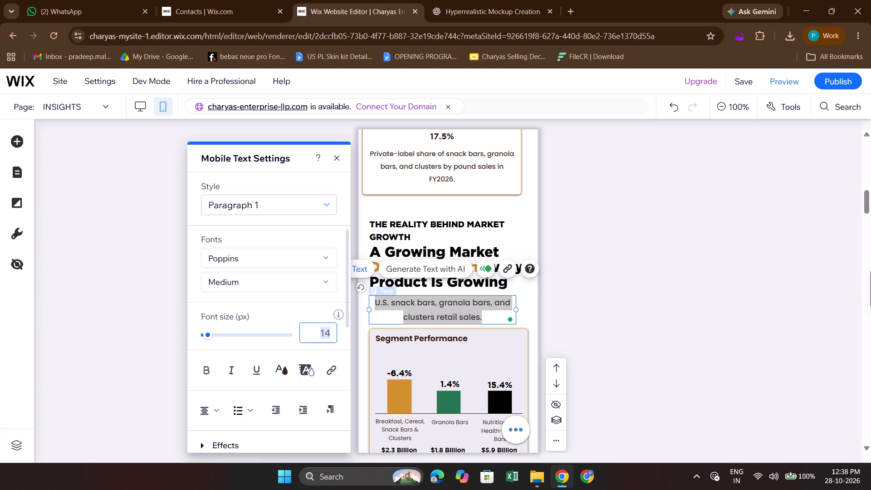
{"action": "type", "text": "12"}
{"action": "key", "text": "Return"}
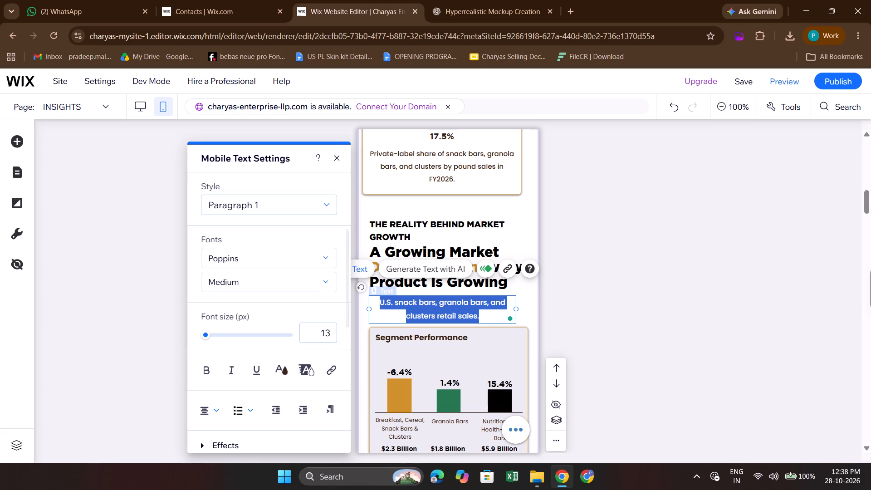
{"action": "left_click", "coordinate": [211, 411]}
{"action": "left_click", "coordinate": [218, 389]}
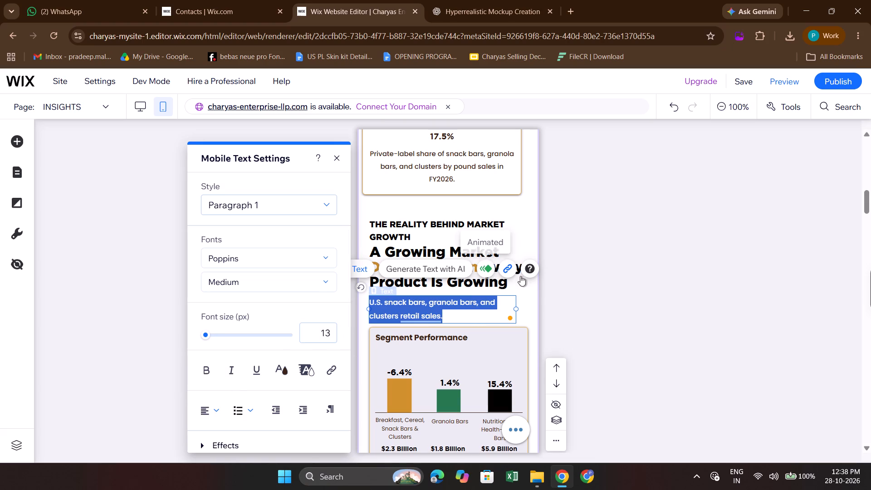
{"action": "left_click", "coordinate": [530, 289]}
Check the original "U.S. snack bars" text below the 7.1% card and the mobile layout down to the Segment Performance chart.
{"action": "scroll", "coordinate": [530, 289], "scroll_direction": "up", "scroll_amount": 4}
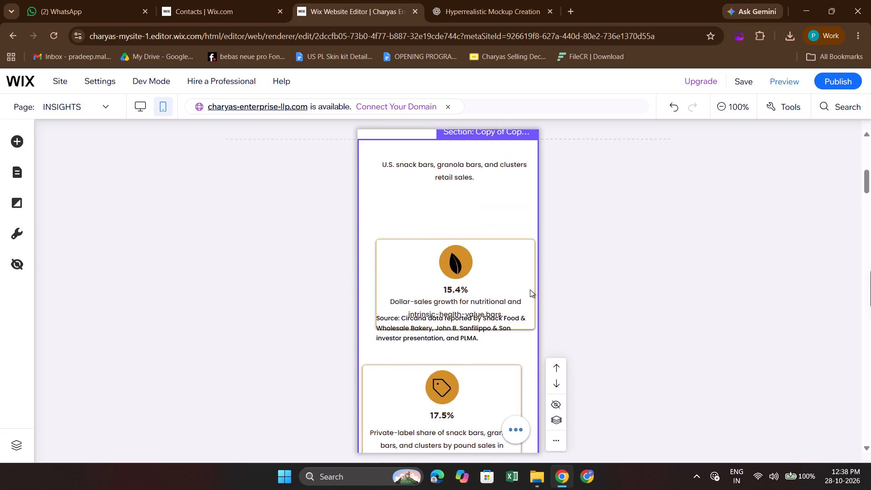
{"action": "scroll", "coordinate": [530, 289], "scroll_direction": "up", "scroll_amount": 1}
{"action": "scroll", "coordinate": [457, 343], "scroll_direction": "down", "scroll_amount": 3}
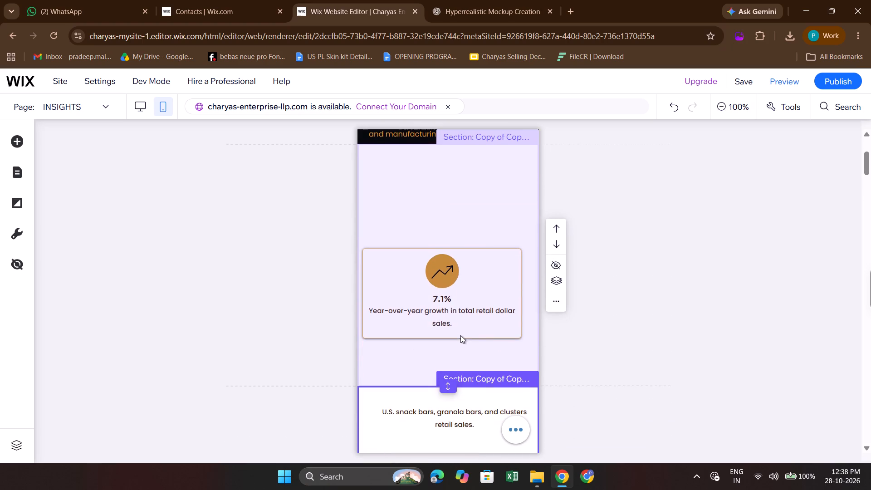
{"action": "scroll", "coordinate": [477, 298], "scroll_direction": "down", "scroll_amount": 2}
{"action": "left_click", "coordinate": [458, 304]}
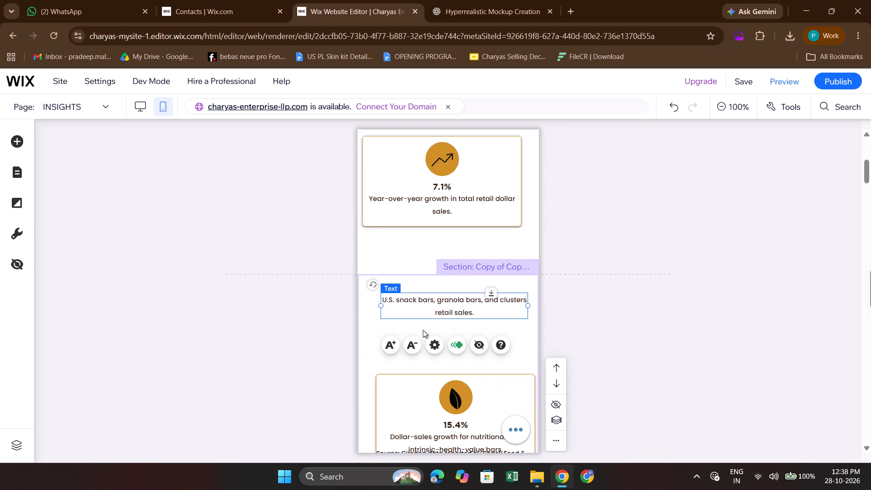
{"action": "scroll", "coordinate": [503, 272], "scroll_direction": "down", "scroll_amount": 3}
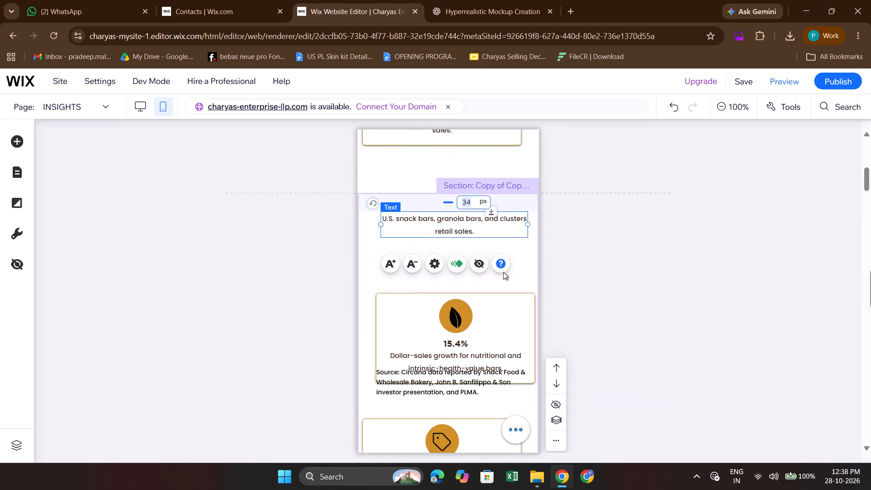
{"action": "scroll", "coordinate": [503, 272], "scroll_direction": "down", "scroll_amount": 1}
{"action": "scroll", "coordinate": [463, 330], "scroll_direction": "down", "scroll_amount": 1}
{"action": "scroll", "coordinate": [406, 351], "scroll_direction": "down", "scroll_amount": 1}
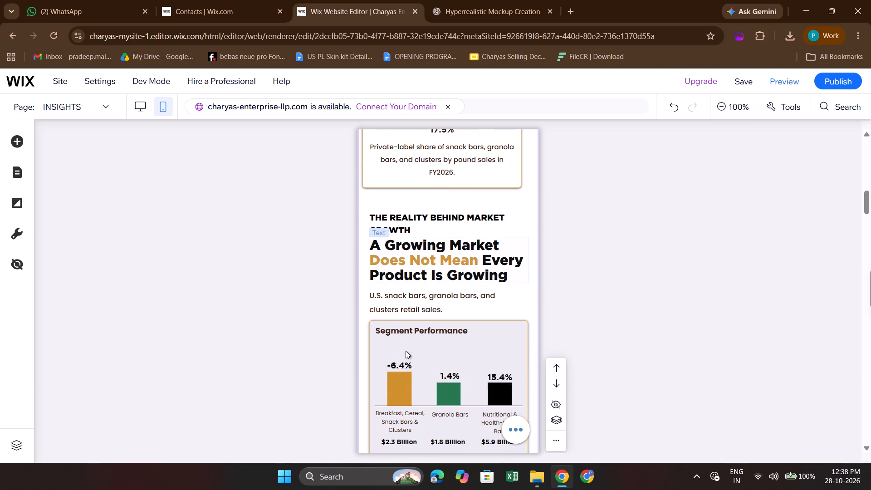
Nudge the duplicated "U.S. snack bars" text slightly up, directly beneath the "A Growing Market" heading.
{"action": "left_click", "coordinate": [398, 299]}
{"action": "left_click", "coordinate": [357, 259]}
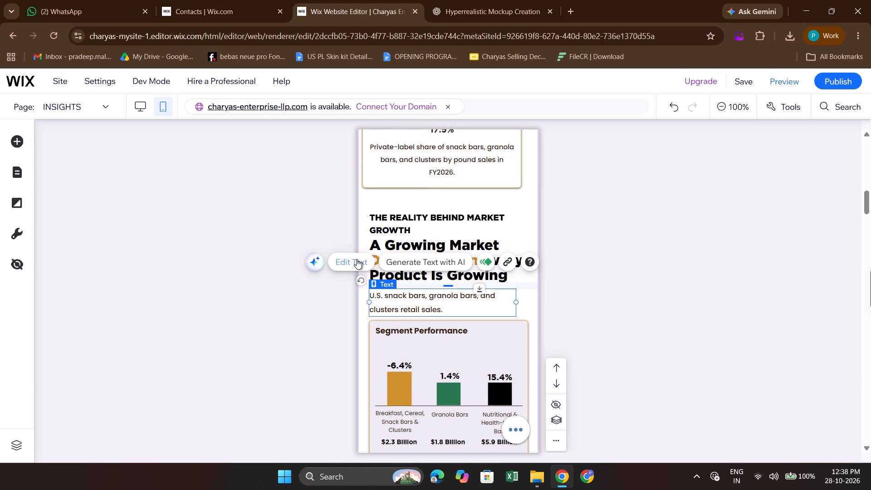
{"action": "left_click", "coordinate": [601, 255]}
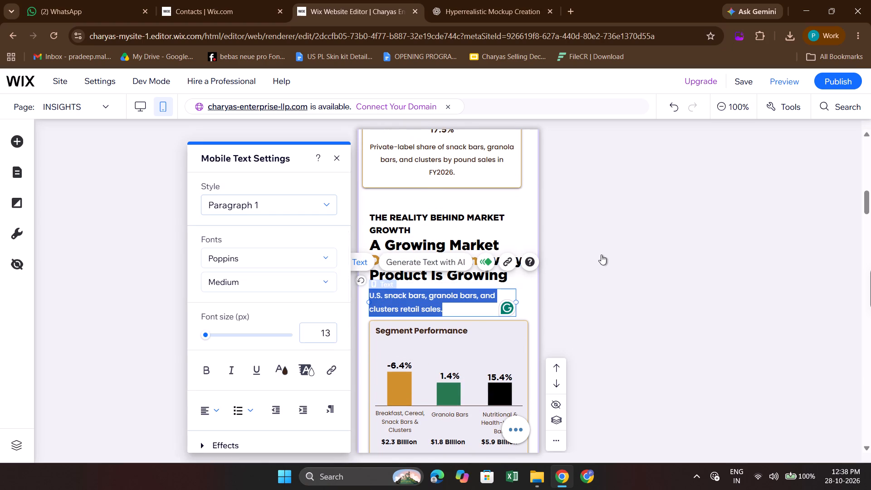
{"action": "scroll", "coordinate": [601, 255], "scroll_direction": "down", "scroll_amount": 1}
{"action": "left_click", "coordinate": [444, 276]}
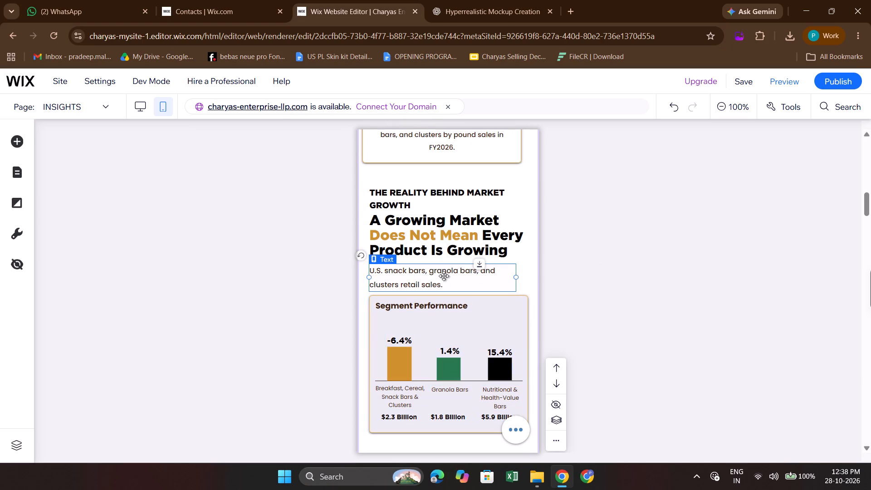
{"action": "left_click_drag", "start_coordinate": [444, 276], "coordinate": [445, 274]}
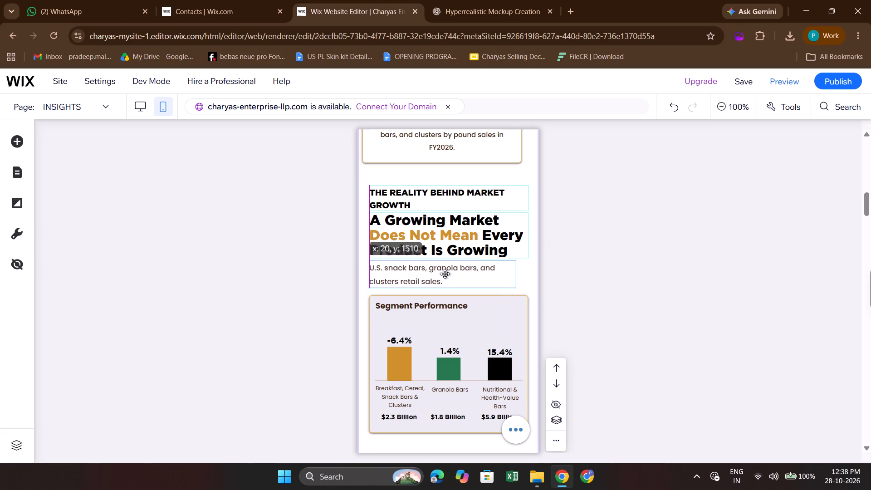
{"action": "left_click_drag", "start_coordinate": [445, 274], "coordinate": [445, 271]}
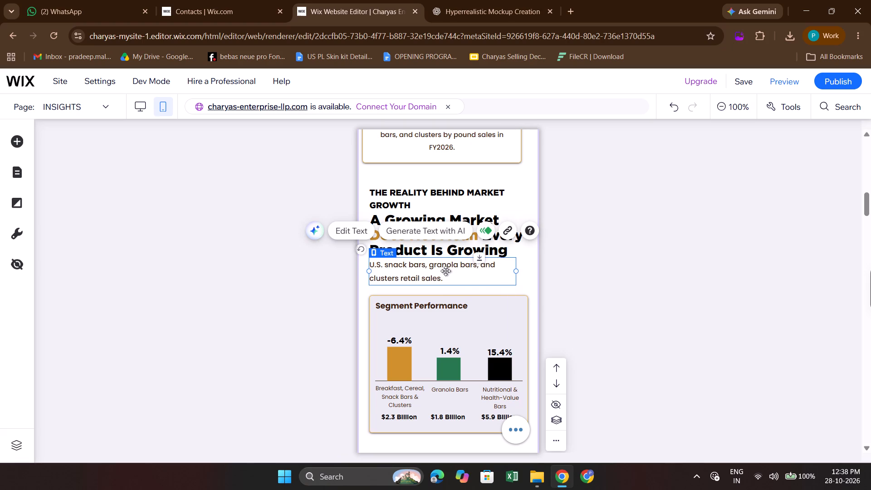
{"action": "left_click", "coordinate": [602, 256]}
{"action": "scroll", "coordinate": [602, 256], "scroll_direction": "up", "scroll_amount": 1}
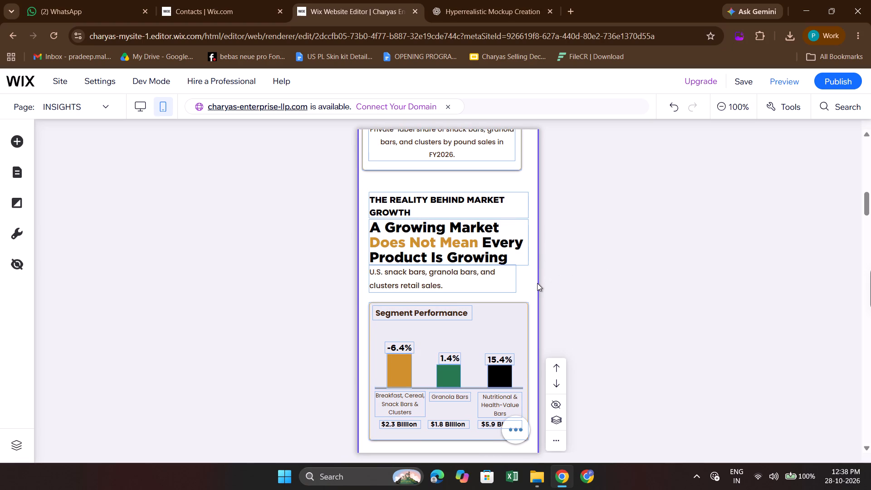
{"action": "left_click", "coordinate": [537, 283]}
{"action": "scroll", "coordinate": [537, 283], "scroll_direction": "up", "scroll_amount": 1}
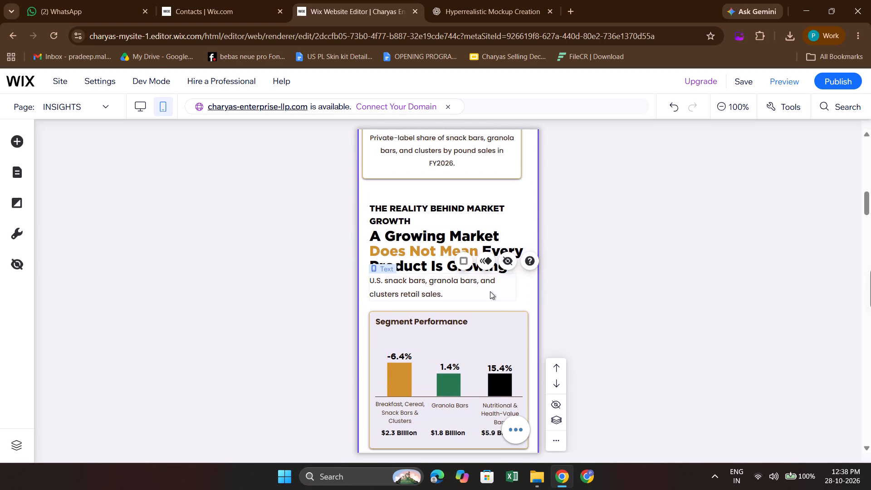
Switch to the desktop layout and copy the full "U.S. snack bars" paragraph above the Segment Performance chart.
{"action": "left_click", "coordinate": [465, 287]}
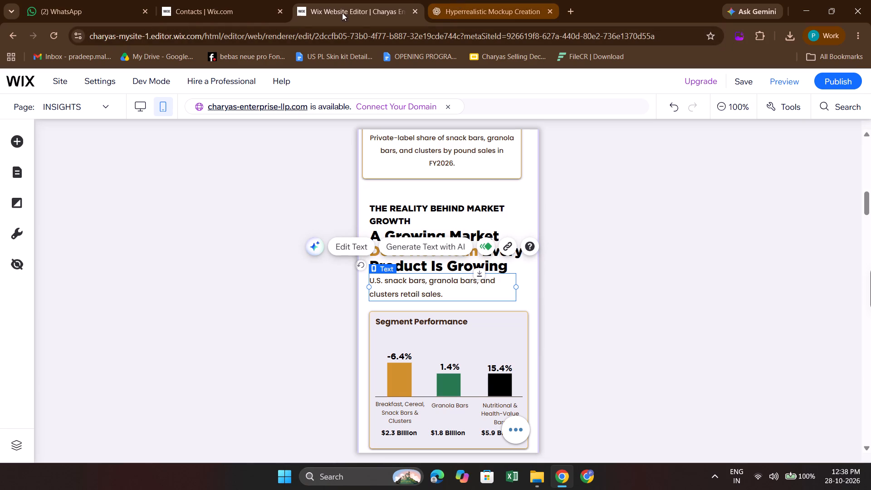
{"action": "left_click", "coordinate": [108, 104]}
{"action": "left_click", "coordinate": [142, 103]}
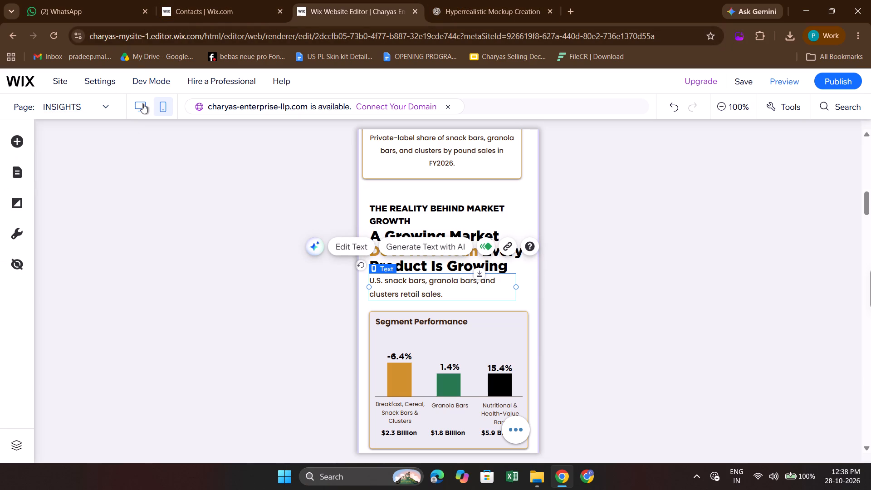
{"action": "left_click", "coordinate": [142, 103]}
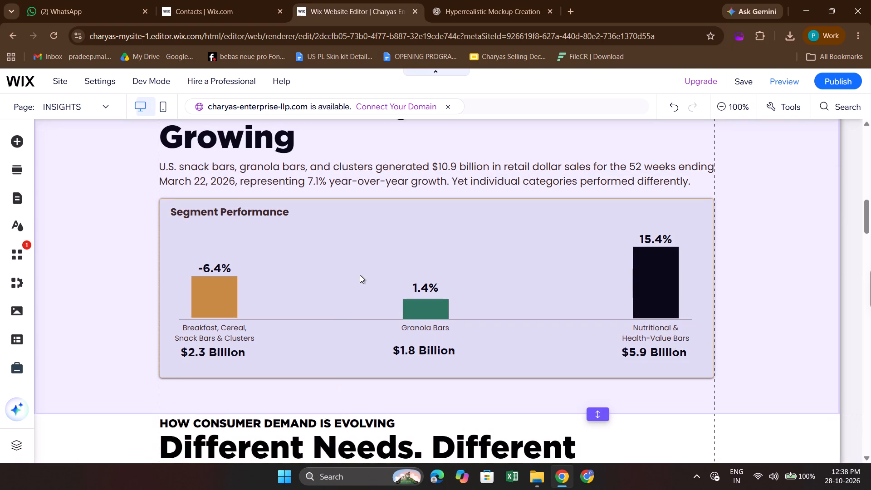
{"action": "scroll", "coordinate": [276, 346], "scroll_direction": "up", "scroll_amount": 1}
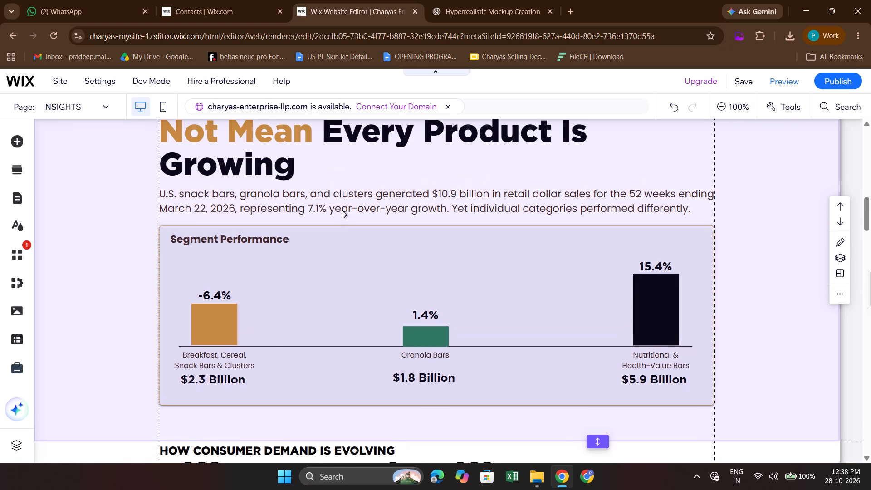
{"action": "left_click", "coordinate": [342, 210]}
{"action": "left_click", "coordinate": [342, 210]}
{"action": "double_click", "coordinate": [356, 203]}
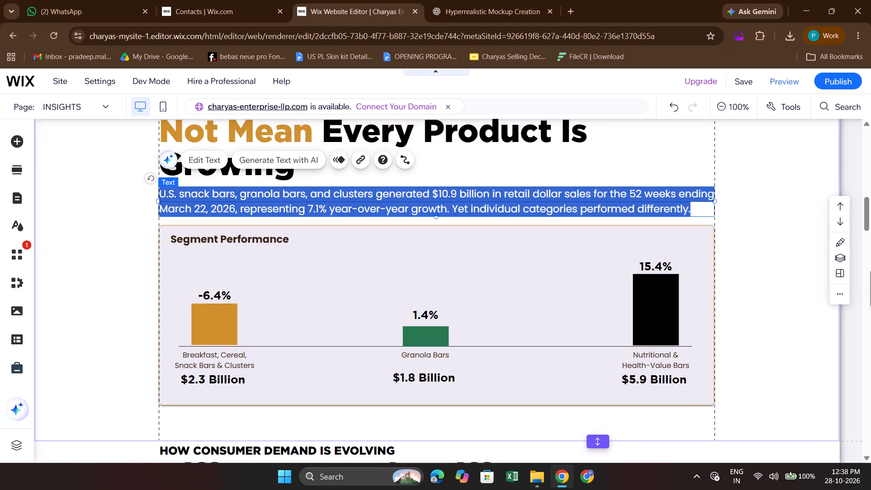
{"action": "key", "text": "ctrl+c"}
{"action": "key", "text": "ctrl+c"}
{"action": "key", "text": "ctrl+c"}
{"action": "key", "text": "ctrl+c"}
{"action": "key", "text": "ctrl+c"}
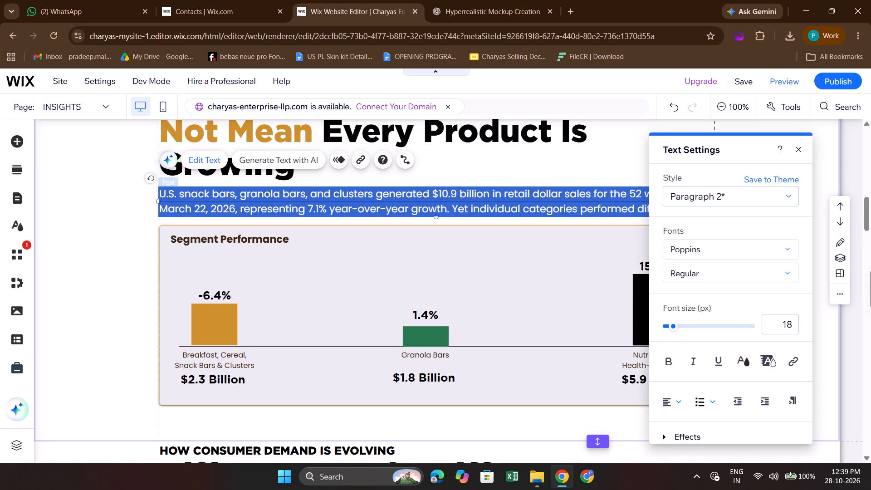
{"action": "key", "text": "ctrl+c"}
{"action": "key", "text": "ctrl+c"}
{"action": "key", "text": "ctrl+c"}
{"action": "key", "text": "ctrl+c"}
{"action": "key", "text": "ctrl+c"}
{"action": "key", "text": "ctrl+c"}
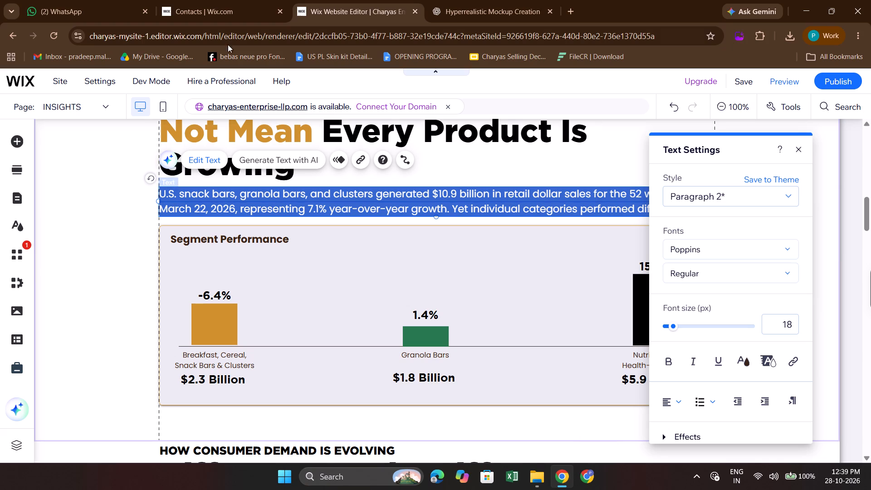
Return to the mobile layout and replace the short "U.S. snack bars" text above the chart with the copied paragraph.
{"action": "left_click", "coordinate": [167, 108]}
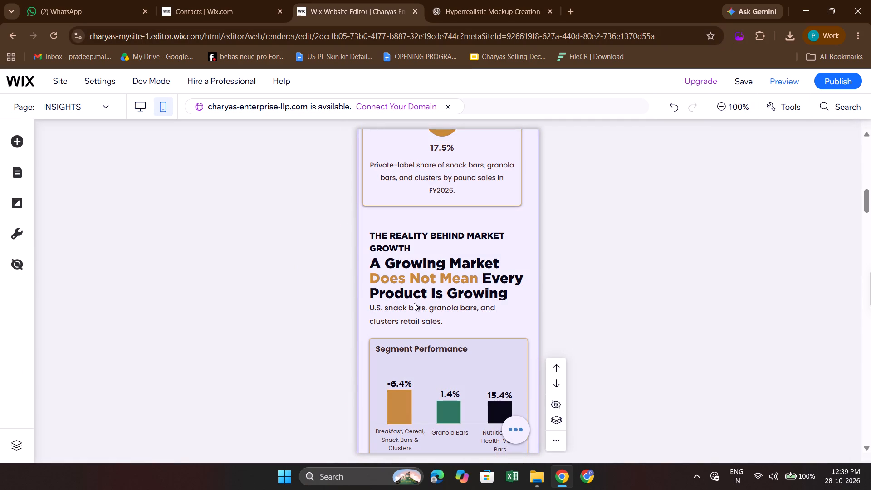
{"action": "left_click", "coordinate": [411, 309]}
{"action": "left_click", "coordinate": [411, 309]}
{"action": "double_click", "coordinate": [411, 309]}
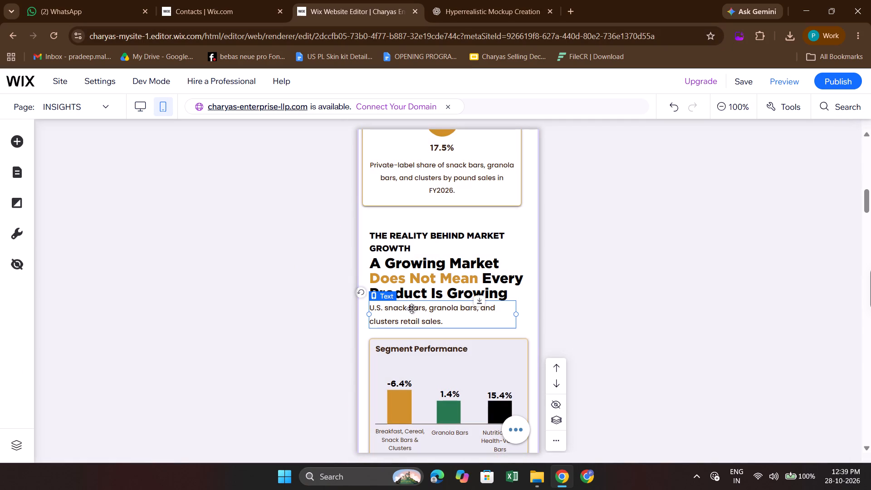
{"action": "double_click", "coordinate": [413, 315]}
{"action": "key", "text": "ctrl+v"}
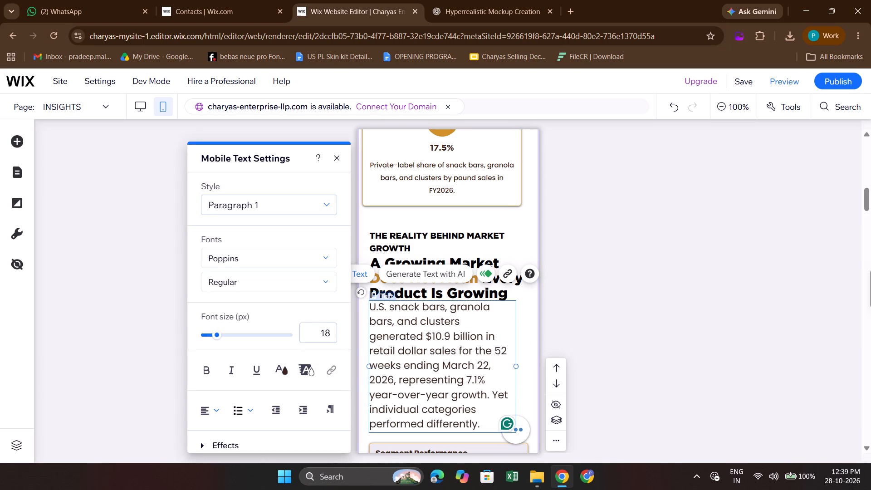
Set the font size of the whole pasted mobile paragraph to 12 px.
{"action": "key", "text": "ctrl+a"}
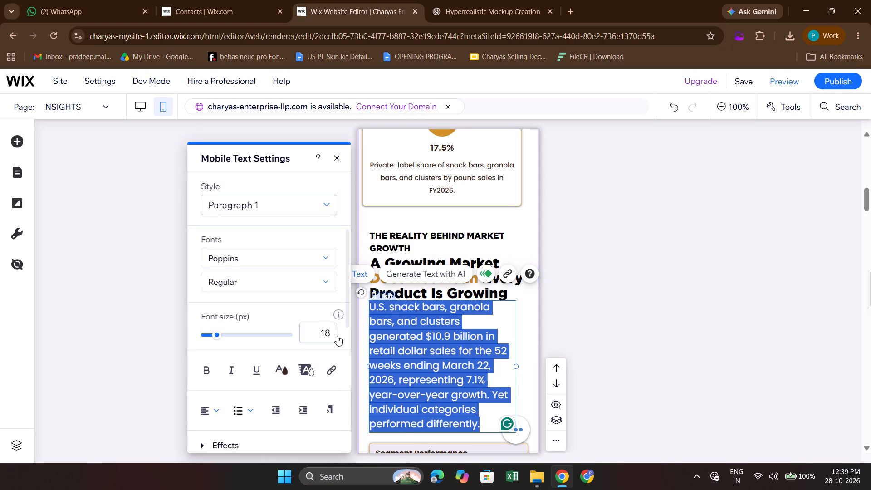
{"action": "left_click", "coordinate": [324, 339]}
{"action": "type", "text": "12"}
{"action": "key", "text": "Return"}
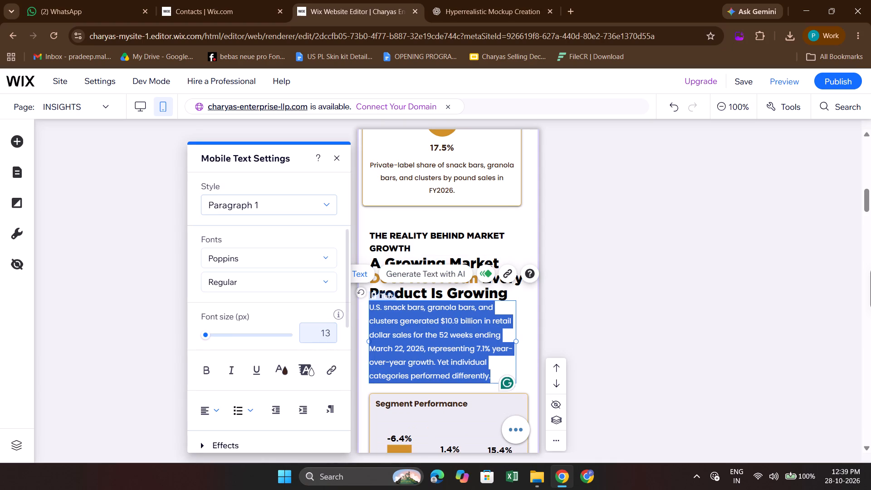
Set the pasted paragraph's custom line spacing to 1.2.
{"action": "scroll", "coordinate": [283, 366], "scroll_direction": "down", "scroll_amount": 1}
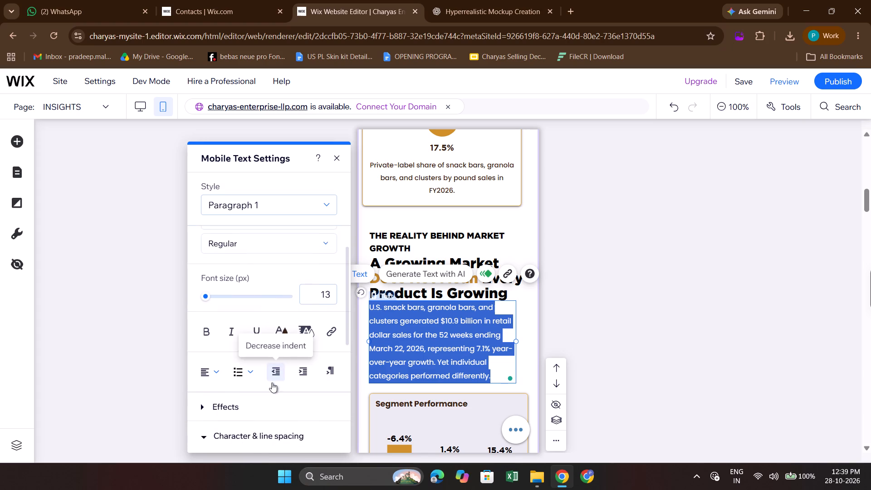
{"action": "scroll", "coordinate": [270, 386], "scroll_direction": "down", "scroll_amount": 1}
{"action": "scroll", "coordinate": [212, 420], "scroll_direction": "down", "scroll_amount": 2}
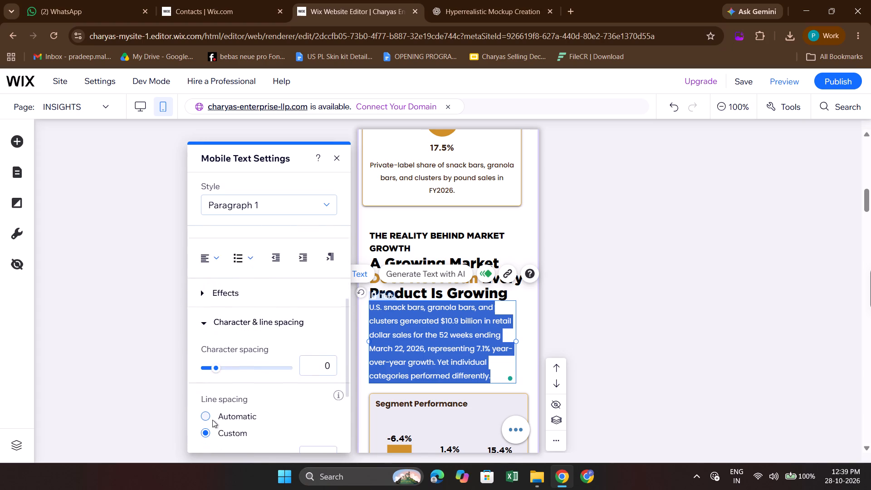
{"action": "scroll", "coordinate": [316, 367], "scroll_direction": "down", "scroll_amount": 1}
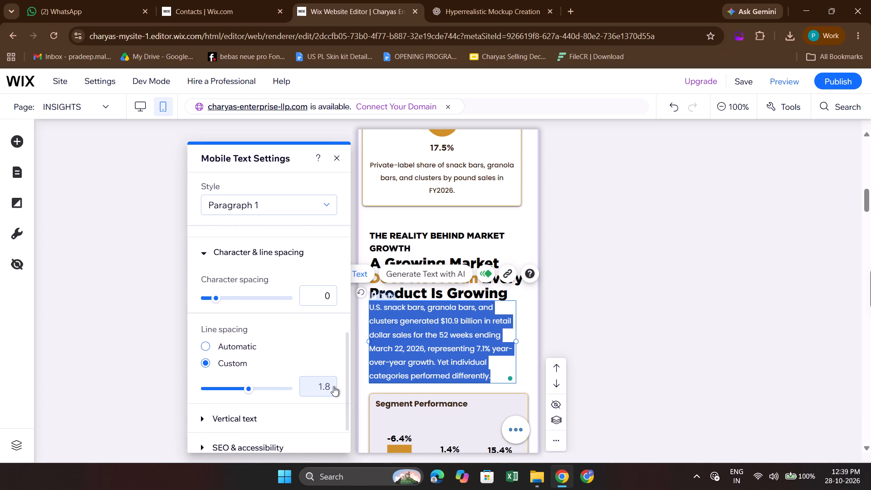
{"action": "left_click", "coordinate": [333, 386]}
{"action": "left_click", "coordinate": [333, 386]}
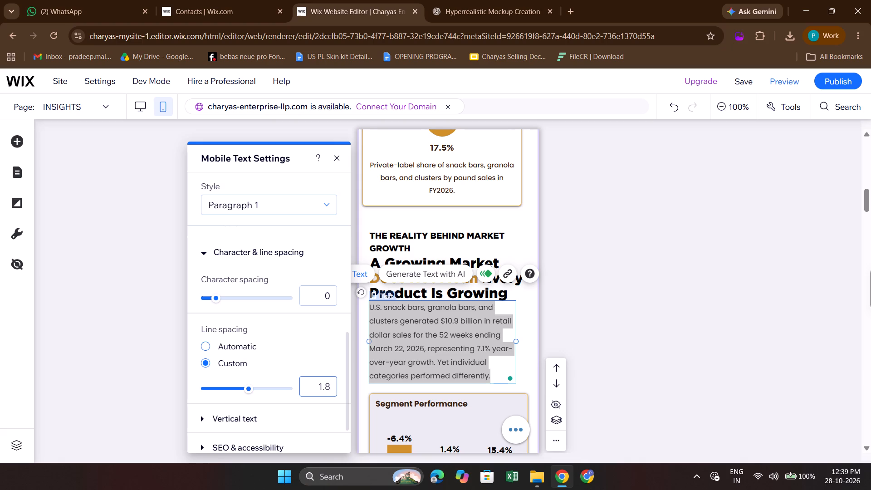
{"action": "key", "text": "BackSpace"}
{"action": "key", "text": "2"}
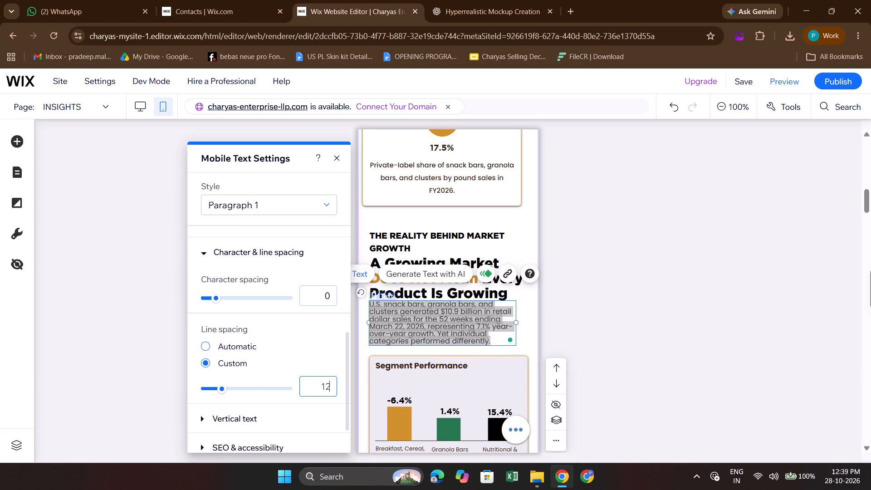
{"action": "key", "text": "BackSpace"}
{"action": "key", "text": "BackSpace"}
{"action": "type", "text": "12"}
{"action": "key", "text": "BackSpace"}
{"action": "type", "text": ".2"}
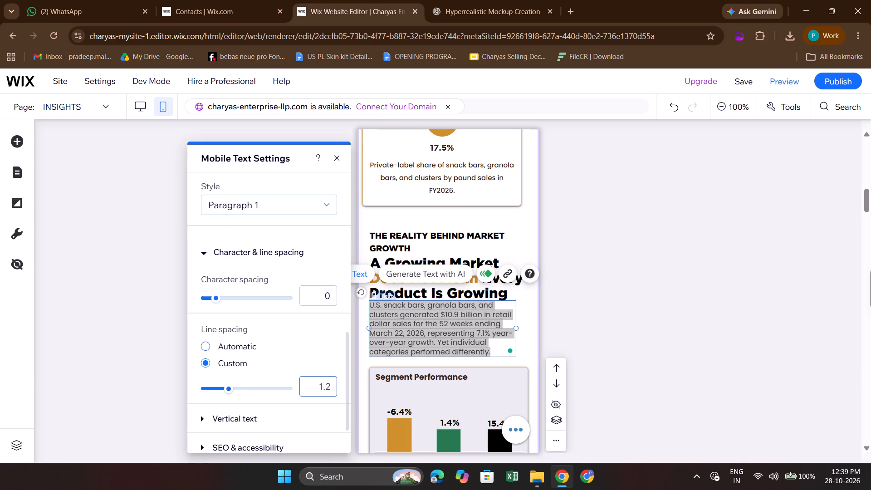
{"action": "left_click", "coordinate": [580, 313]}
Widen the pasted paragraph's text box slightly on its right side.
{"action": "scroll", "coordinate": [580, 313], "scroll_direction": "down", "scroll_amount": 1}
{"action": "left_click", "coordinate": [466, 316]}
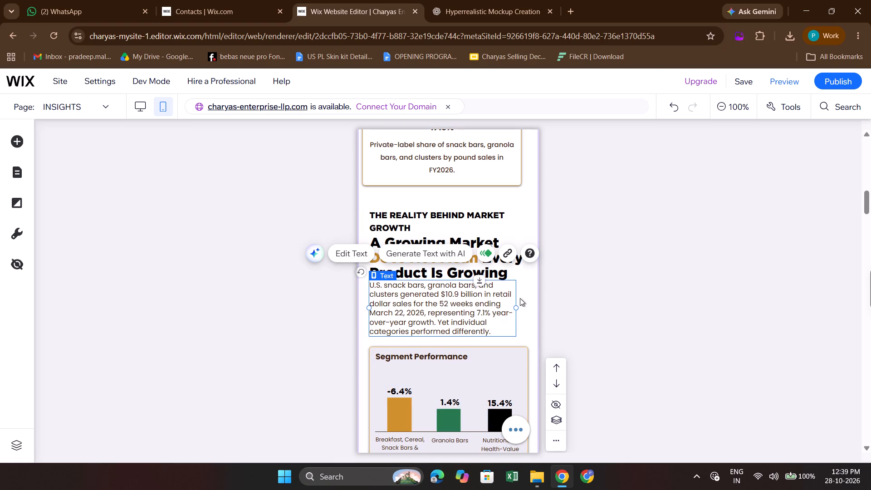
{"action": "left_click_drag", "start_coordinate": [517, 307], "coordinate": [519, 307]}
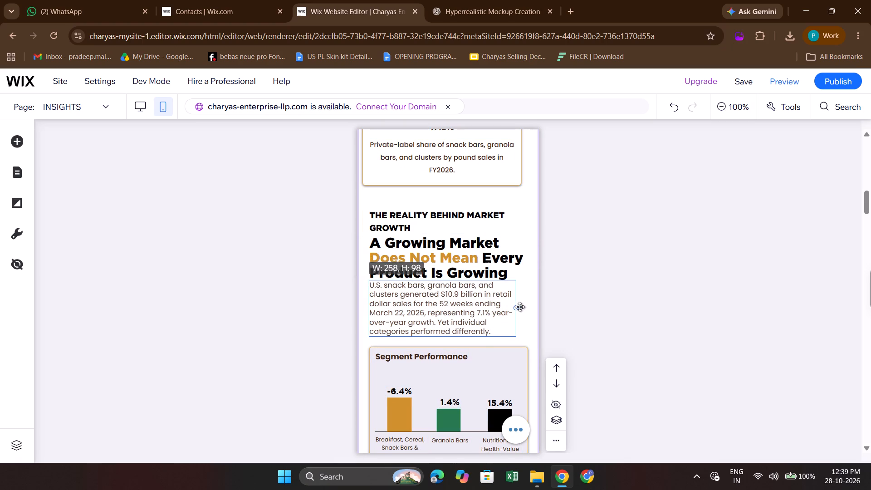
{"action": "left_click_drag", "start_coordinate": [519, 307], "coordinate": [521, 308]}
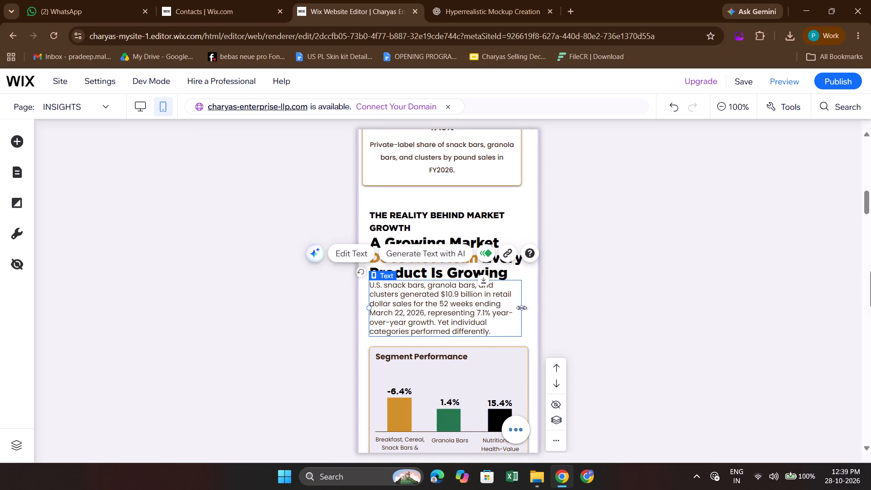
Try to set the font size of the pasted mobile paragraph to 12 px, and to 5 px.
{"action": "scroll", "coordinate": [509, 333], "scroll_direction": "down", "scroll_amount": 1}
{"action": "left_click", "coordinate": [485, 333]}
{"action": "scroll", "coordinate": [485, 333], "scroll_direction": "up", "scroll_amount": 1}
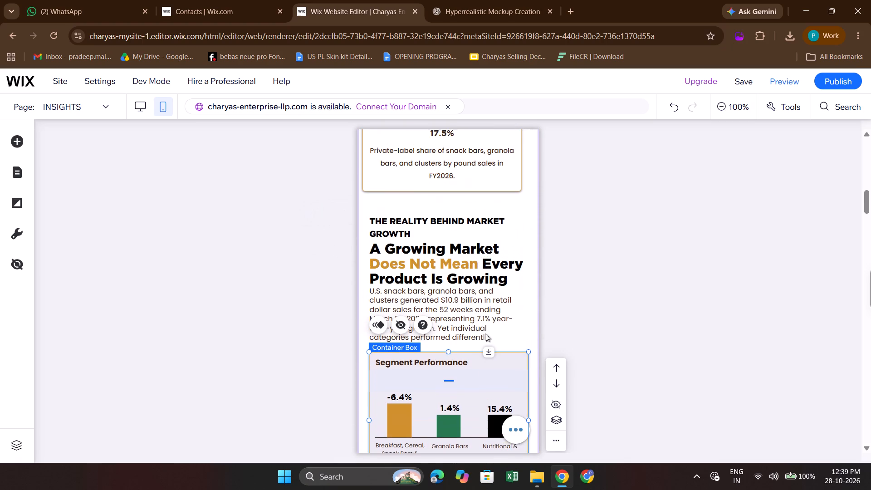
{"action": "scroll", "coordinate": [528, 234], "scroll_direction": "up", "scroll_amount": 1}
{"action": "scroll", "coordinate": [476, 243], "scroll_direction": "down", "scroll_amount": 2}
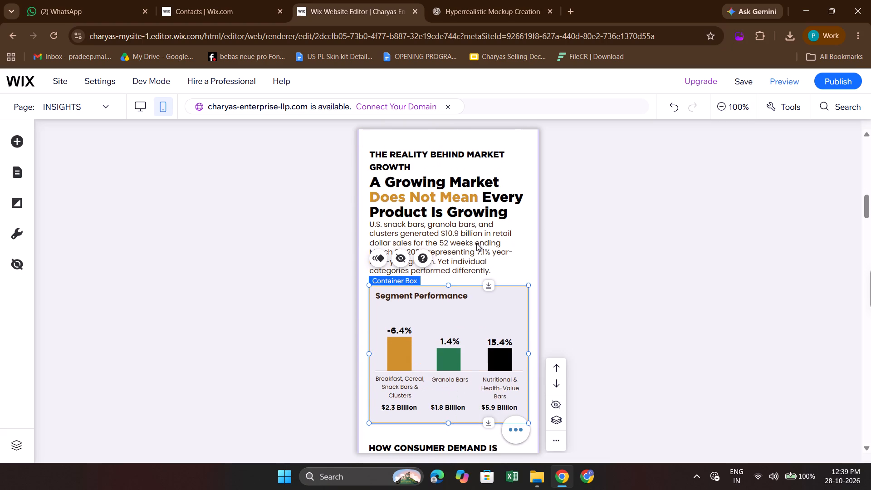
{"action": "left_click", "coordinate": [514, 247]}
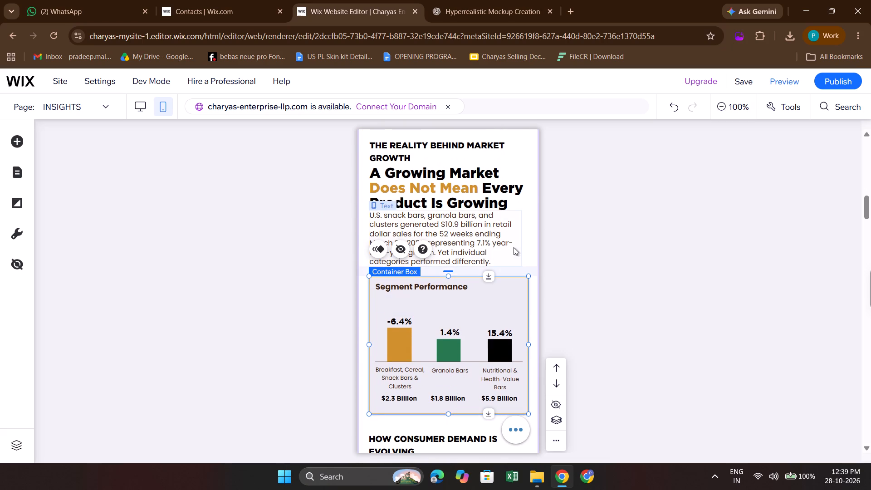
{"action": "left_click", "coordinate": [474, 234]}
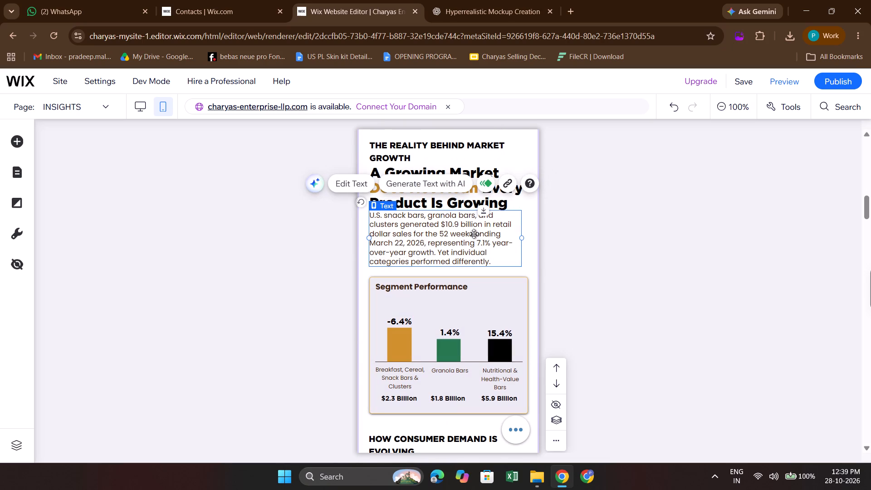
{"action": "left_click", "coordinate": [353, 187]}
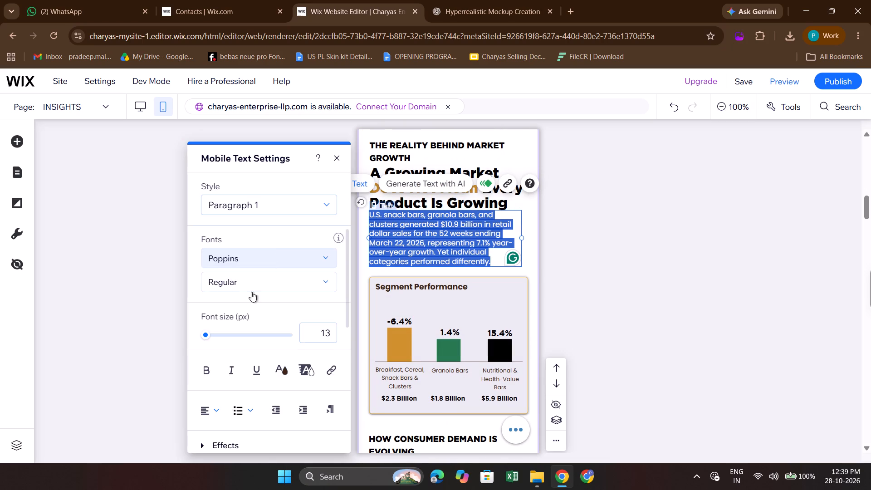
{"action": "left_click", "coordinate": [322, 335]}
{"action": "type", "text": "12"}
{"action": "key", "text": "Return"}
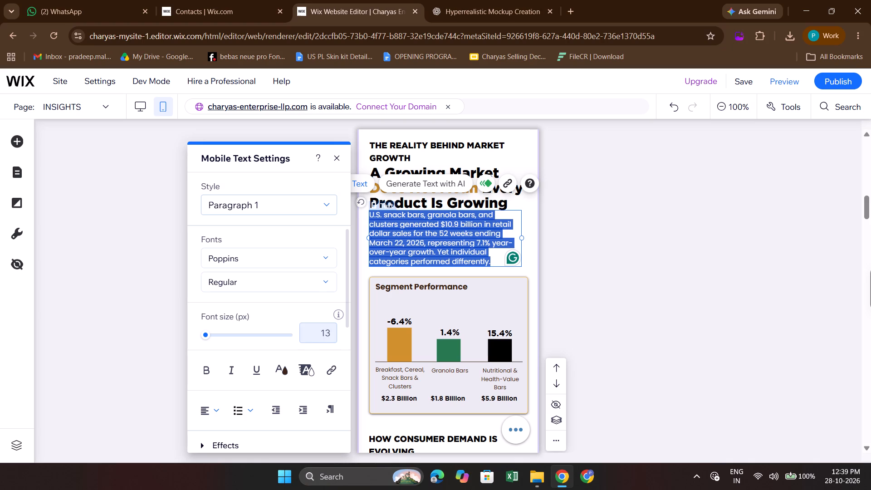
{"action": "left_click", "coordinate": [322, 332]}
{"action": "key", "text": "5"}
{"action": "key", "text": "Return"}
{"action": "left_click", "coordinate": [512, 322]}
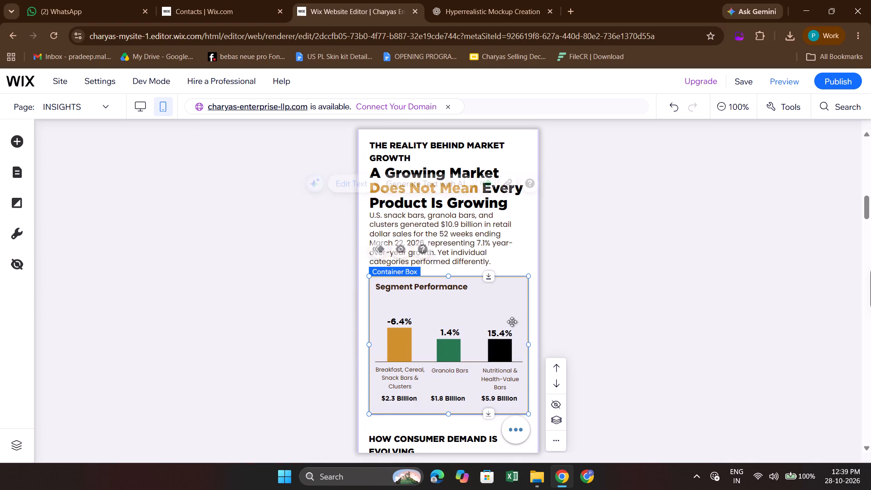
Examine the mobile statistic cards above the market growth heading and compare them with the desktop "The Market at a Glance" section.
{"action": "scroll", "coordinate": [512, 322], "scroll_direction": "down", "scroll_amount": 2}
{"action": "scroll", "coordinate": [496, 326], "scroll_direction": "up", "scroll_amount": 2}
{"action": "scroll", "coordinate": [533, 249], "scroll_direction": "up", "scroll_amount": 1}
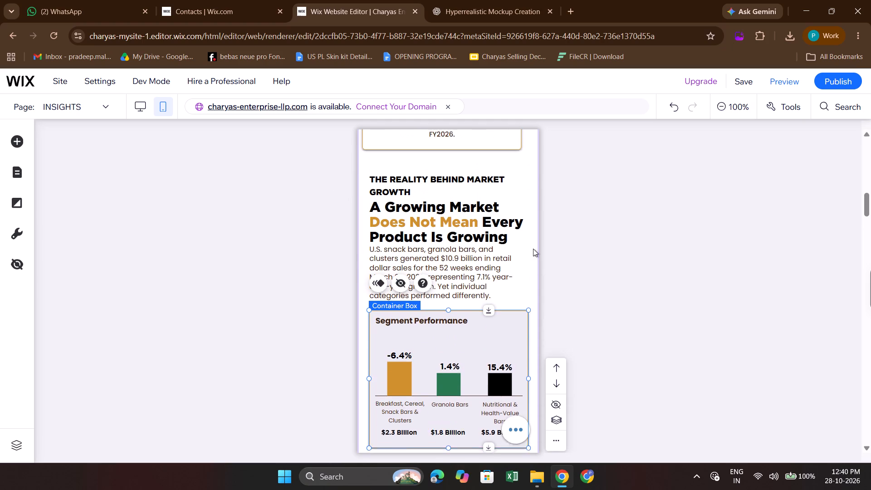
{"action": "scroll", "coordinate": [494, 261], "scroll_direction": "up", "scroll_amount": 2}
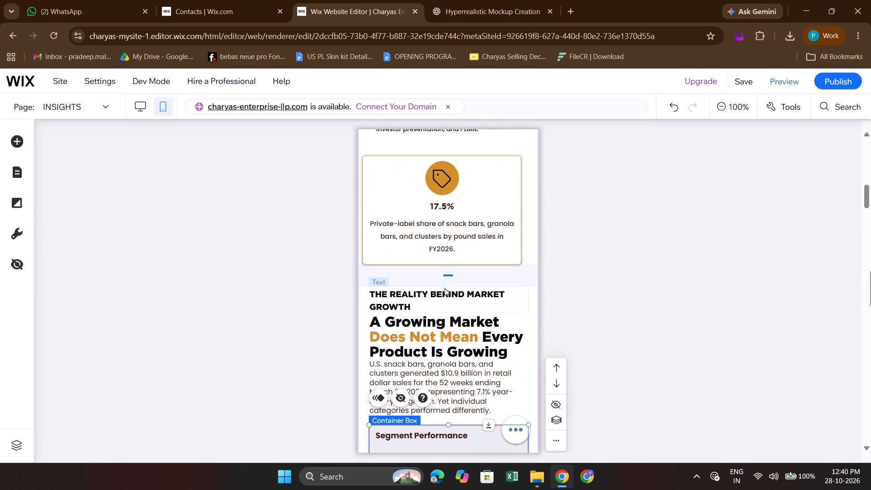
{"action": "scroll", "coordinate": [445, 288], "scroll_direction": "up", "scroll_amount": 3}
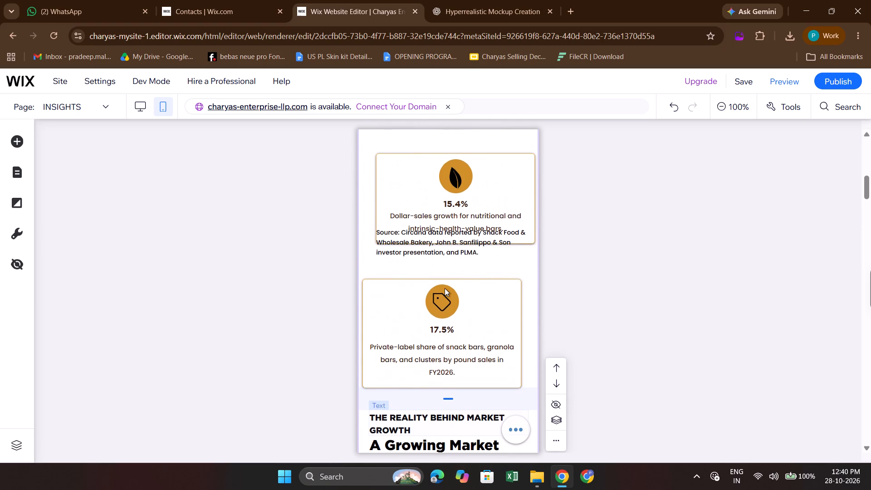
{"action": "scroll", "coordinate": [445, 288], "scroll_direction": "down", "scroll_amount": 4}
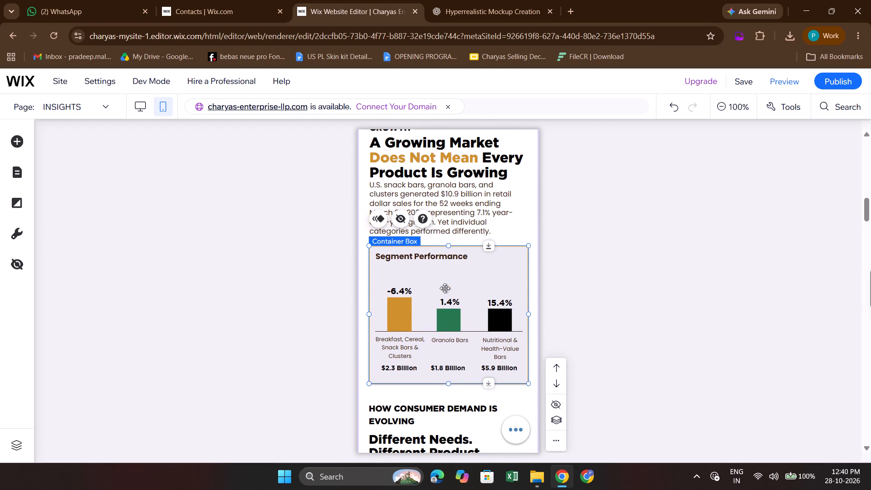
{"action": "scroll", "coordinate": [445, 288], "scroll_direction": "up", "scroll_amount": 3}
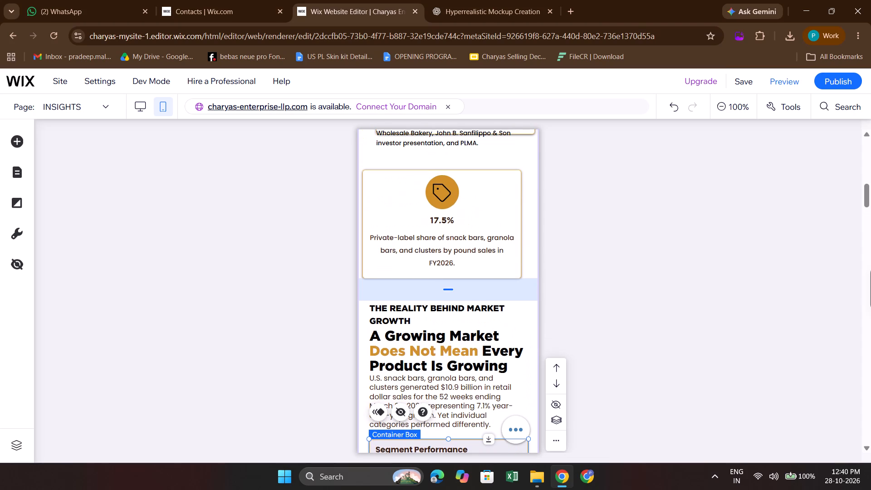
{"action": "left_click", "coordinate": [494, 187]}
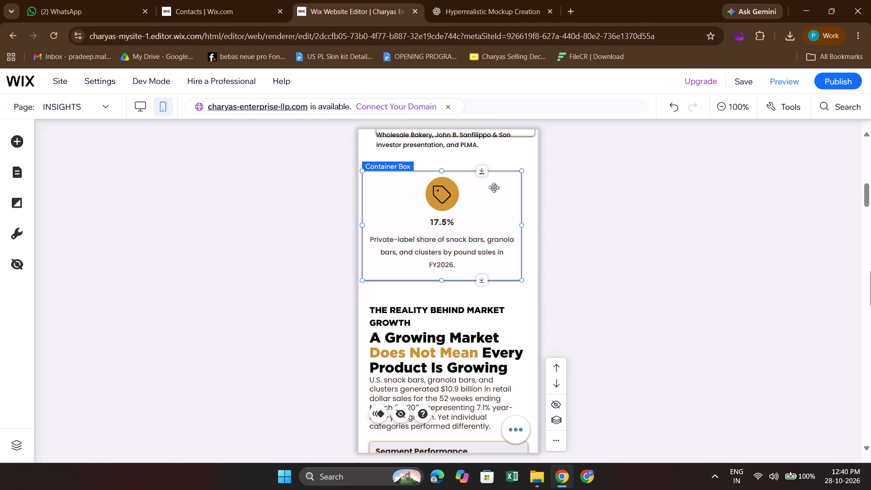
{"action": "scroll", "coordinate": [494, 187], "scroll_direction": "up", "scroll_amount": 1}
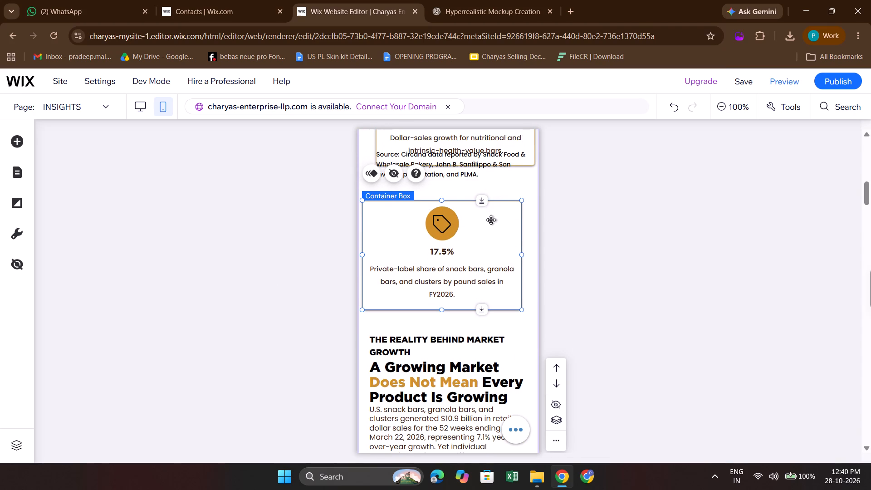
{"action": "left_click", "coordinate": [140, 108]}
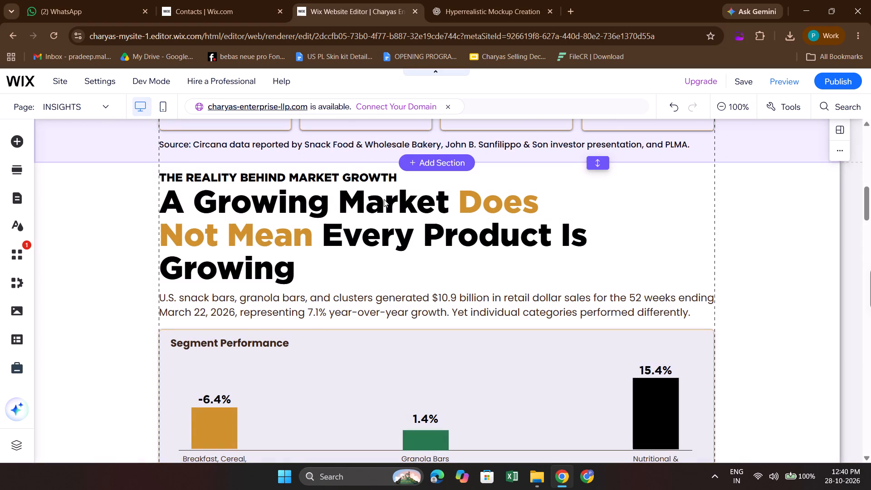
{"action": "scroll", "coordinate": [384, 199], "scroll_direction": "up", "scroll_amount": 1}
{"action": "scroll", "coordinate": [316, 257], "scroll_direction": "up", "scroll_amount": 1}
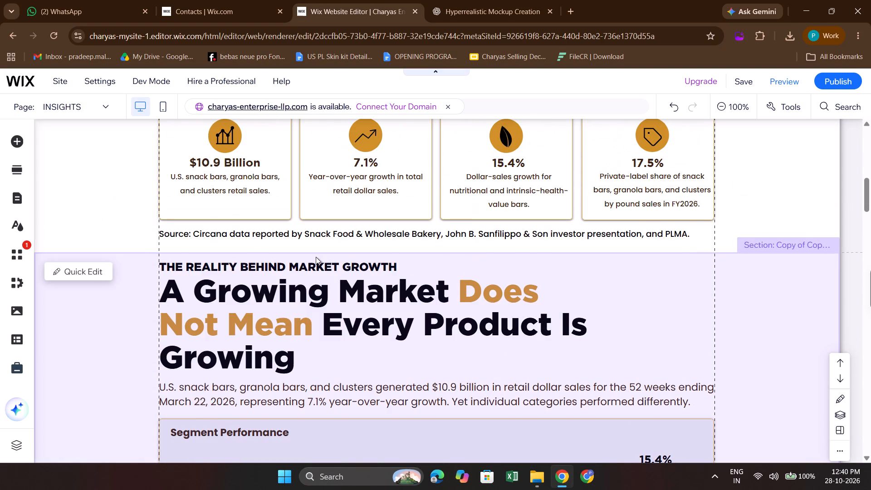
{"action": "scroll", "coordinate": [316, 257], "scroll_direction": "up", "scroll_amount": 2}
{"action": "scroll", "coordinate": [208, 245], "scroll_direction": "up", "scroll_amount": 1}
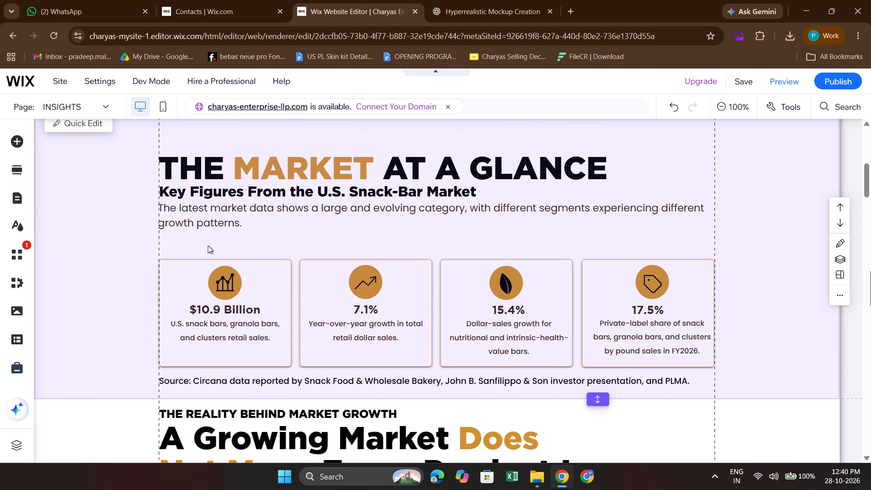
Return to the mobile layout and move the 17.5% card slightly up and across so it is horizontally centred on the page.
{"action": "left_click", "coordinate": [163, 105]}
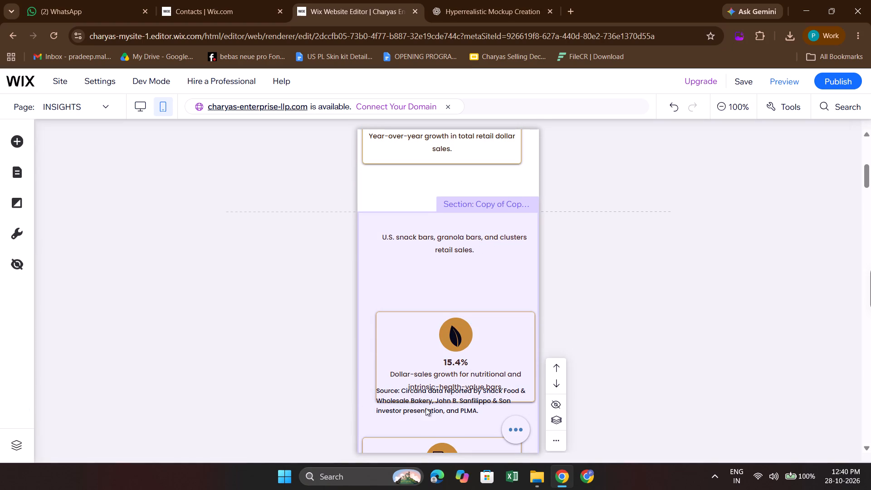
{"action": "scroll", "coordinate": [426, 408], "scroll_direction": "down", "scroll_amount": 2}
{"action": "left_click", "coordinate": [475, 346]}
{"action": "left_click_drag", "start_coordinate": [475, 346], "coordinate": [478, 339]}
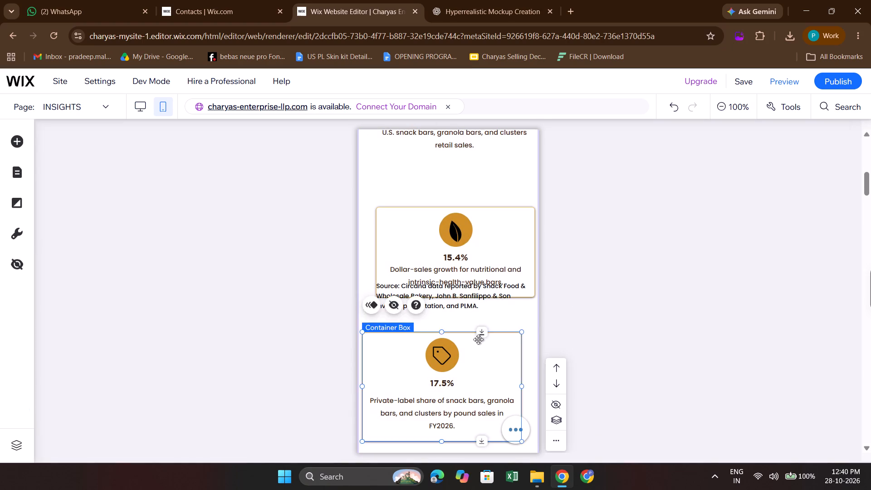
{"action": "left_click_drag", "start_coordinate": [478, 339], "coordinate": [482, 331]}
Move the Circana source note off the 15.4% card to just below the 17.5% card.
{"action": "left_click", "coordinate": [466, 299]}
{"action": "scroll", "coordinate": [466, 299], "scroll_direction": "down", "scroll_amount": 1}
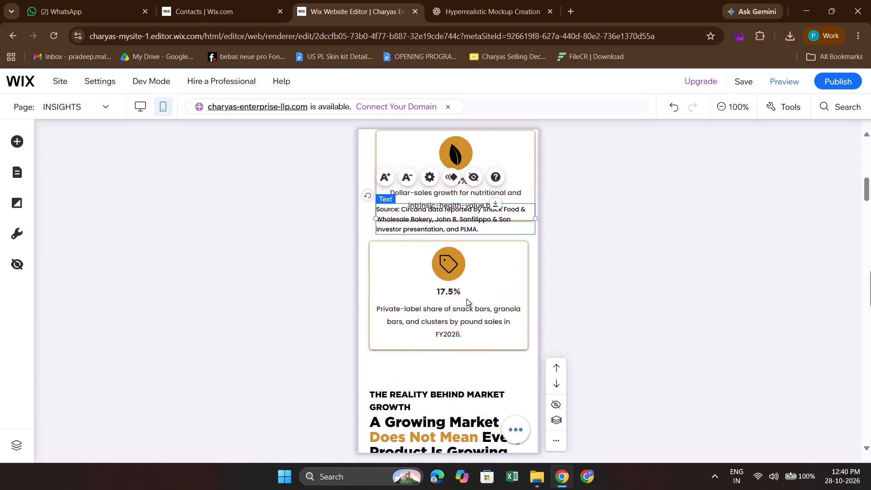
{"action": "left_click_drag", "start_coordinate": [456, 216], "coordinate": [456, 368]}
Nudge the 17.5% card up so it sits just below the 15.4% card.
{"action": "left_click", "coordinate": [509, 268]}
{"action": "key", "text": "shift+Up"}
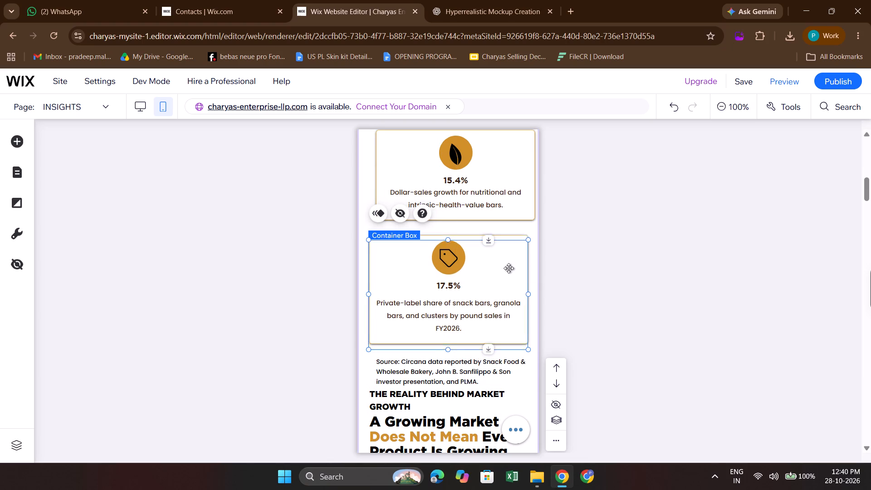
{"action": "key", "text": "shift+Up"}
{"action": "key", "text": "shift+Up"}
{"action": "key", "text": "shift+Up"}
{"action": "key", "text": "shift+Down"}
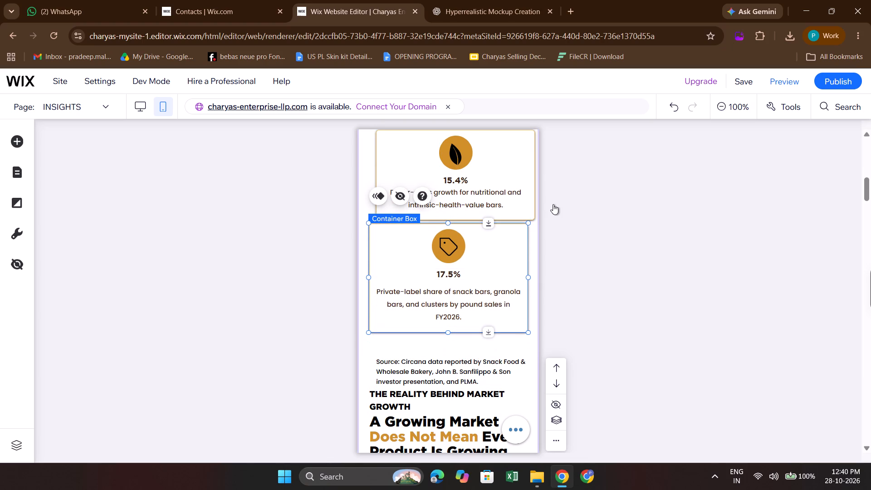
Align the source note with the 17.5% card's left edge and move it up directly beneath the card, at about x 21, y 1291.
{"action": "left_click", "coordinate": [437, 377]}
{"action": "left_click_drag", "start_coordinate": [437, 377], "coordinate": [431, 377]}
{"action": "left_click_drag", "start_coordinate": [433, 377], "coordinate": [434, 375]}
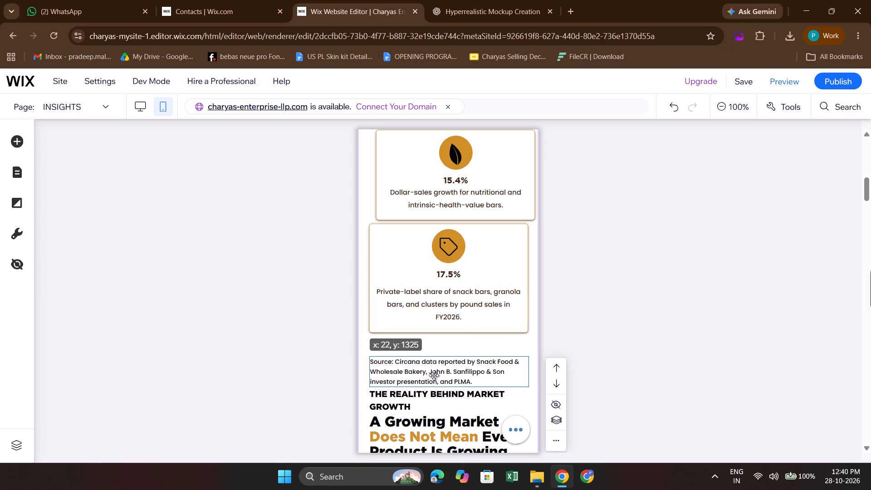
{"action": "left_click_drag", "start_coordinate": [434, 375], "coordinate": [435, 357]}
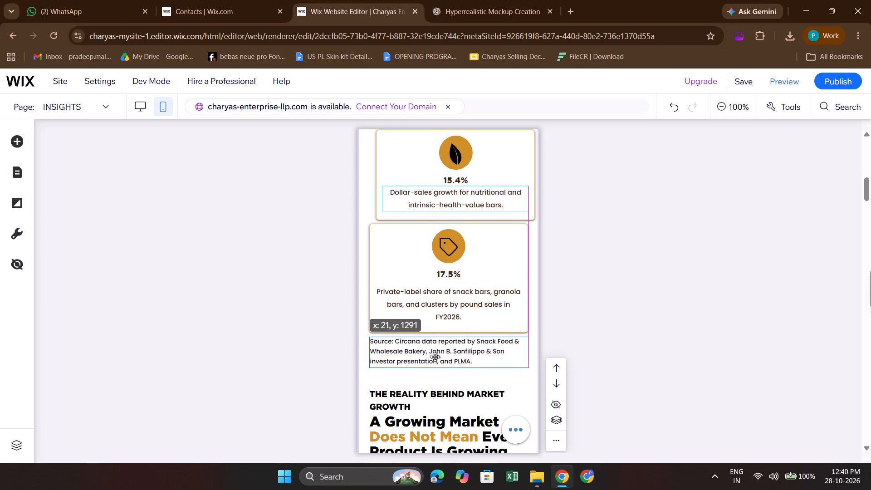
{"action": "left_click_drag", "start_coordinate": [435, 357], "coordinate": [435, 356]}
{"action": "left_click", "coordinate": [610, 284]}
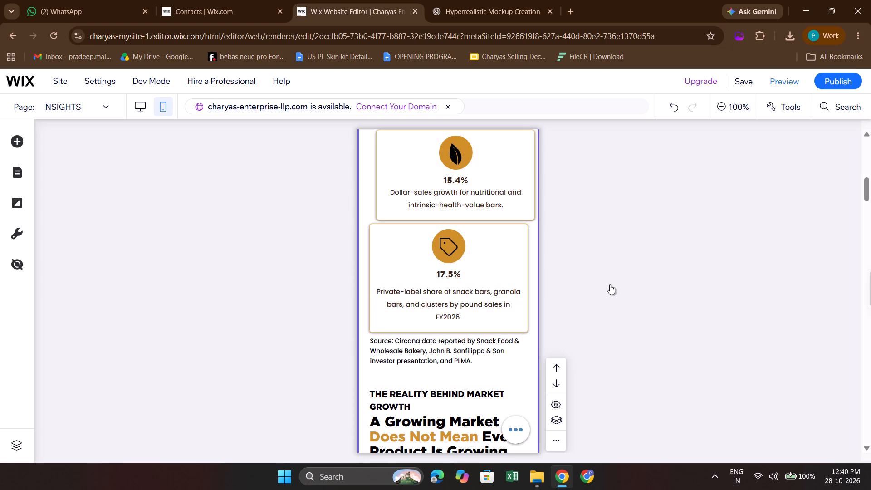
Select the 15.4% and 17.5% cards together and nudge them up slightly.
{"action": "left_click_drag", "start_coordinate": [610, 284], "coordinate": [523, 384]}
{"action": "left_click", "coordinate": [523, 384]}
{"action": "scroll", "coordinate": [523, 384], "scroll_direction": "up", "scroll_amount": 1}
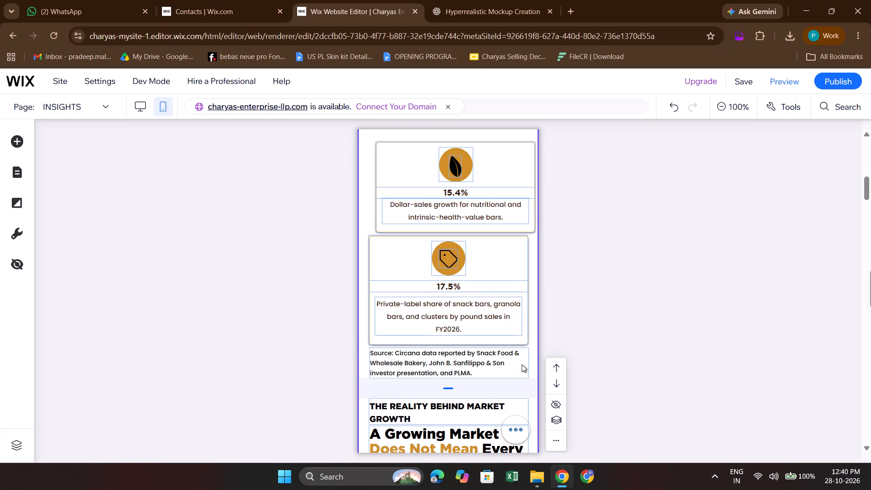
{"action": "left_click", "coordinate": [508, 264]}
{"action": "left_click", "coordinate": [519, 166], "text": "shift"}
{"action": "key", "text": "shift+Up"}
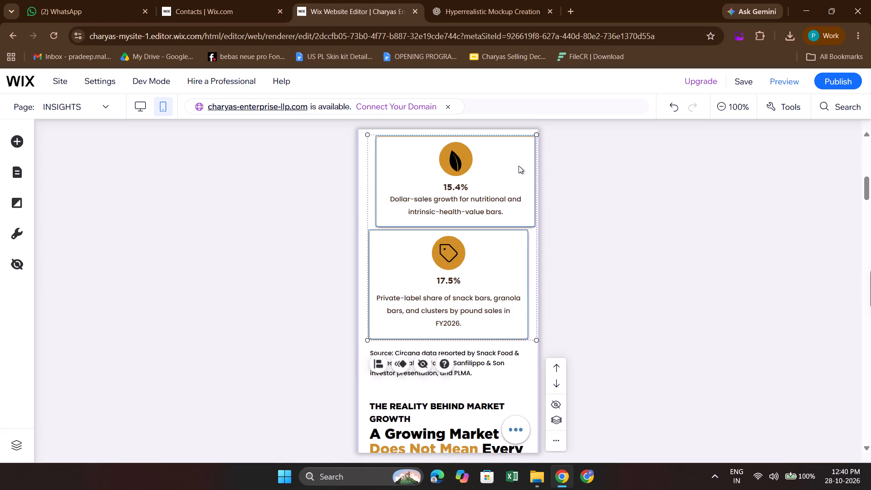
Move the source note up close under the 17.5% card, to about x 21, y 1284.
{"action": "left_click", "coordinate": [467, 361]}
{"action": "left_click", "coordinate": [467, 361]}
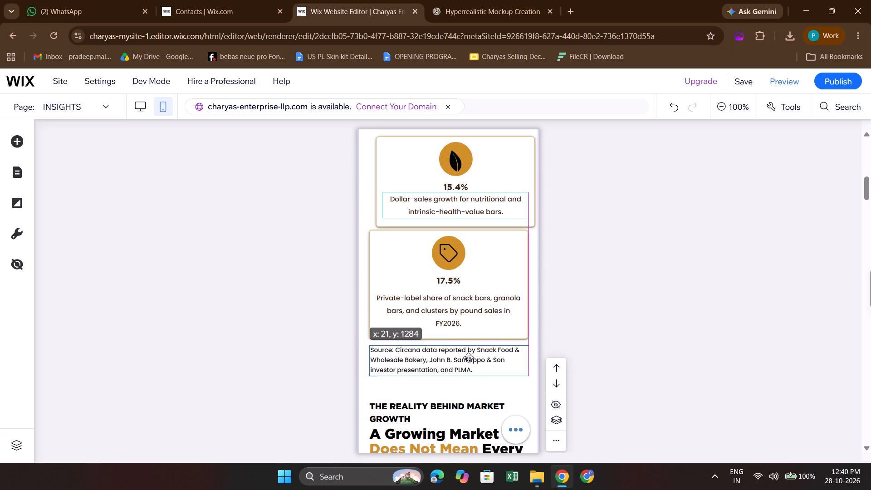
{"action": "left_click", "coordinate": [514, 394]}
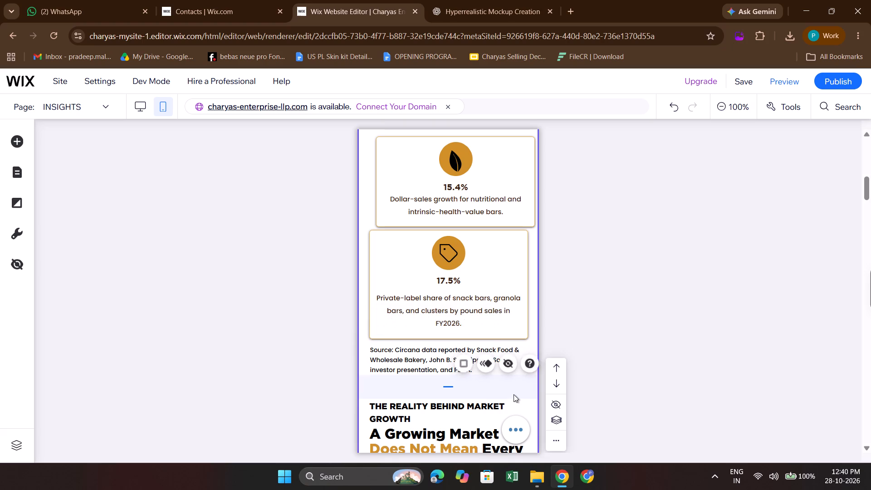
Shift the 17.5% card slightly and centre the 15.4% card directly above it, at about x 22, y 913.
{"action": "scroll", "coordinate": [514, 394], "scroll_direction": "up", "scroll_amount": 1}
{"action": "left_click", "coordinate": [495, 298]}
{"action": "left_click", "coordinate": [495, 298]}
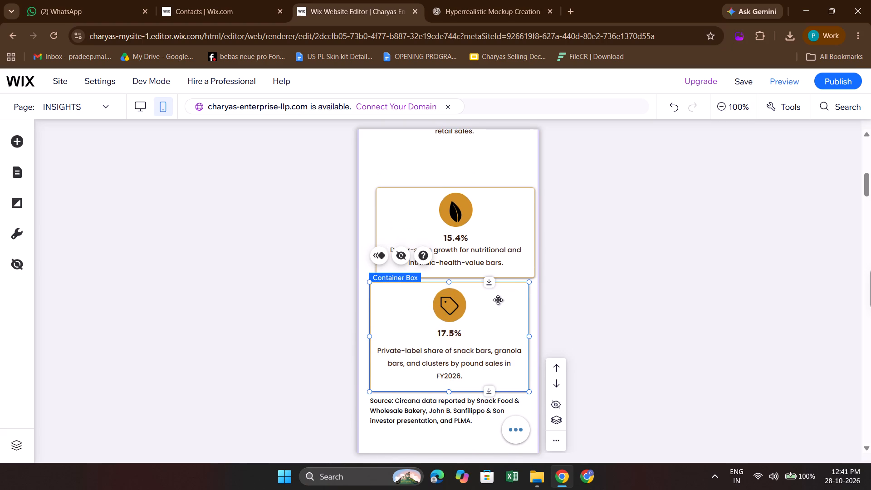
{"action": "left_click", "coordinate": [503, 207]}
{"action": "left_click_drag", "start_coordinate": [503, 207], "coordinate": [498, 206]}
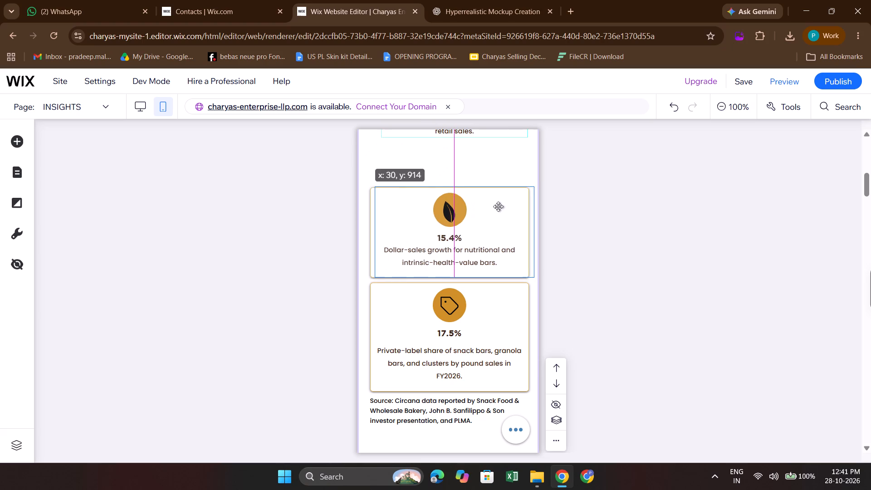
{"action": "left_click_drag", "start_coordinate": [498, 206], "coordinate": [496, 206]}
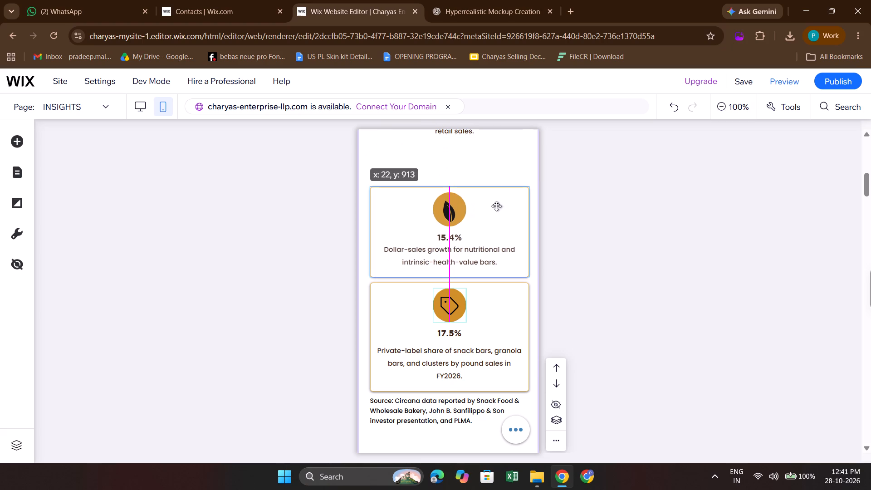
{"action": "left_click_drag", "start_coordinate": [496, 206], "coordinate": [497, 206]}
Move the "U.S. snack bars, granola bars, and clusters retail sales." text up into the section above, over the 7.1% card.
{"action": "scroll", "coordinate": [543, 231], "scroll_direction": "up", "scroll_amount": 3}
{"action": "scroll", "coordinate": [482, 206], "scroll_direction": "up", "scroll_amount": 1}
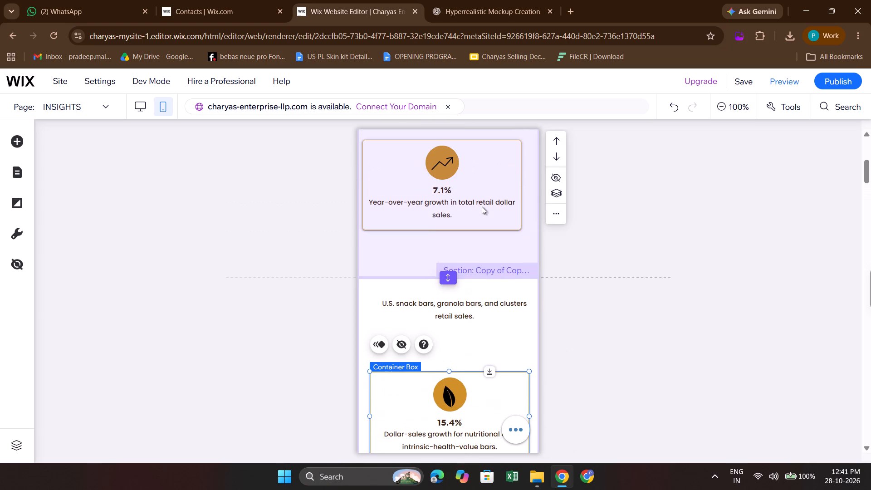
{"action": "left_click", "coordinate": [474, 309]}
{"action": "left_click_drag", "start_coordinate": [474, 309], "coordinate": [480, 188]}
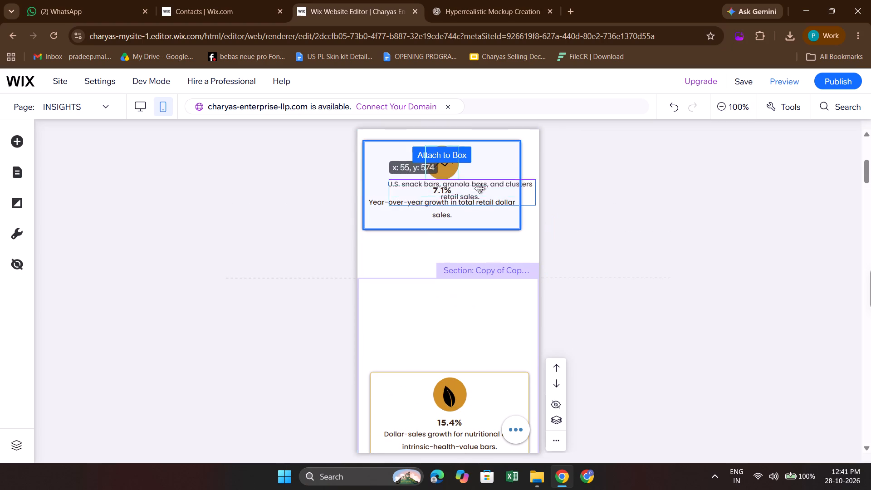
{"action": "left_click_drag", "start_coordinate": [480, 188], "coordinate": [478, 184]}
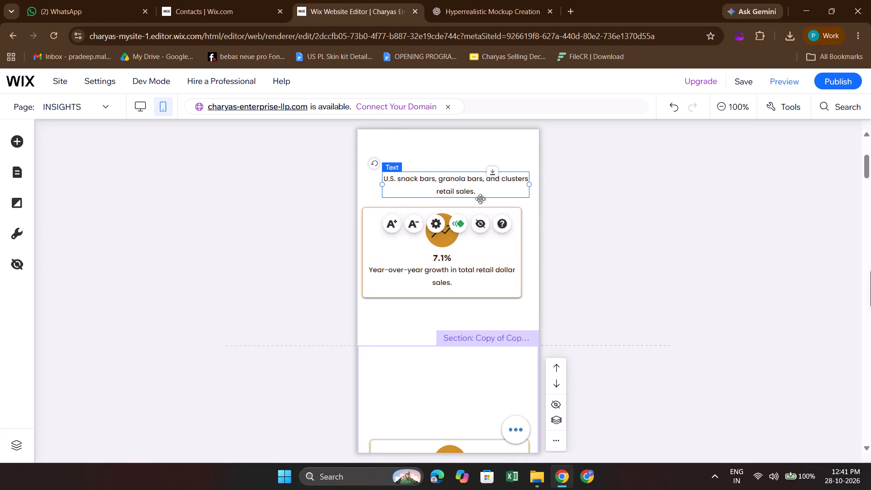
Move the 7.1% card down directly above the 15.4% card, centred with it at about x 22, y 747, and nudge it up slightly.
{"action": "left_click", "coordinate": [505, 230]}
{"action": "left_click_drag", "start_coordinate": [505, 230], "coordinate": [518, 344]}
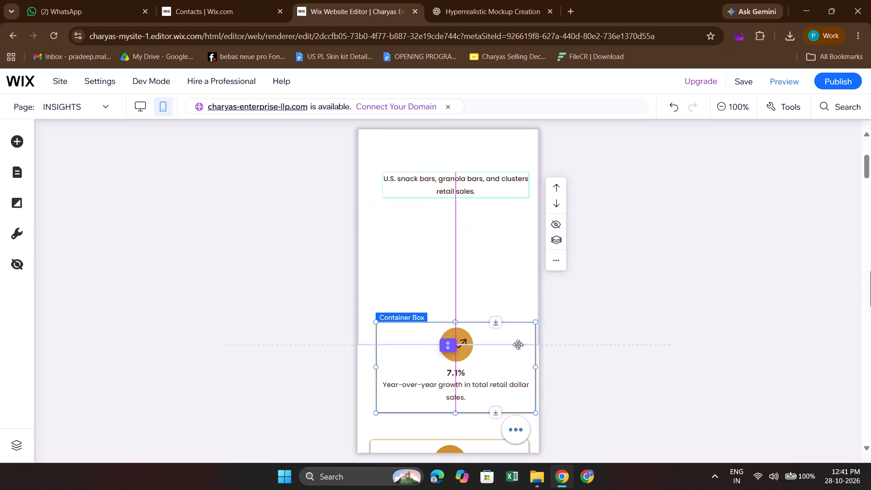
{"action": "left_click_drag", "start_coordinate": [518, 344], "coordinate": [511, 361]}
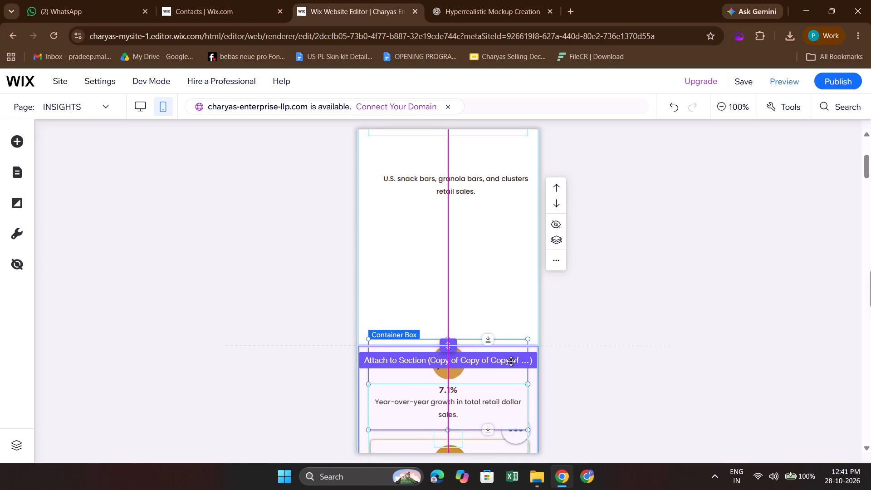
{"action": "left_click_drag", "start_coordinate": [511, 361], "coordinate": [512, 363]}
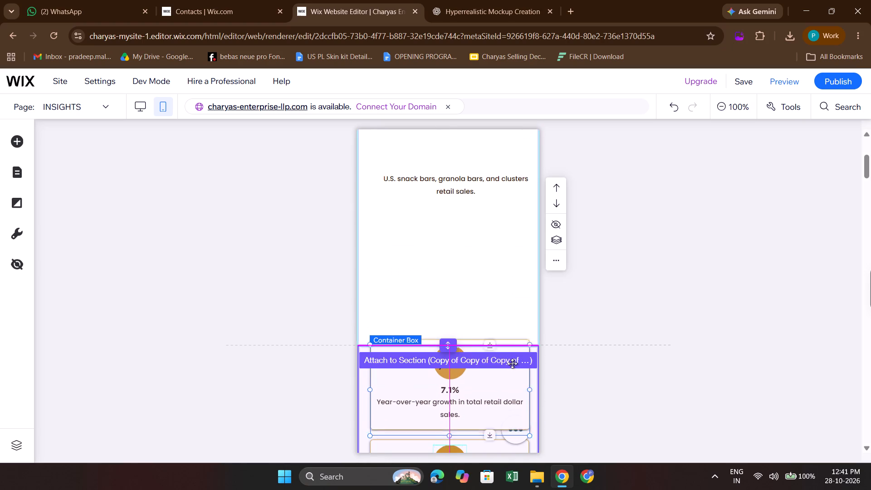
{"action": "left_click_drag", "start_coordinate": [512, 363], "coordinate": [512, 363]}
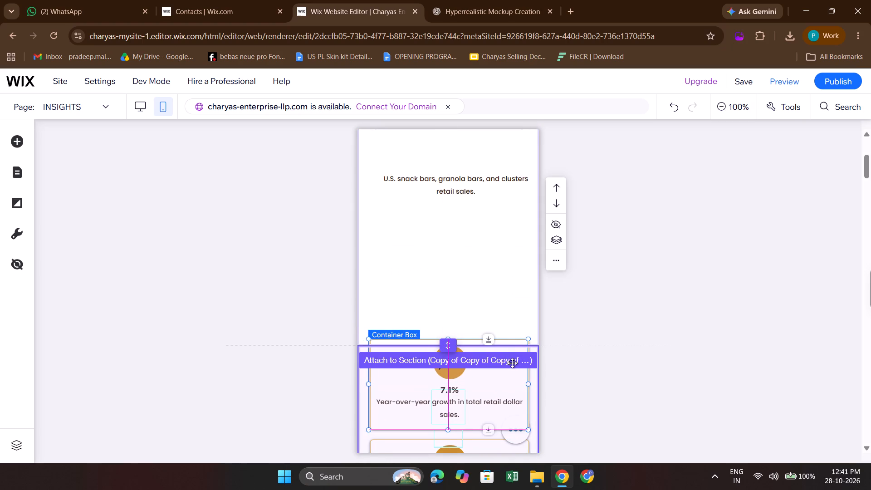
{"action": "left_click_drag", "start_coordinate": [512, 363], "coordinate": [513, 364]}
{"action": "scroll", "coordinate": [513, 364], "scroll_direction": "down", "scroll_amount": 3}
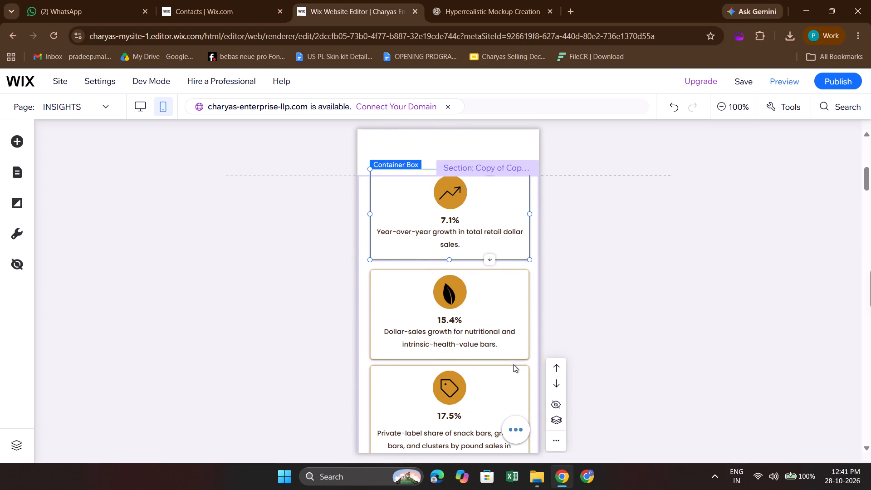
{"action": "left_click", "coordinate": [512, 195]}
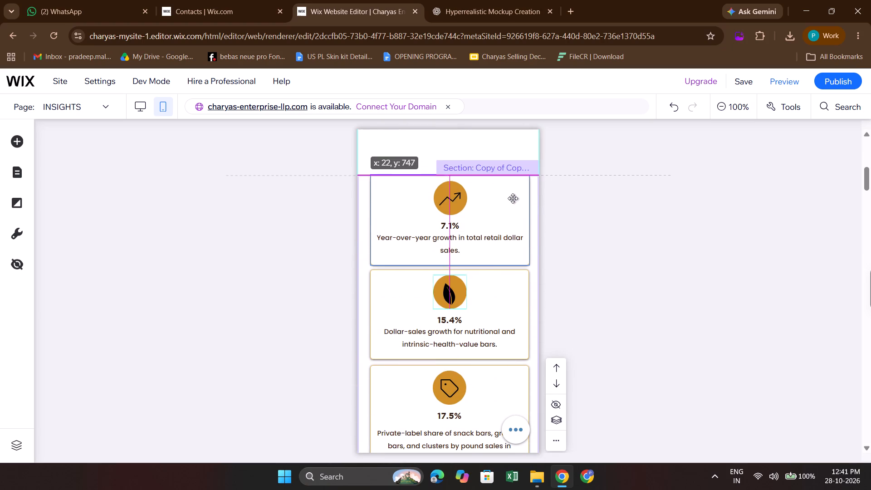
{"action": "key", "text": "Up"}
{"action": "key", "text": "Up"}
{"action": "key", "text": "Up"}
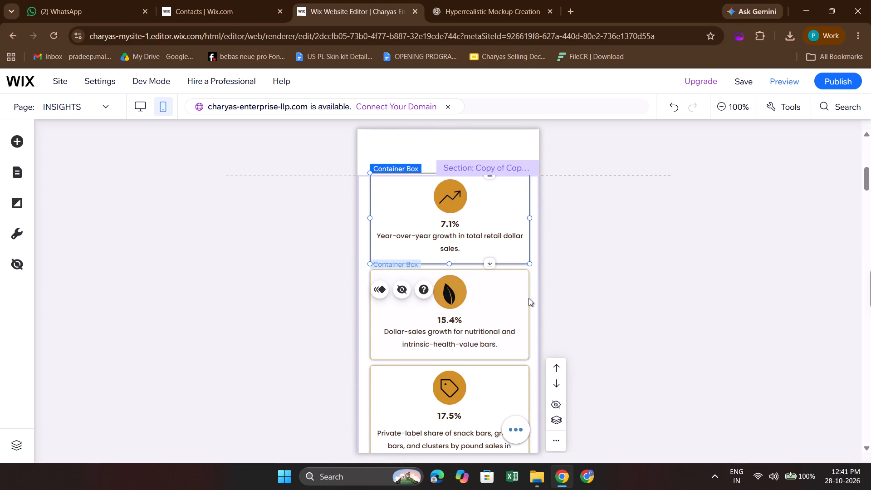
Review the mobile layout from the stat cards down to the Segment Performance chart and back up.
{"action": "left_click", "coordinate": [542, 334]}
{"action": "scroll", "coordinate": [542, 334], "scroll_direction": "down", "scroll_amount": 4}
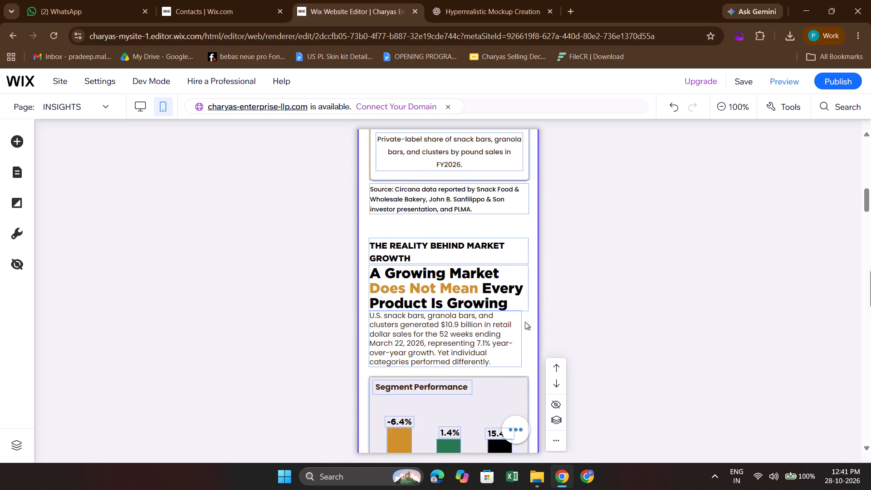
{"action": "right_click", "coordinate": [516, 335]}
{"action": "scroll", "coordinate": [516, 335], "scroll_direction": "down", "scroll_amount": 2}
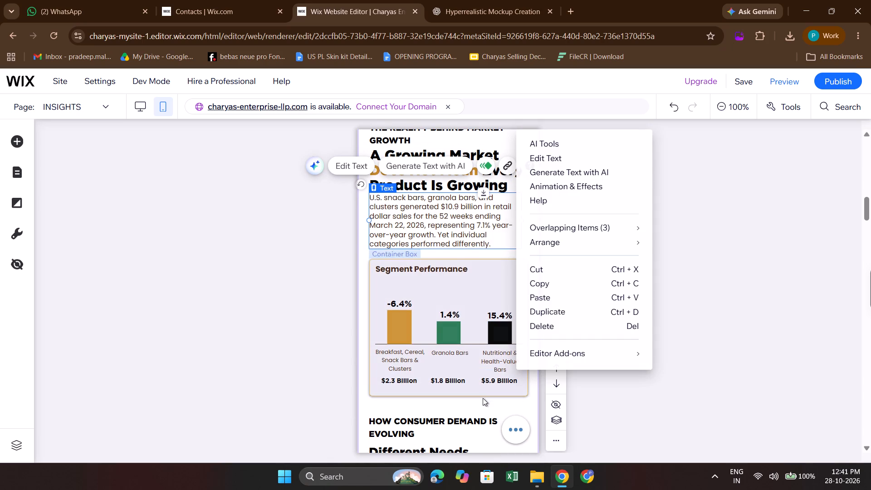
{"action": "left_click", "coordinate": [482, 402]}
{"action": "scroll", "coordinate": [482, 402], "scroll_direction": "up", "scroll_amount": 2}
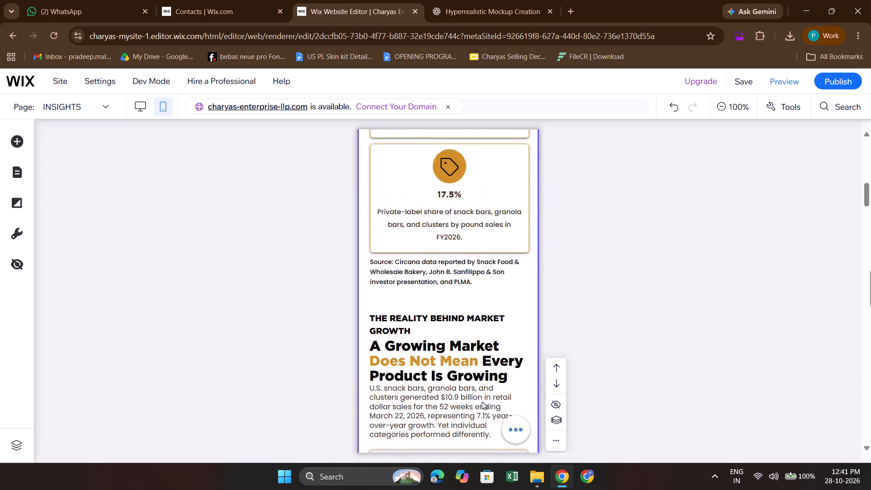
{"action": "scroll", "coordinate": [482, 402], "scroll_direction": "up", "scroll_amount": 2}
{"action": "scroll", "coordinate": [539, 268], "scroll_direction": "up", "scroll_amount": 1}
{"action": "scroll", "coordinate": [539, 268], "scroll_direction": "down", "scroll_amount": 2}
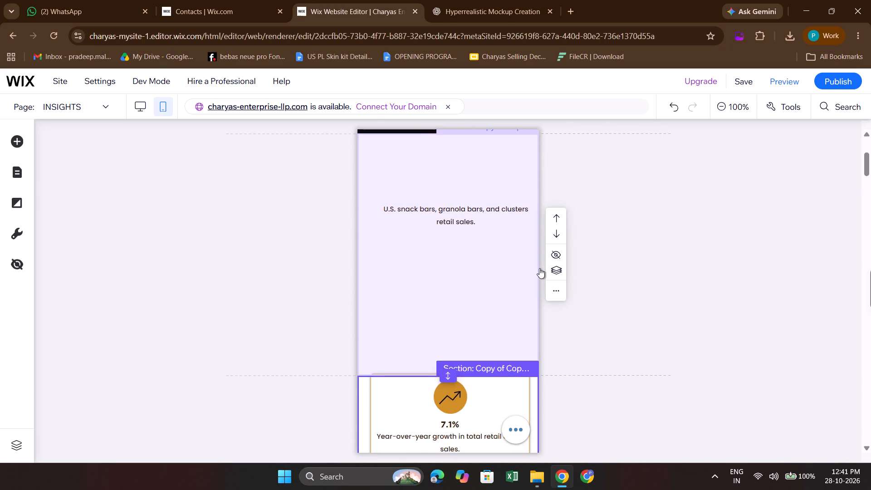
{"action": "left_click", "coordinate": [289, 260]}
{"action": "left_click", "coordinate": [279, 266]}
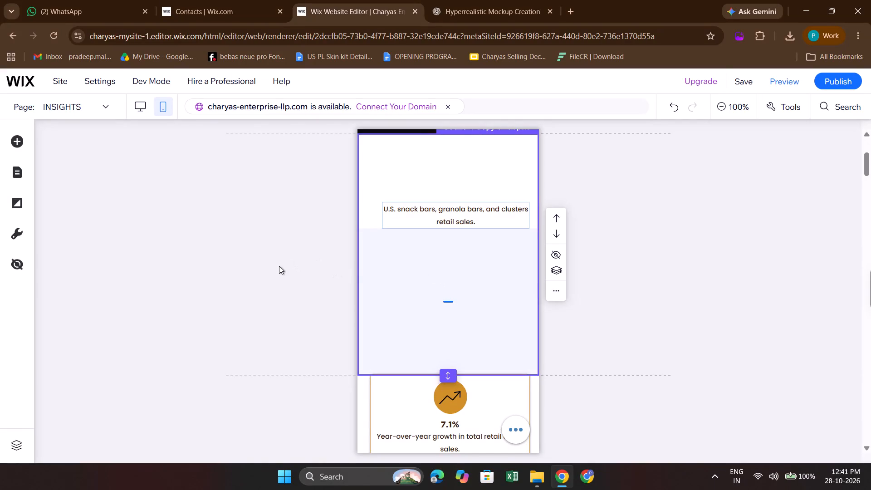
Switch to the desktop version to examine the four stat cards under THE MARKET AT A GLANCE, and return to mobile.
{"action": "left_click", "coordinate": [141, 98]}
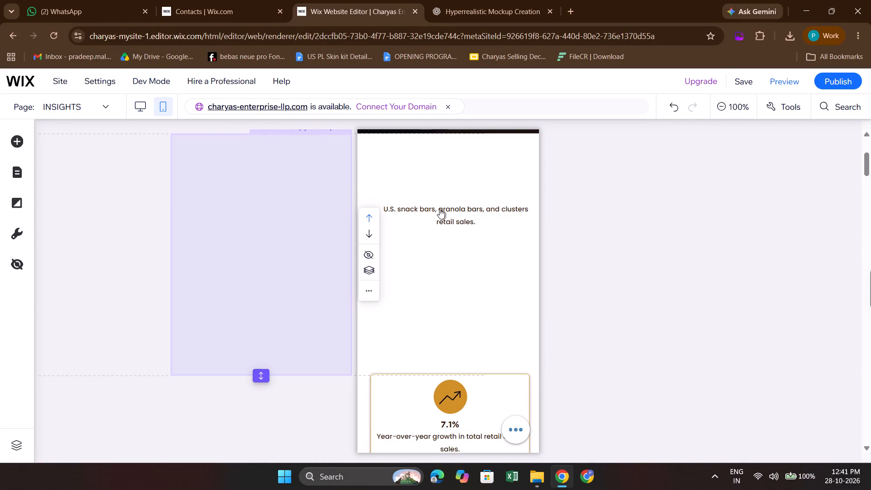
{"action": "scroll", "coordinate": [262, 172], "scroll_direction": "down", "scroll_amount": 1}
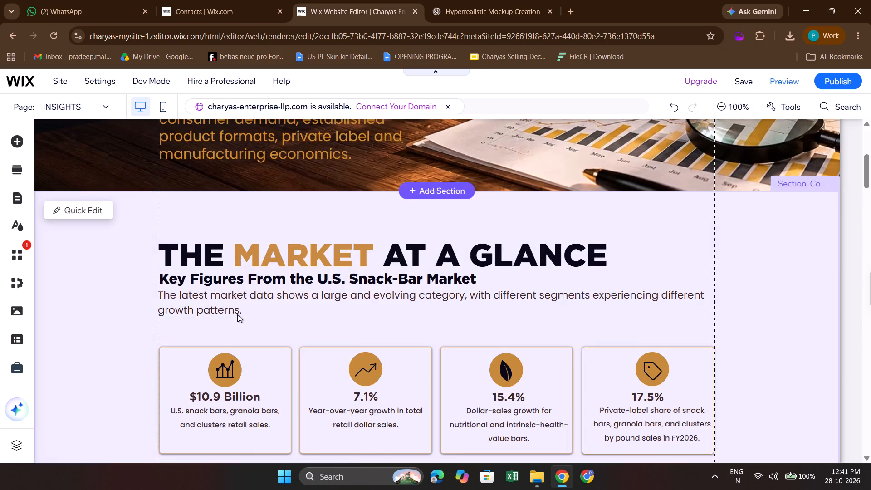
{"action": "scroll", "coordinate": [235, 317], "scroll_direction": "down", "scroll_amount": 3}
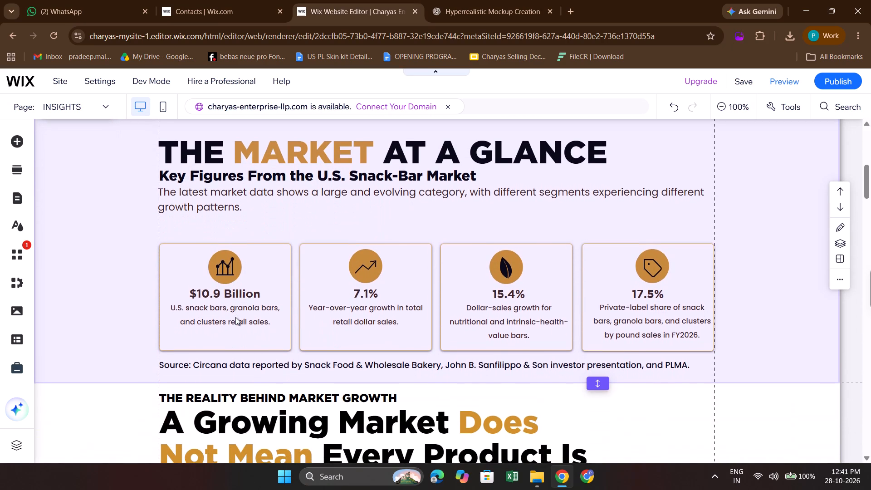
{"action": "scroll", "coordinate": [235, 317], "scroll_direction": "down", "scroll_amount": 1}
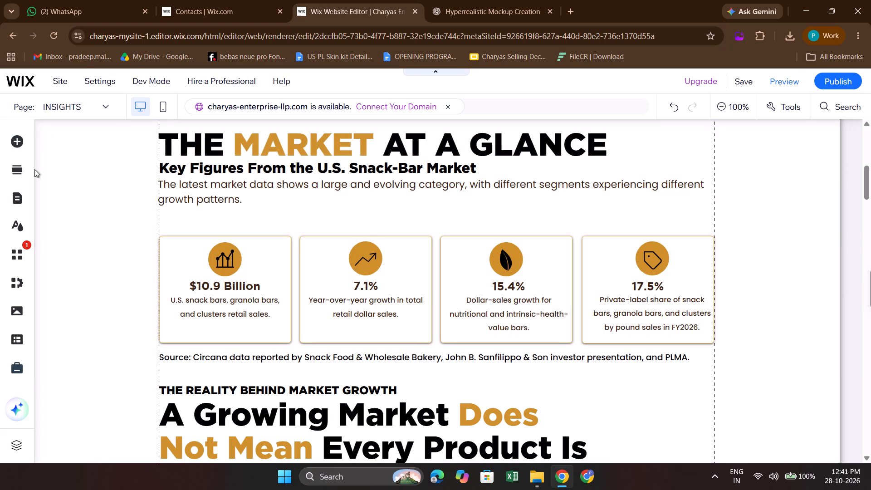
{"action": "left_click", "coordinate": [157, 102]}
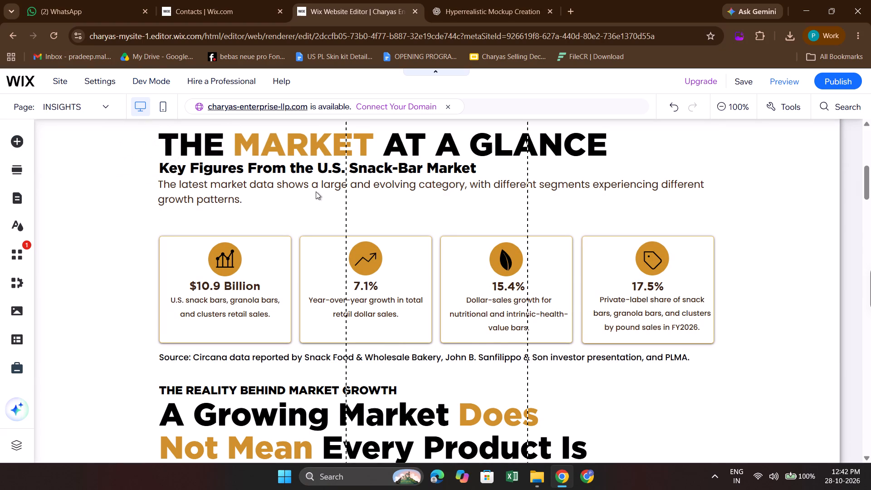
{"action": "scroll", "coordinate": [522, 197], "scroll_direction": "up", "scroll_amount": 2}
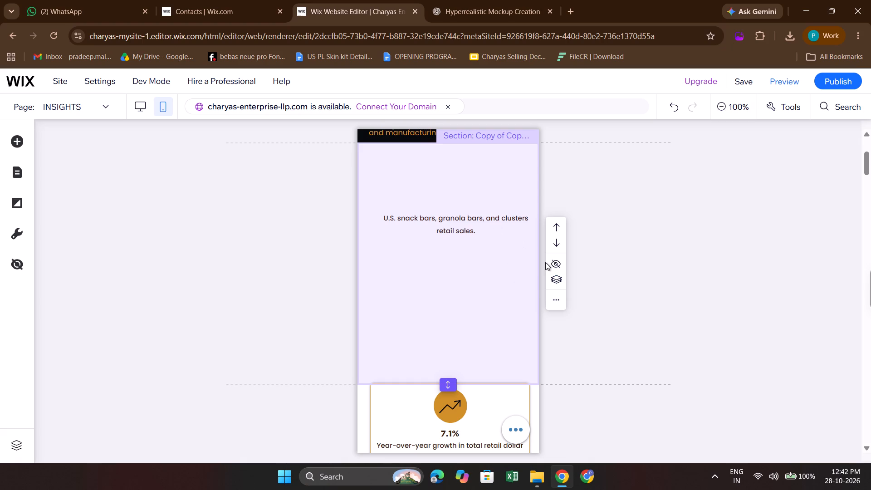
Find the hidden $10.9 Billion text inside its container box among the page layers and move it up above the 7.1% card.
{"action": "left_click", "coordinate": [553, 275]}
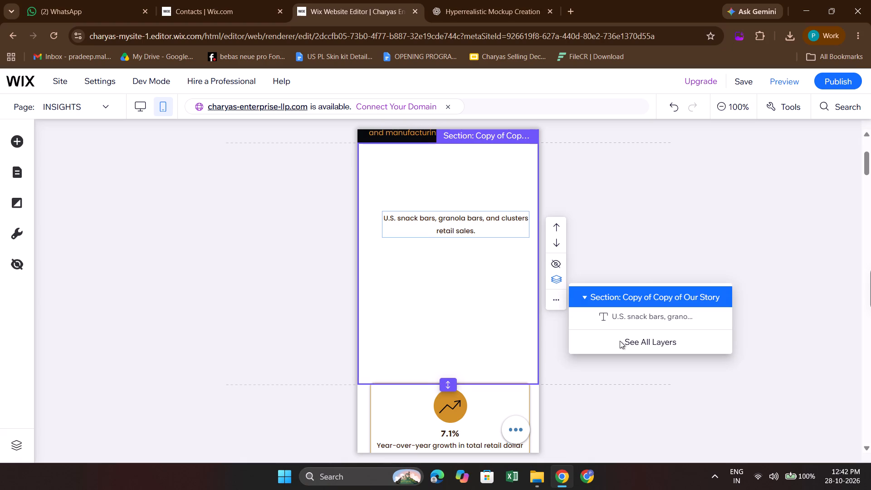
{"action": "left_click", "coordinate": [620, 341]}
{"action": "left_click", "coordinate": [641, 340]}
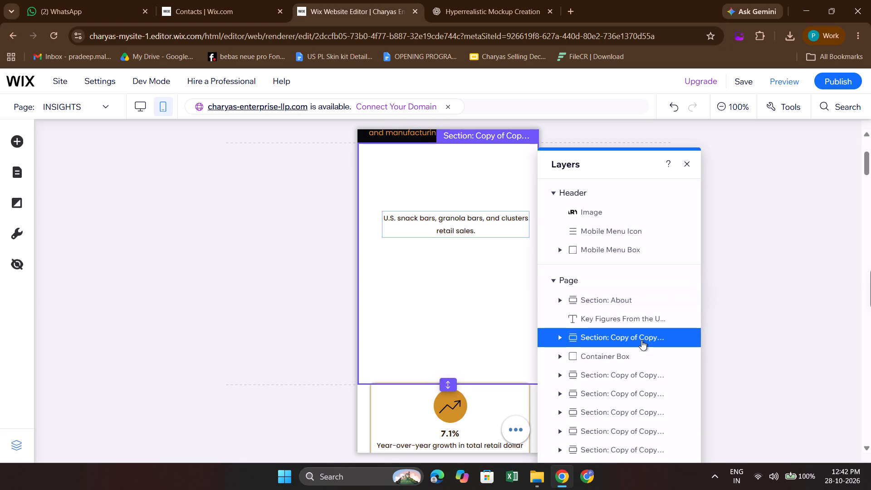
{"action": "left_click", "coordinate": [562, 360]}
{"action": "scroll", "coordinate": [562, 360], "scroll_direction": "down", "scroll_amount": 1}
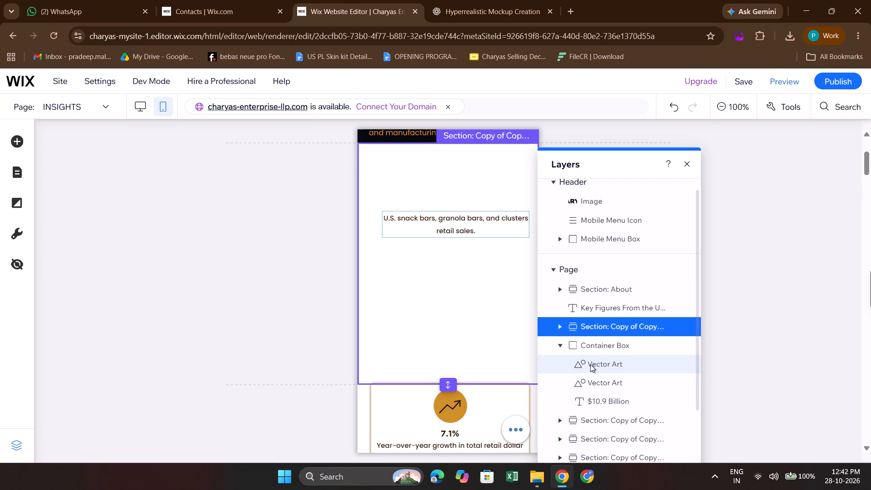
{"action": "left_click", "coordinate": [598, 398]}
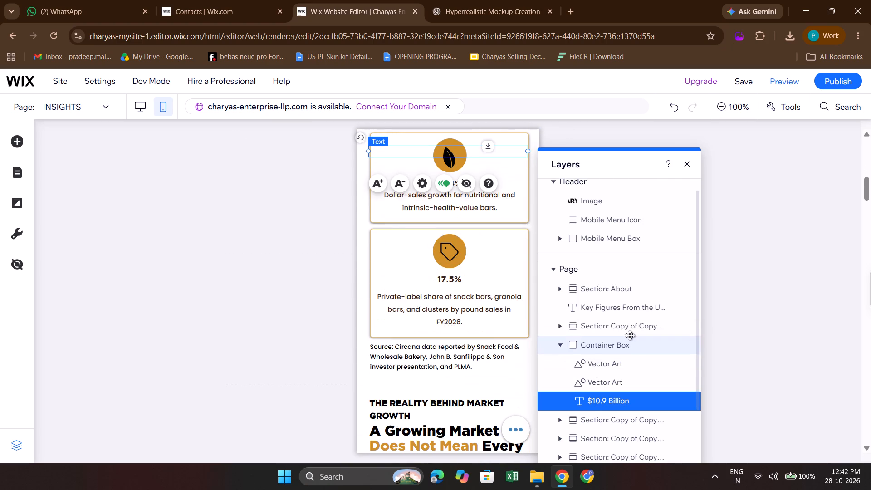
{"action": "left_click", "coordinate": [601, 382], "text": "shift"}
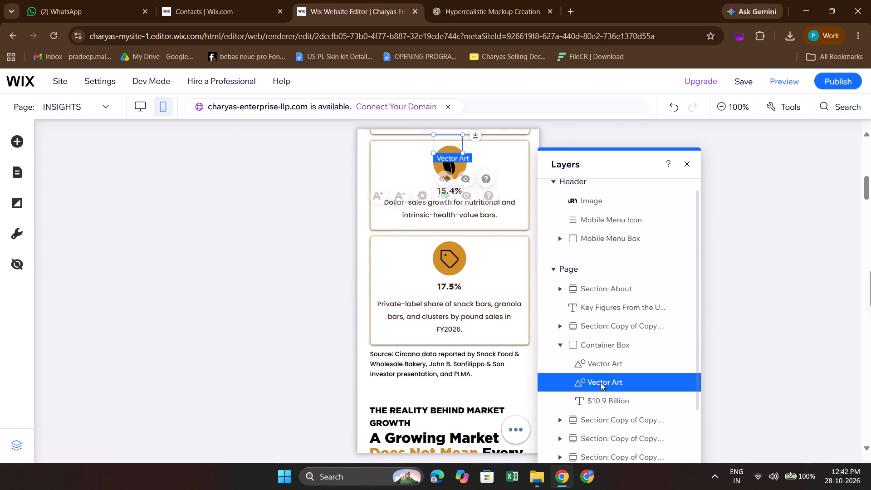
{"action": "left_click", "coordinate": [600, 397]}
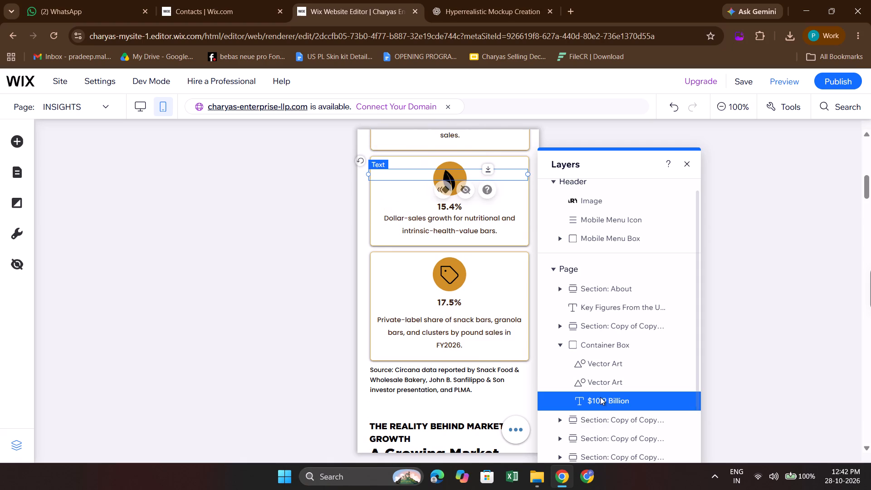
{"action": "scroll", "coordinate": [471, 301], "scroll_direction": "up", "scroll_amount": 2}
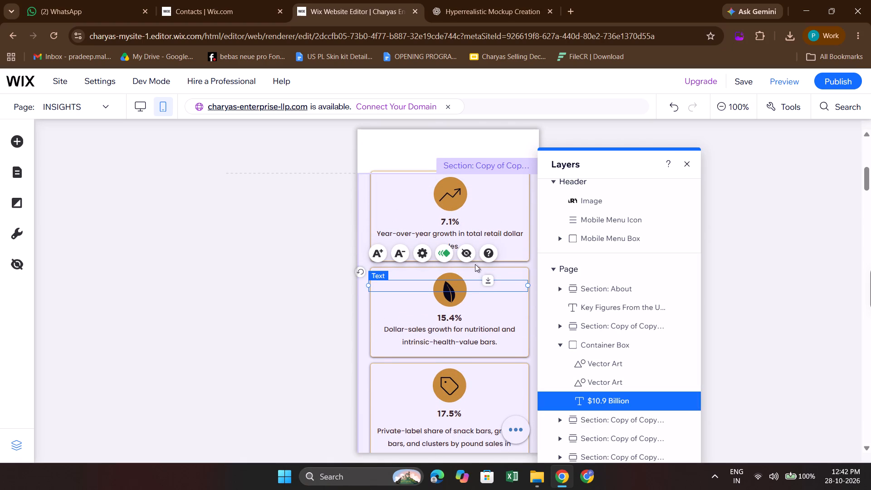
{"action": "key", "text": "shift+Up"}
{"action": "key", "text": "shift+Up"}
{"action": "key", "text": "shift+Up"}
{"action": "key", "text": "shift+Up"}
{"action": "key", "text": "shift+Up"}
{"action": "key", "text": "shift+Up"}
{"action": "key", "text": "shift+Up"}
{"action": "key", "text": "shift+Up"}
{"action": "key", "text": "shift+Up"}
{"action": "key", "text": "shift+Up"}
{"action": "key", "text": "shift+Up"}
{"action": "key", "text": "shift+Up"}
{"action": "key", "text": "shift+Up"}
{"action": "key", "text": "shift+Up"}
{"action": "key", "text": "shift+Up"}
{"action": "key", "text": "shift+Up"}
{"action": "key", "text": "shift+Up"}
{"action": "key", "text": "shift+Up"}
{"action": "key", "text": "shift+Up"}
{"action": "key", "text": "shift+Up"}
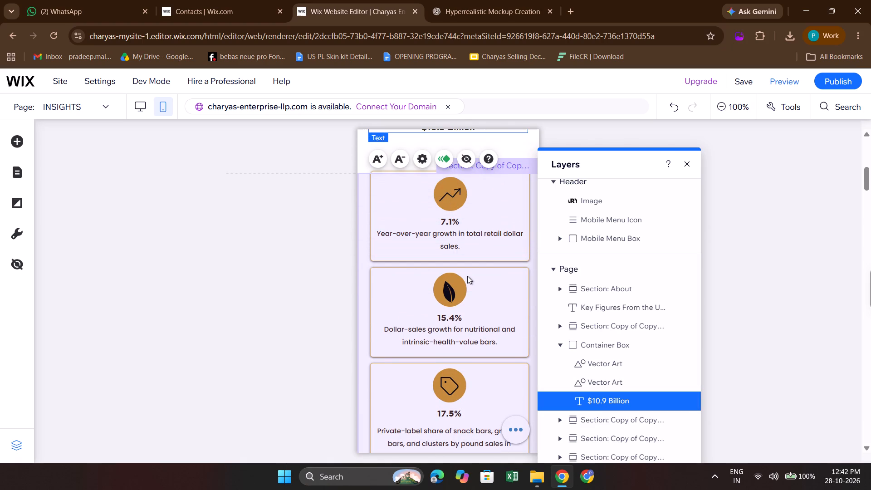
Move the bar-chart vector art from the $10.9 Billion container box up above the 7.1% card.
{"action": "left_click", "coordinate": [599, 385]}
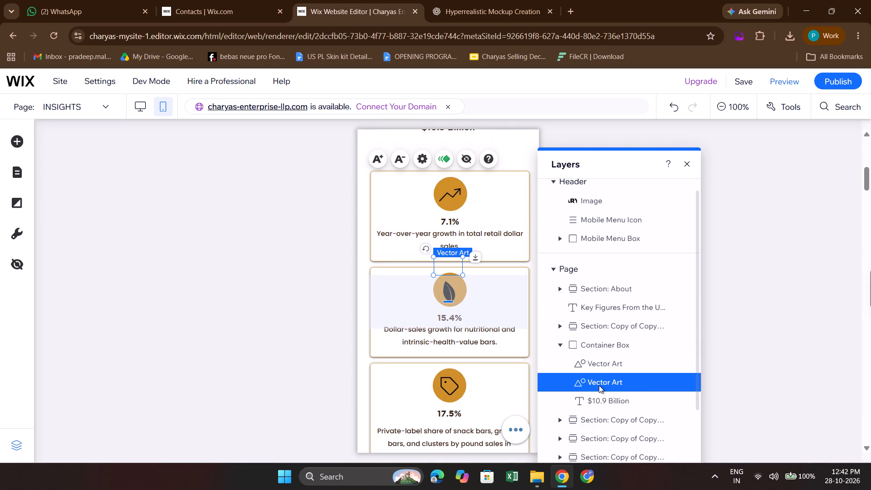
{"action": "key", "text": "shift+Up"}
{"action": "key", "text": "shift+Up"}
{"action": "key", "text": "shift+Up"}
{"action": "key", "text": "shift+Up"}
{"action": "key", "text": "shift+Up"}
{"action": "key", "text": "shift+Up"}
{"action": "key", "text": "shift+Up"}
{"action": "key", "text": "shift+Up"}
{"action": "key", "text": "shift+Up"}
{"action": "key", "text": "shift+Up"}
{"action": "key", "text": "shift+Up"}
{"action": "key", "text": "shift+Up"}
{"action": "key", "text": "shift+Up"}
{"action": "key", "text": "shift+Up"}
{"action": "key", "text": "shift+Up"}
{"action": "key", "text": "shift+Up"}
{"action": "key", "text": "shift+Up"}
{"action": "key", "text": "shift+Up"}
{"action": "key", "text": "shift+Up"}
{"action": "key", "text": "shift+Up"}
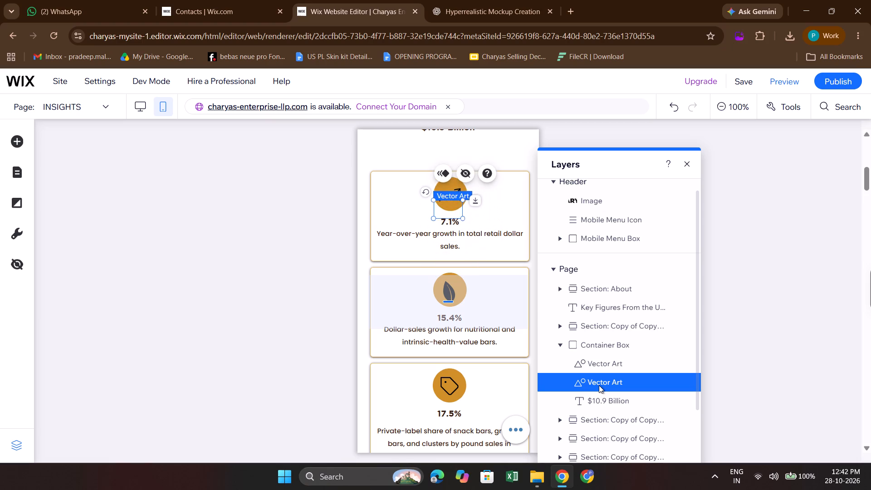
Move the orange circle vector art from the same container box up behind the bar-chart icon, above the 7.1% card.
{"action": "left_click", "coordinate": [621, 363]}
{"action": "key", "text": "shift+Up"}
{"action": "key", "text": "shift+Up"}
{"action": "key", "text": "shift+Up"}
{"action": "key", "text": "shift+Up"}
{"action": "key", "text": "shift+Up"}
{"action": "key", "text": "shift+Up"}
{"action": "key", "text": "shift+Up"}
{"action": "key", "text": "shift+Up"}
{"action": "key", "text": "shift+Up"}
{"action": "key", "text": "shift+Up"}
{"action": "key", "text": "shift+Up"}
{"action": "key", "text": "shift+Up"}
{"action": "key", "text": "shift+Up"}
{"action": "key", "text": "shift+Up"}
{"action": "key", "text": "shift+Up"}
{"action": "key", "text": "shift+Up"}
{"action": "key", "text": "shift+Up"}
{"action": "key", "text": "shift+Up"}
{"action": "key", "text": "shift+Up"}
{"action": "key", "text": "shift+Up"}
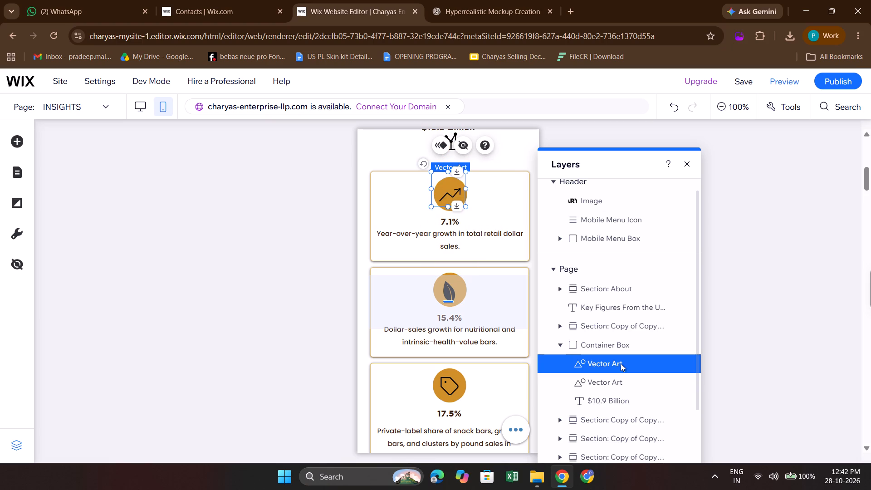
Close the layers list and move the $10.9 Billion text up above the U.S. snack bars retail sales description.
{"action": "scroll", "coordinate": [621, 363], "scroll_direction": "up", "scroll_amount": 2}
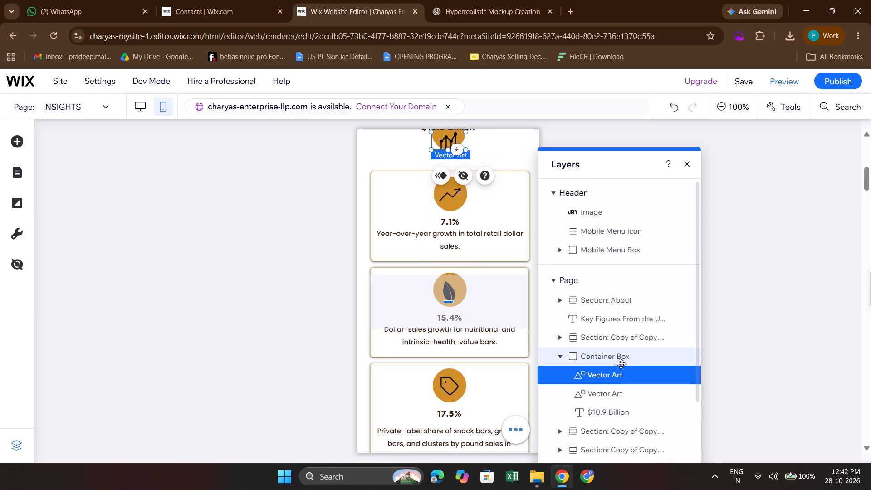
{"action": "scroll", "coordinate": [517, 331], "scroll_direction": "up", "scroll_amount": 2}
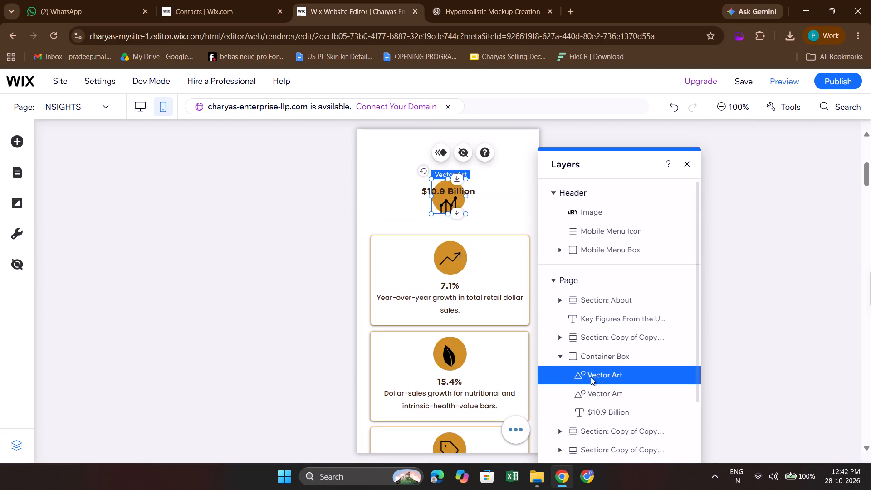
{"action": "left_click", "coordinate": [602, 358]}
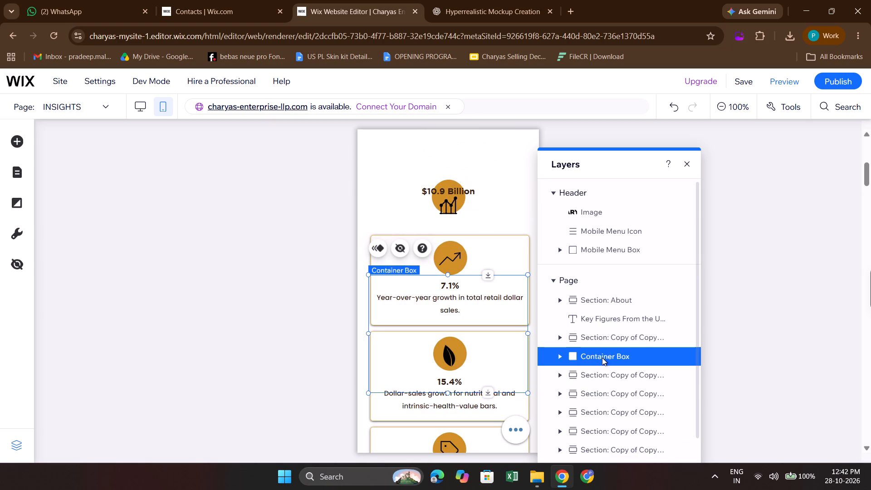
{"action": "left_click", "coordinate": [318, 331]}
{"action": "scroll", "coordinate": [318, 331], "scroll_direction": "up", "scroll_amount": 1}
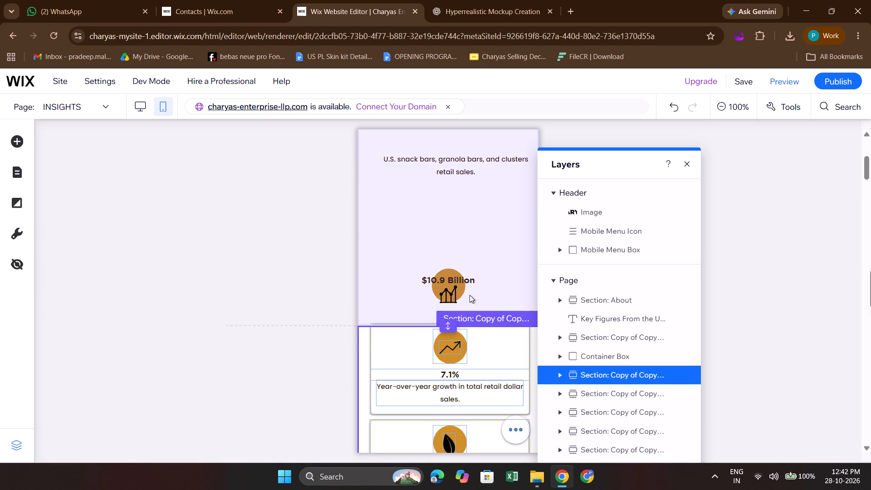
{"action": "left_click", "coordinate": [692, 158]}
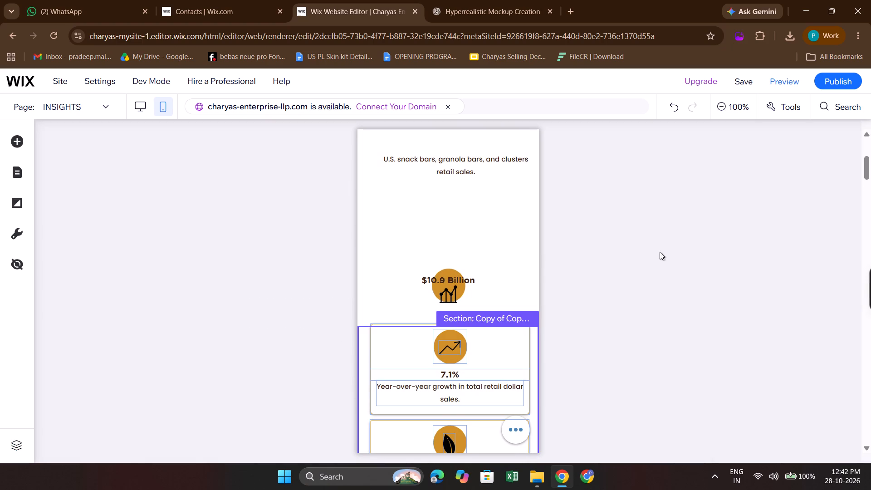
{"action": "left_click", "coordinate": [643, 291]}
{"action": "left_click", "coordinate": [518, 343]}
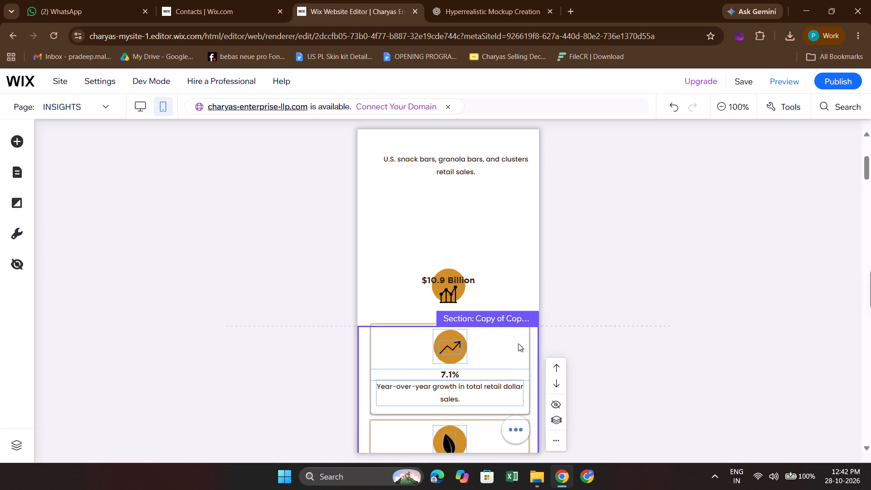
{"action": "left_click", "coordinate": [518, 343]}
{"action": "scroll", "coordinate": [518, 343], "scroll_direction": "up", "scroll_amount": 1}
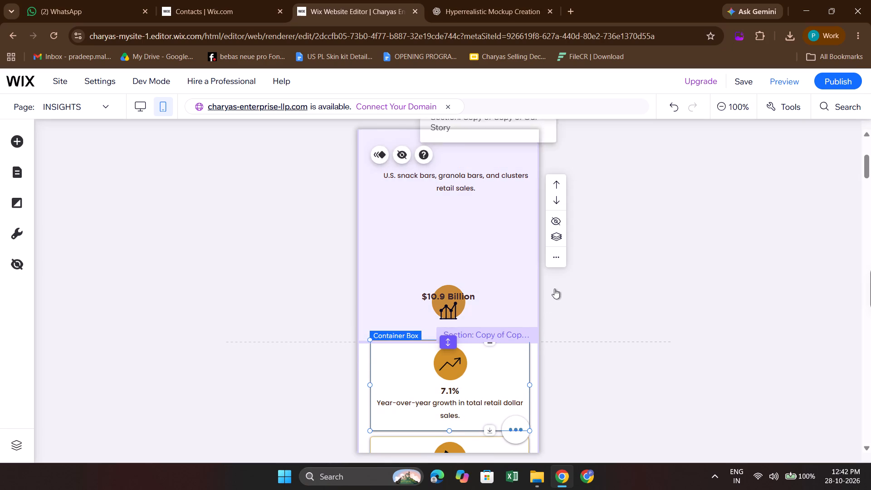
{"action": "left_click", "coordinate": [559, 283]}
{"action": "left_click", "coordinate": [447, 297]}
{"action": "left_click_drag", "start_coordinate": [447, 297], "coordinate": [450, 176]}
{"action": "left_click_drag", "start_coordinate": [450, 176], "coordinate": [444, 155]}
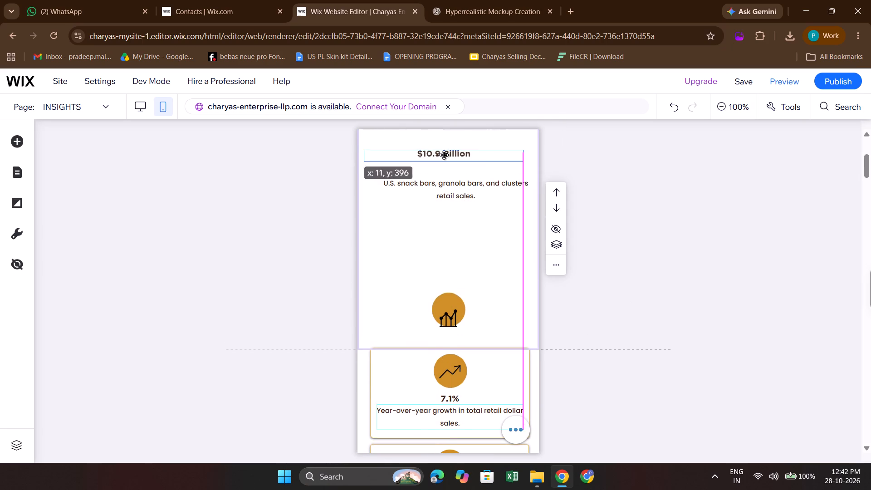
{"action": "scroll", "coordinate": [461, 284], "scroll_direction": "up", "scroll_amount": 1}
Move the bar-chart icon up above the $10.9 Billion text, near the start of its section.
{"action": "left_click", "coordinate": [447, 359]}
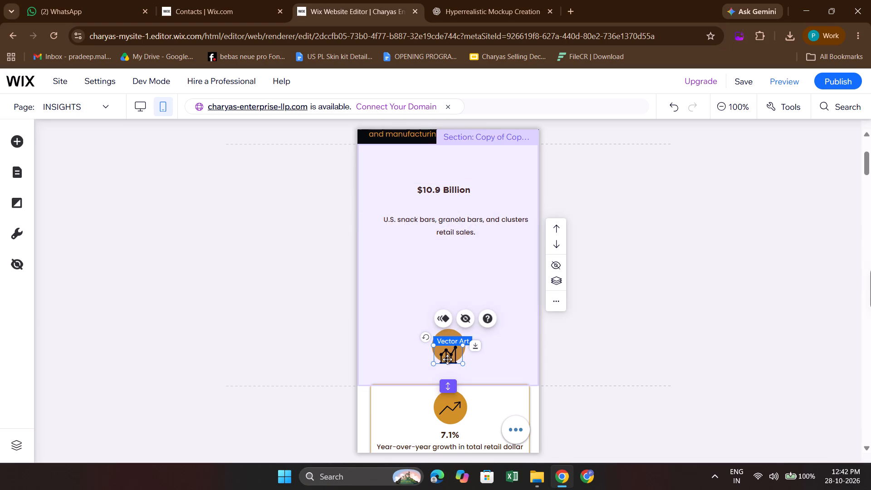
{"action": "left_click", "coordinate": [447, 359]}
{"action": "left_click_drag", "start_coordinate": [450, 358], "coordinate": [401, 176]}
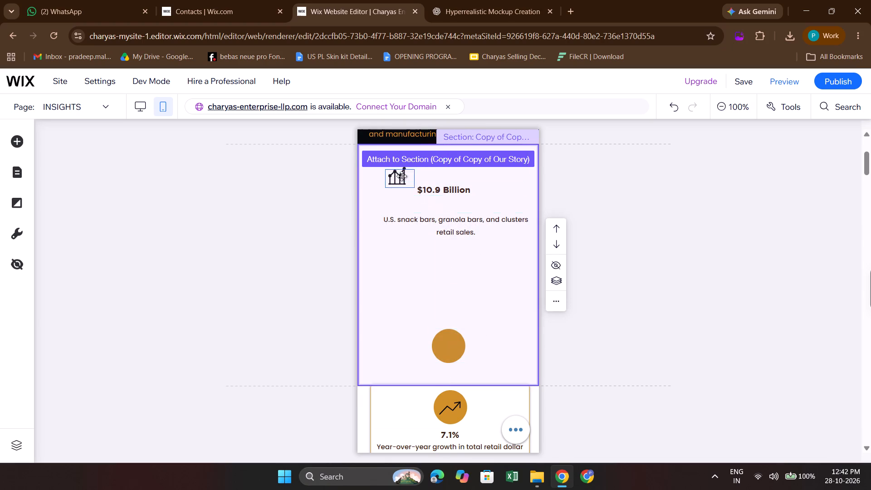
{"action": "left_click_drag", "start_coordinate": [401, 176], "coordinate": [398, 152]}
{"action": "left_click_drag", "start_coordinate": [396, 157], "coordinate": [391, 174]}
Delete the loose orange circle above the 7.1% card.
{"action": "left_click", "coordinate": [447, 350]}
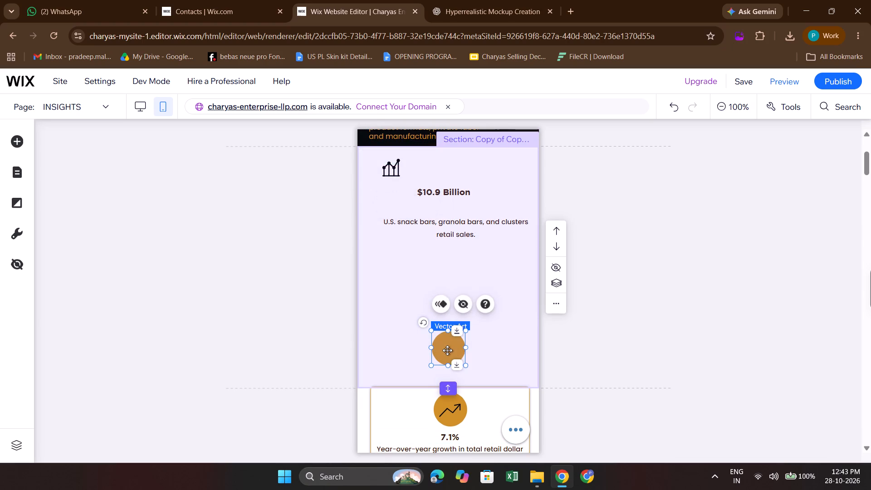
{"action": "key", "text": "BackSpace"}
Duplicate the 7.1% card's container box and align the copy directly above the original card.
{"action": "scroll", "coordinate": [447, 350], "scroll_direction": "down", "scroll_amount": 1}
{"action": "left_click", "coordinate": [497, 330]}
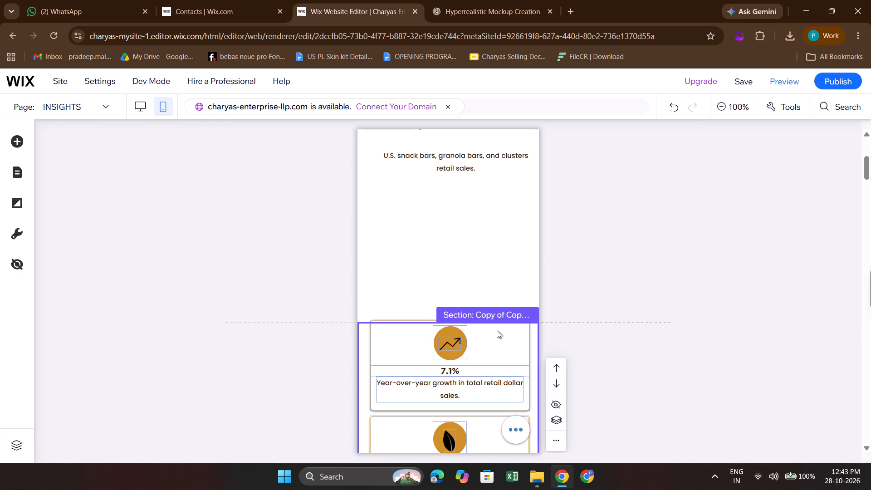
{"action": "left_click", "coordinate": [497, 330]}
{"action": "key", "text": "ctrl+d"}
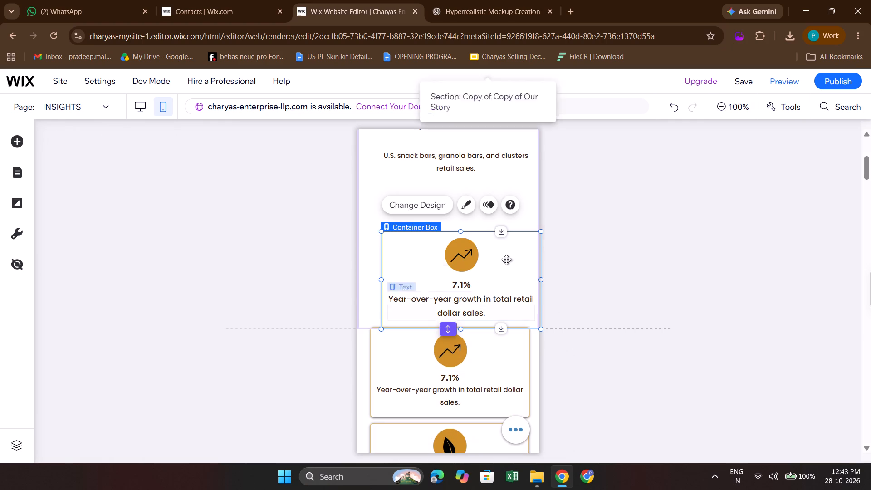
{"action": "left_click_drag", "start_coordinate": [506, 260], "coordinate": [495, 254]}
{"action": "scroll", "coordinate": [495, 254], "scroll_direction": "up", "scroll_amount": 1}
{"action": "key", "text": "Up"}
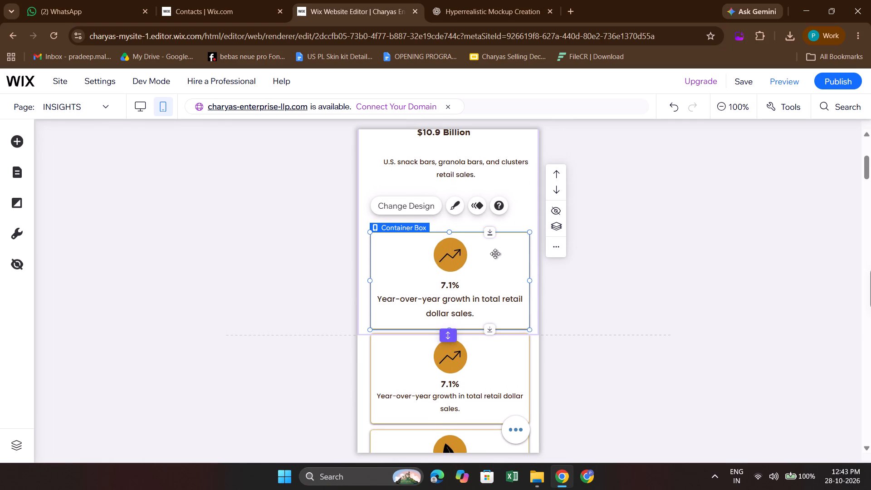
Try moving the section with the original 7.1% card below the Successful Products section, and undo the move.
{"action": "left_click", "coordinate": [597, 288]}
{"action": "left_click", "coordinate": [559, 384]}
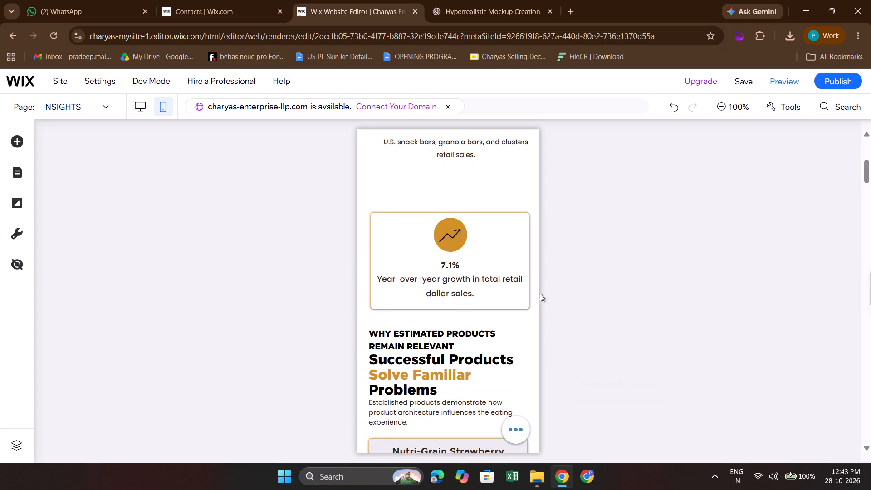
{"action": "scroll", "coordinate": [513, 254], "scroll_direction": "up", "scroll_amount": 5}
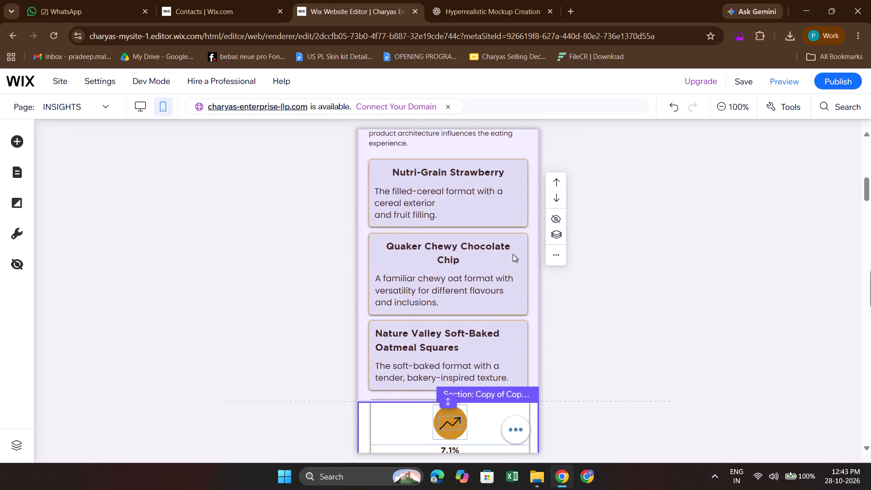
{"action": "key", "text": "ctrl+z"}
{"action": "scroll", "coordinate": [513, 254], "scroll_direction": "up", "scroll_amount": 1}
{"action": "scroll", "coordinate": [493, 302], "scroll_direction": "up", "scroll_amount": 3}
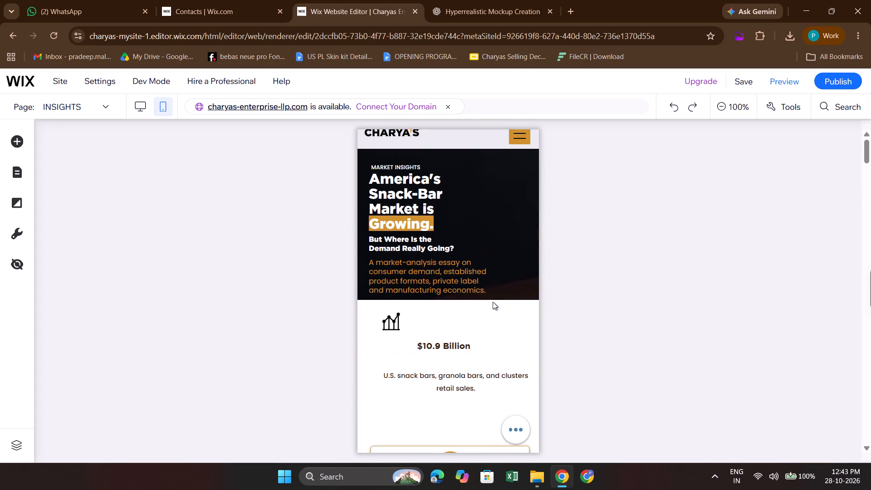
Centre the duplicated 7.1% card horizontally in its section, at about x 19, y 577.
{"action": "scroll", "coordinate": [493, 302], "scroll_direction": "up", "scroll_amount": 1}
{"action": "scroll", "coordinate": [493, 302], "scroll_direction": "down", "scroll_amount": 2}
{"action": "left_click", "coordinate": [487, 300]}
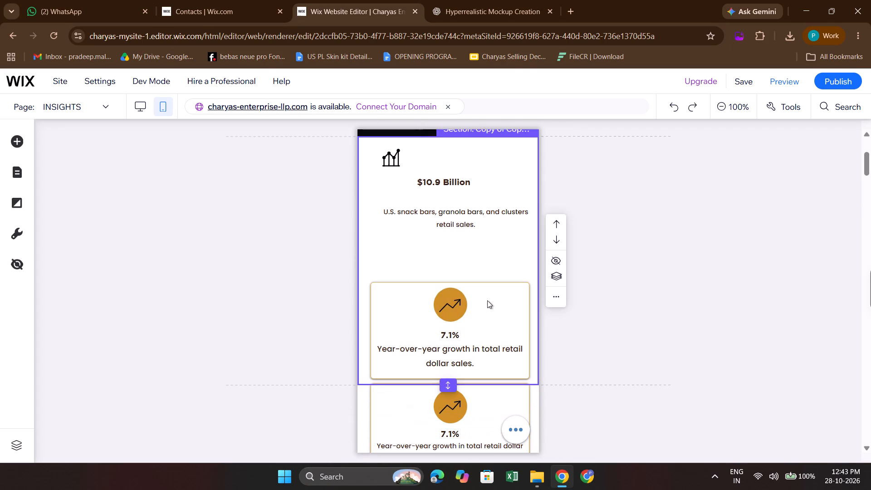
{"action": "left_click", "coordinate": [487, 300]}
{"action": "left_click", "coordinate": [491, 299]}
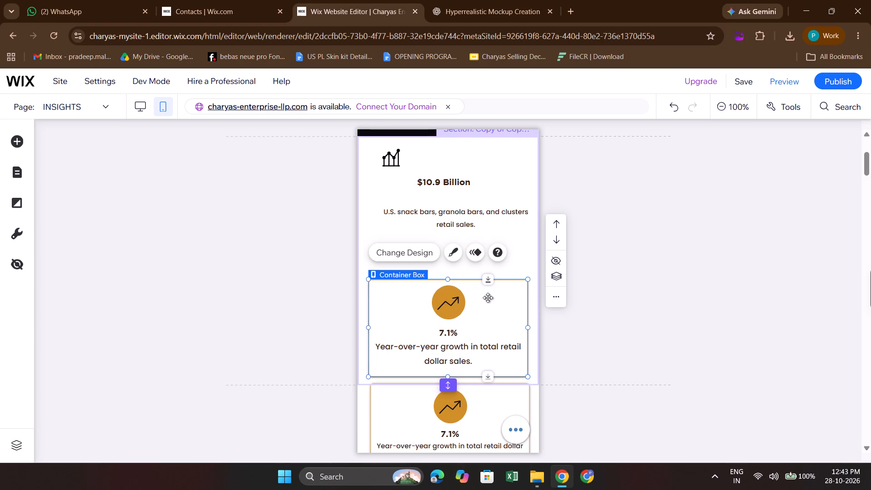
{"action": "left_click", "coordinate": [488, 298]}
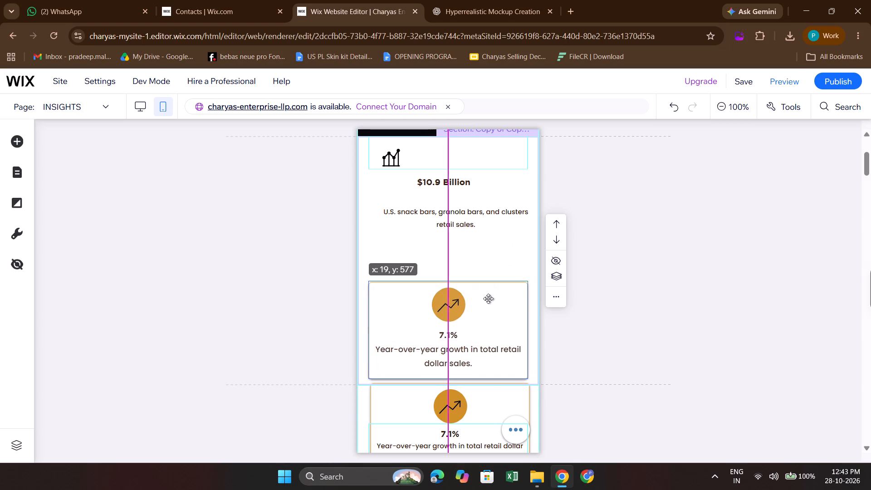
{"action": "left_click", "coordinate": [509, 404]}
Delete the growth-arrow icon from the orange circle in the duplicated 7.1% card.
{"action": "scroll", "coordinate": [509, 404], "scroll_direction": "down", "scroll_amount": 1}
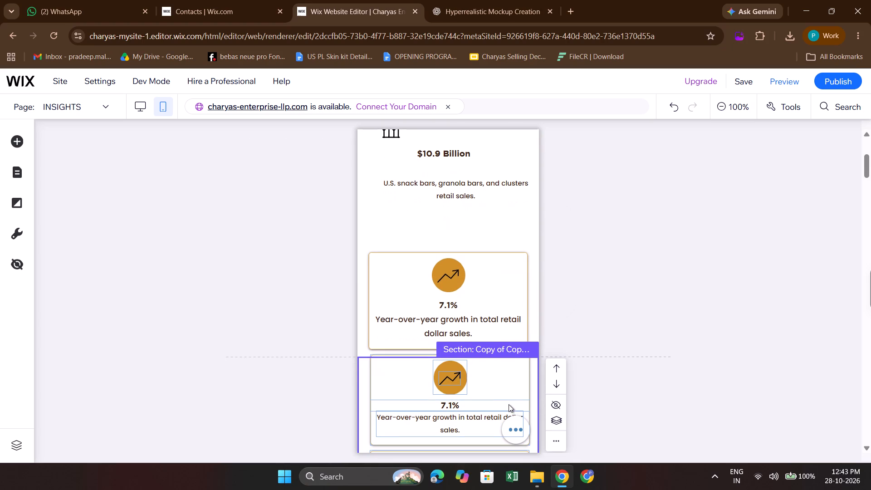
{"action": "left_click", "coordinate": [394, 233]}
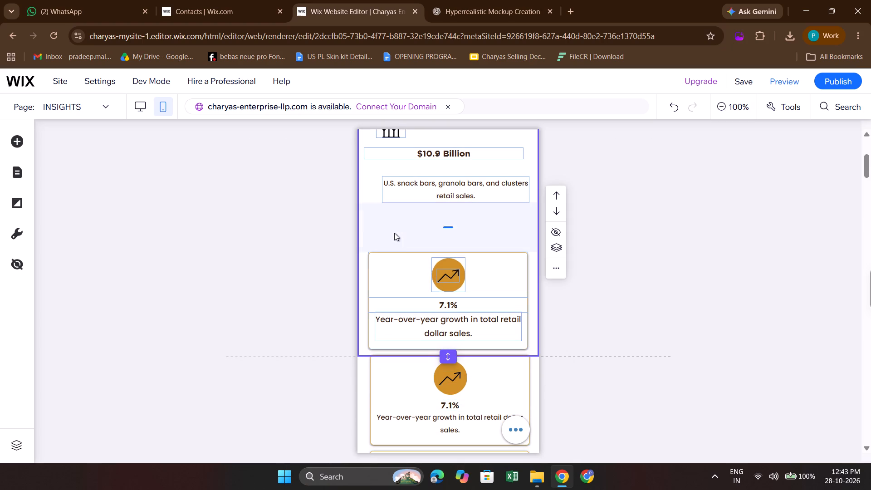
{"action": "scroll", "coordinate": [452, 269], "scroll_direction": "up", "scroll_amount": 1}
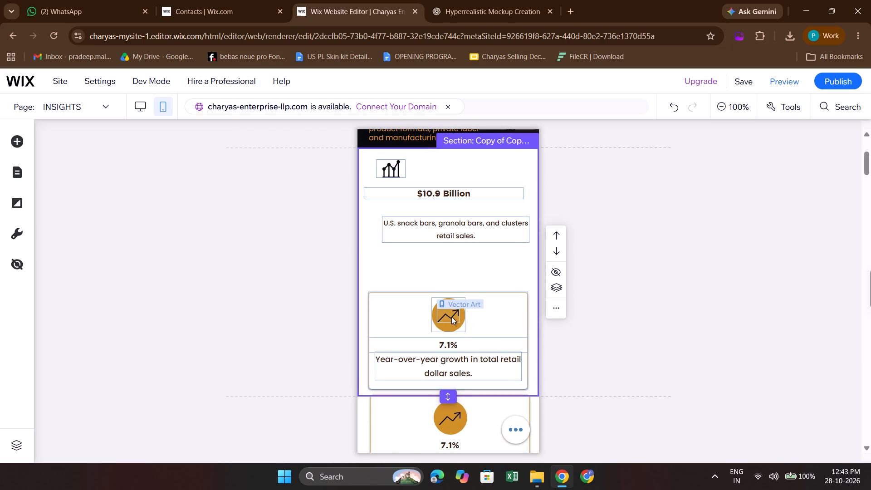
{"action": "left_click", "coordinate": [451, 317]}
{"action": "key", "text": "BackSpace"}
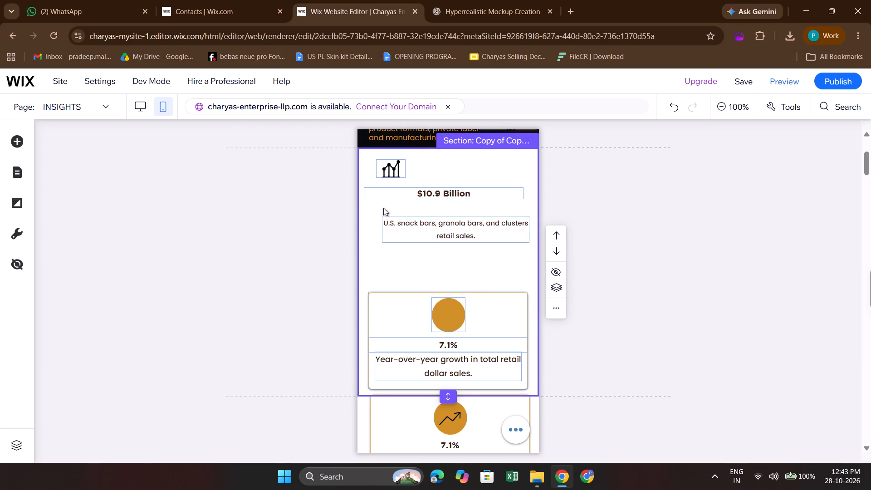
Move the bar-chart icon into the duplicated card and centre it on the orange circle.
{"action": "left_click", "coordinate": [391, 167]}
{"action": "left_click_drag", "start_coordinate": [391, 167], "coordinate": [434, 292]}
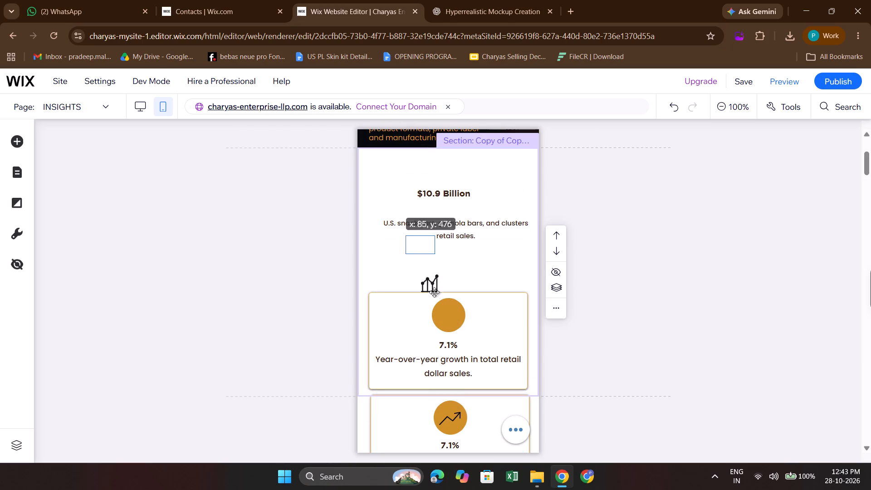
{"action": "left_click_drag", "start_coordinate": [434, 292], "coordinate": [450, 315]}
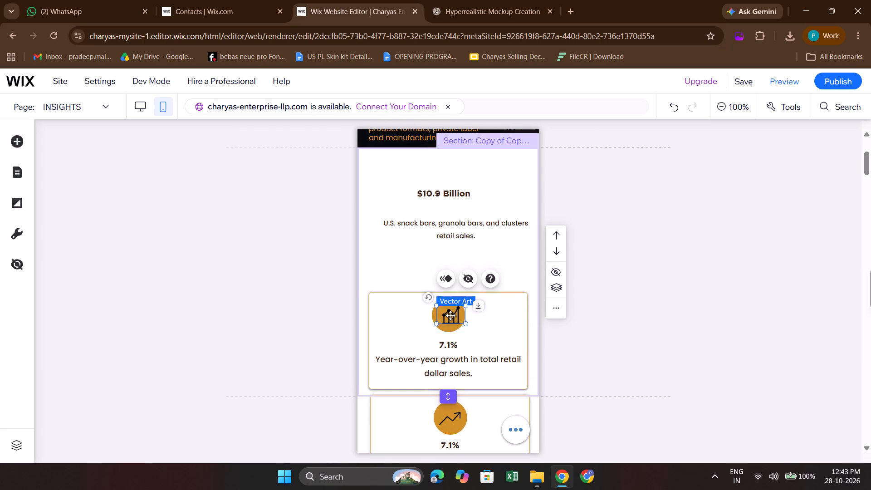
{"action": "left_click_drag", "start_coordinate": [456, 323], "coordinate": [455, 323]}
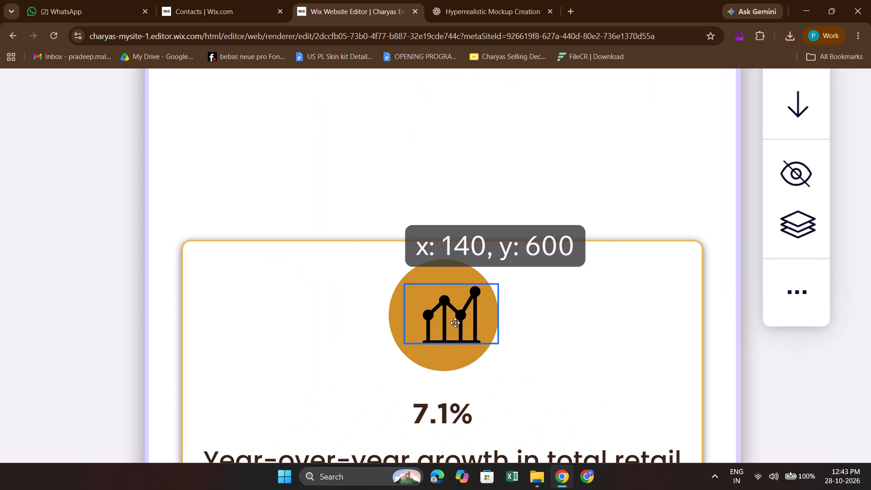
{"action": "left_click_drag", "start_coordinate": [455, 323], "coordinate": [449, 323]}
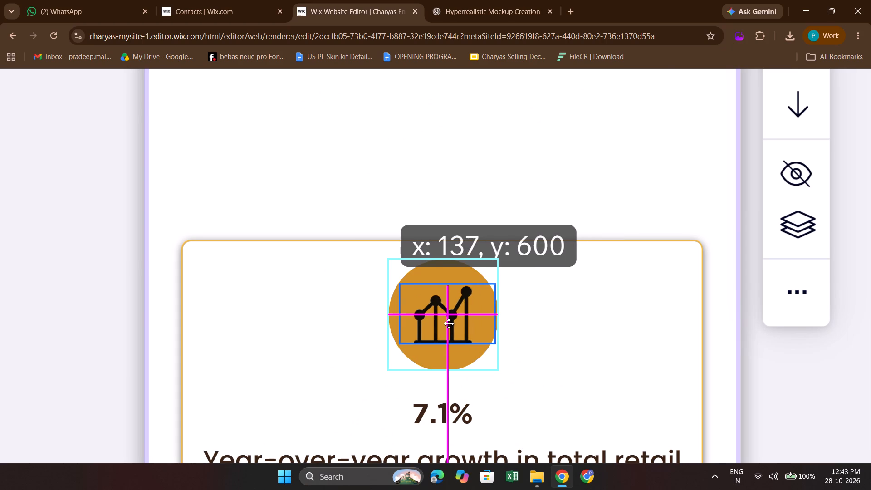
{"action": "left_click_drag", "start_coordinate": [449, 323], "coordinate": [450, 323]}
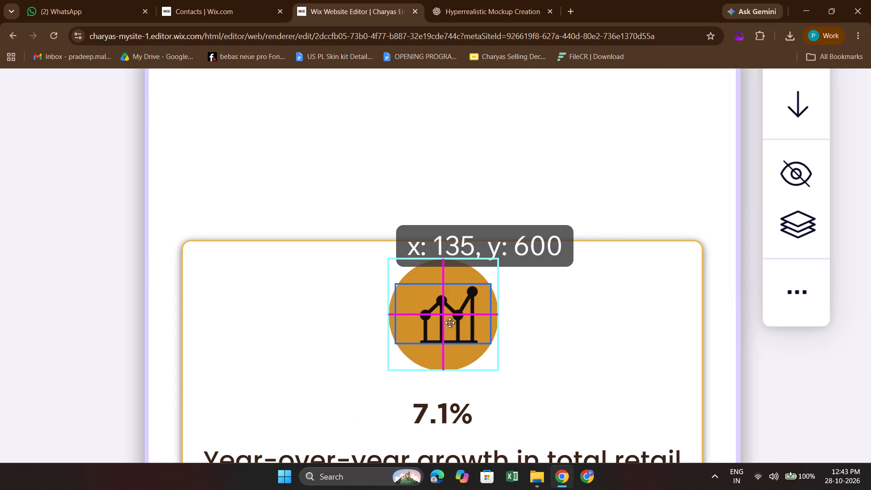
{"action": "left_click_drag", "start_coordinate": [450, 323], "coordinate": [449, 323]}
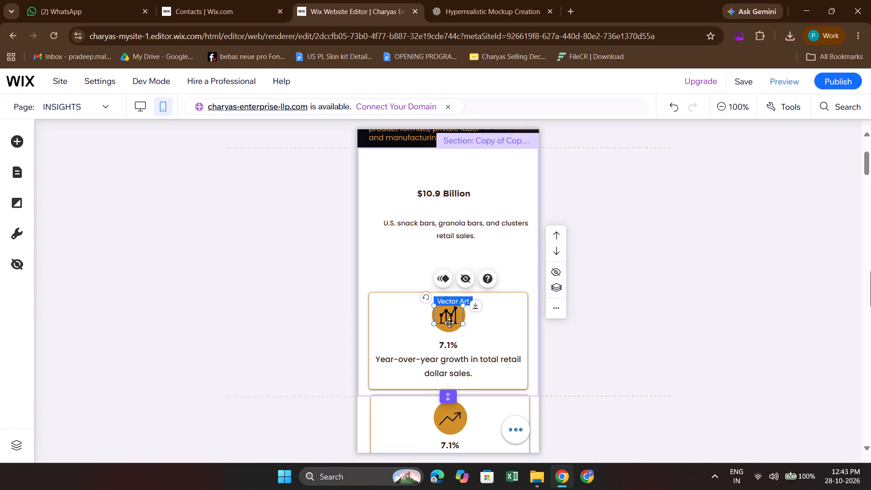
{"action": "left_click", "coordinate": [592, 361]}
Delete the 7.1% text from the duplicated card with the bar-chart icon.
{"action": "left_click", "coordinate": [500, 316]}
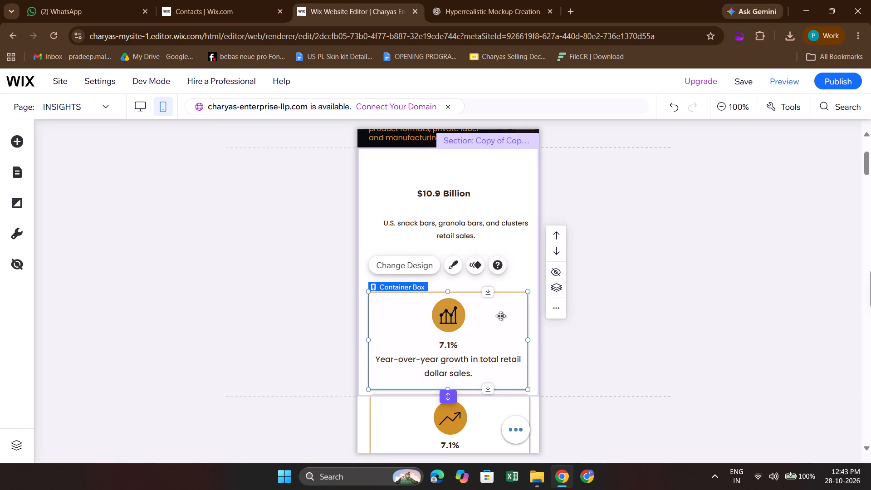
{"action": "scroll", "coordinate": [479, 312], "scroll_direction": "up", "scroll_amount": 1}
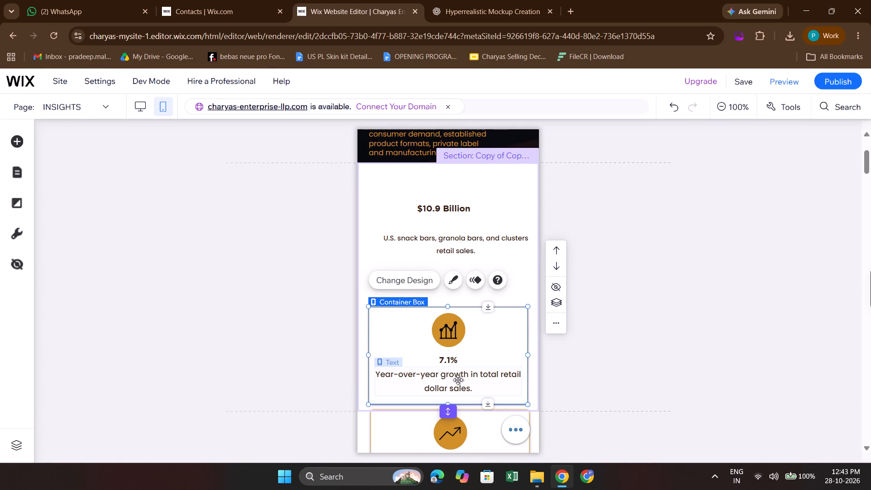
{"action": "left_click", "coordinate": [449, 359]}
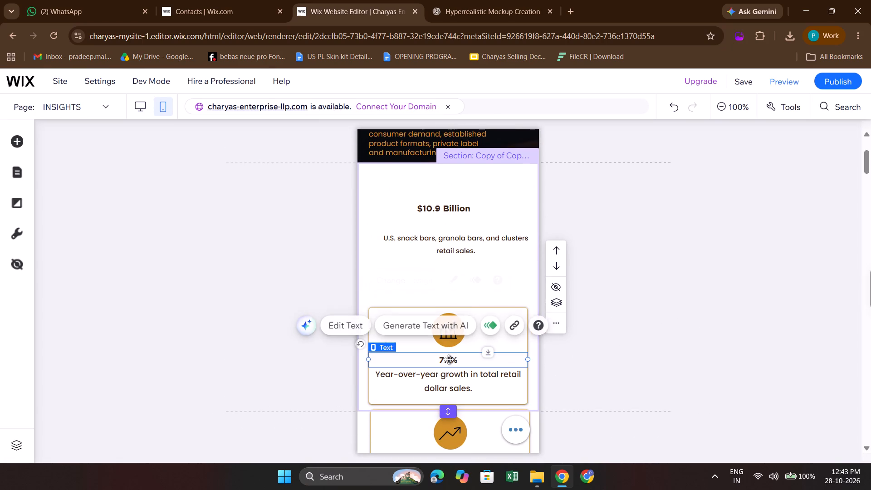
{"action": "key", "text": "BackSpace"}
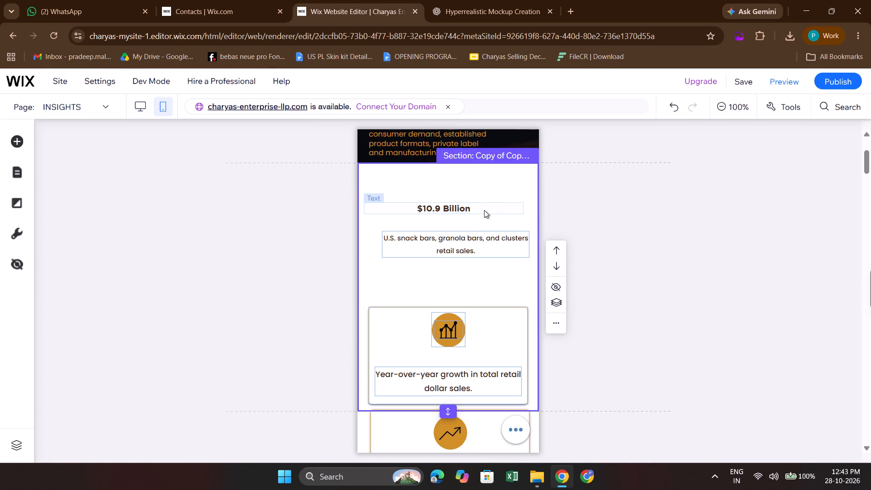
Move the $10.9 Billion text into the duplicated card, centred just below the orange bar-chart circle at about x 19.
{"action": "left_click", "coordinate": [483, 208]}
{"action": "left_click_drag", "start_coordinate": [461, 207], "coordinate": [480, 296]}
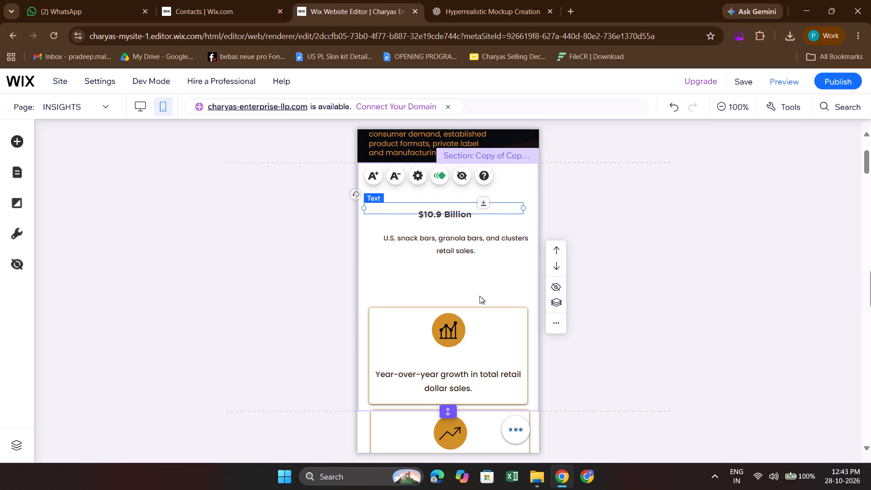
{"action": "left_click_drag", "start_coordinate": [480, 296], "coordinate": [470, 353]}
{"action": "left_click_drag", "start_coordinate": [455, 357], "coordinate": [447, 355]}
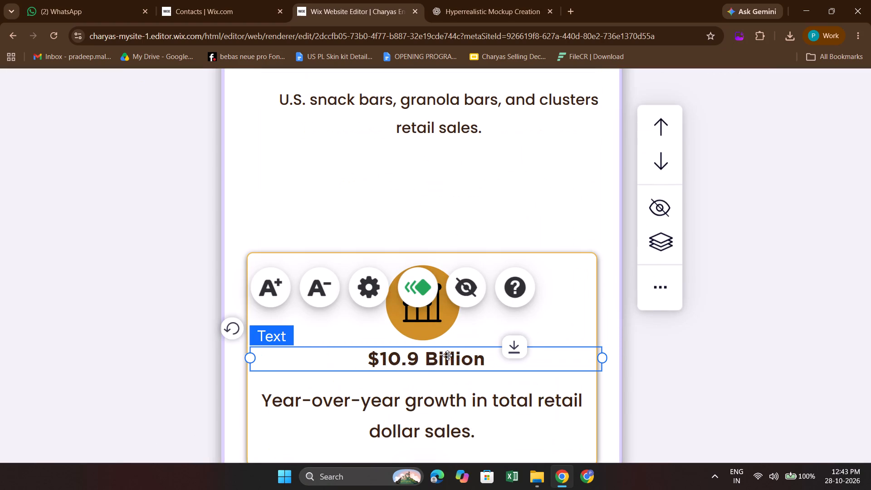
{"action": "left_click_drag", "start_coordinate": [447, 355], "coordinate": [442, 351]}
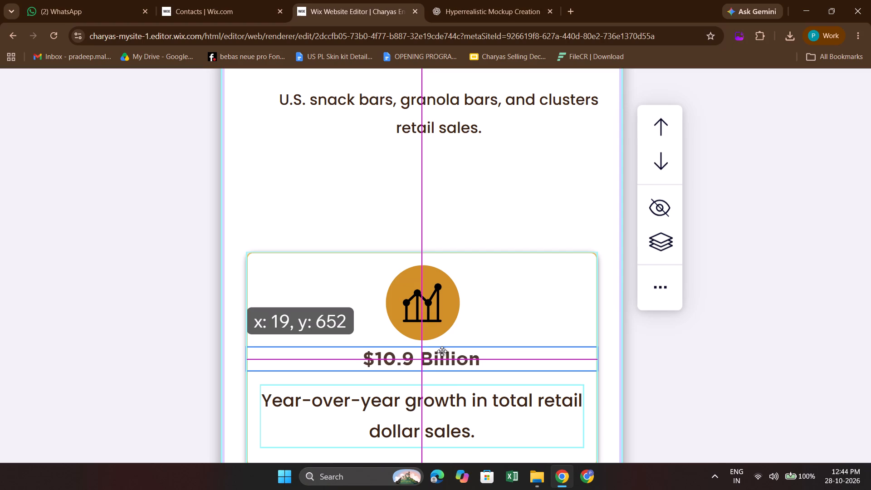
{"action": "left_click_drag", "start_coordinate": [442, 351], "coordinate": [442, 351]}
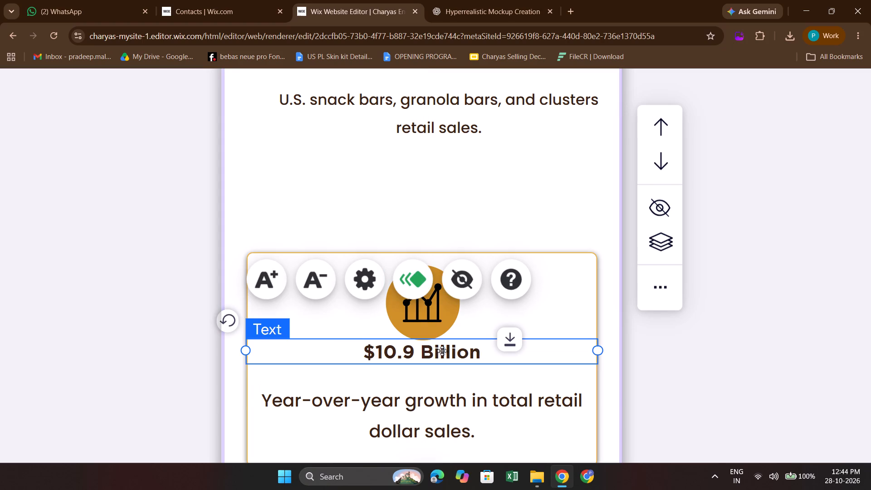
{"action": "key", "text": "Down"}
{"action": "key", "text": "Down"}
{"action": "key", "text": "Down"}
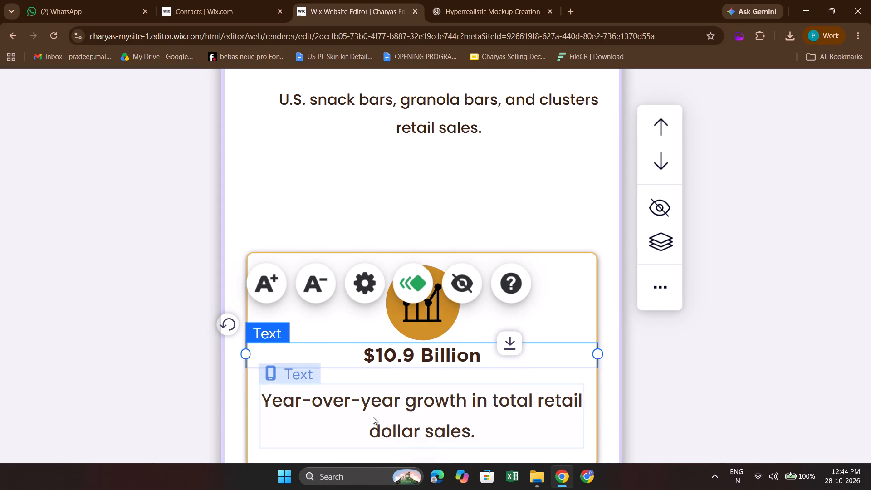
Delete the "Year-over-year growth in total retail dollar sales." text from the duplicated card with the bar-chart icon.
{"action": "left_click", "coordinate": [372, 416]}
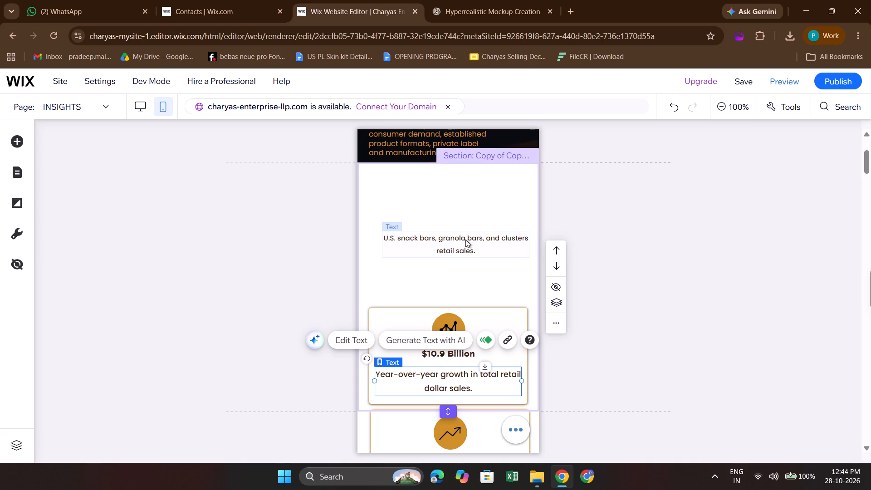
{"action": "key", "text": "BackSpace"}
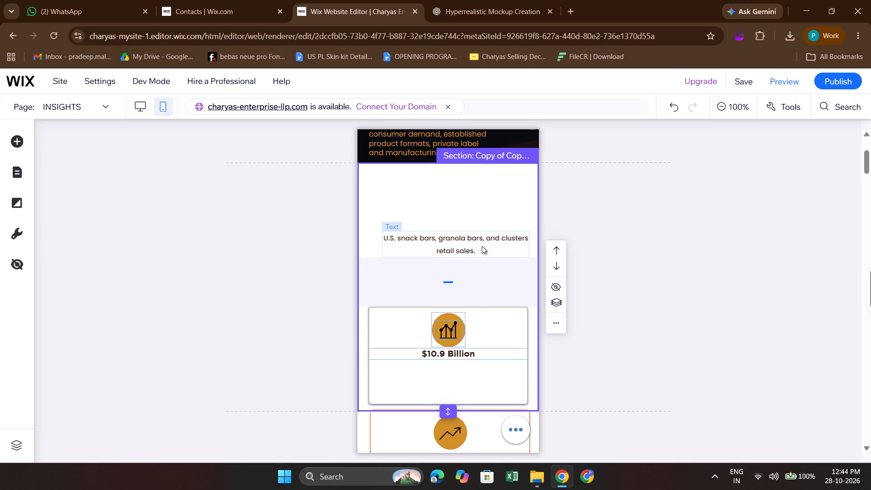
Move the "U.S. snack bars, granola bars, and clusters retail sales." text into the card, centred just below $10.9 Billion.
{"action": "left_click", "coordinate": [481, 242]}
{"action": "left_click_drag", "start_coordinate": [481, 242], "coordinate": [474, 375]}
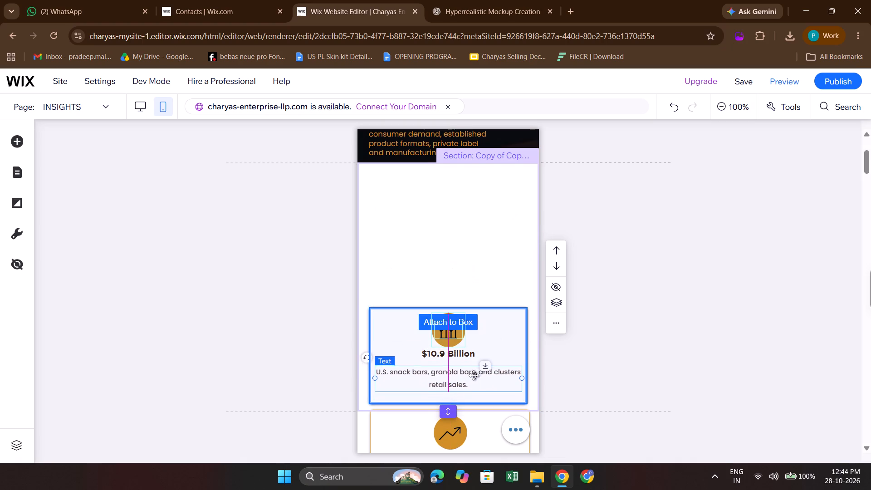
{"action": "left_click_drag", "start_coordinate": [474, 375], "coordinate": [476, 373]}
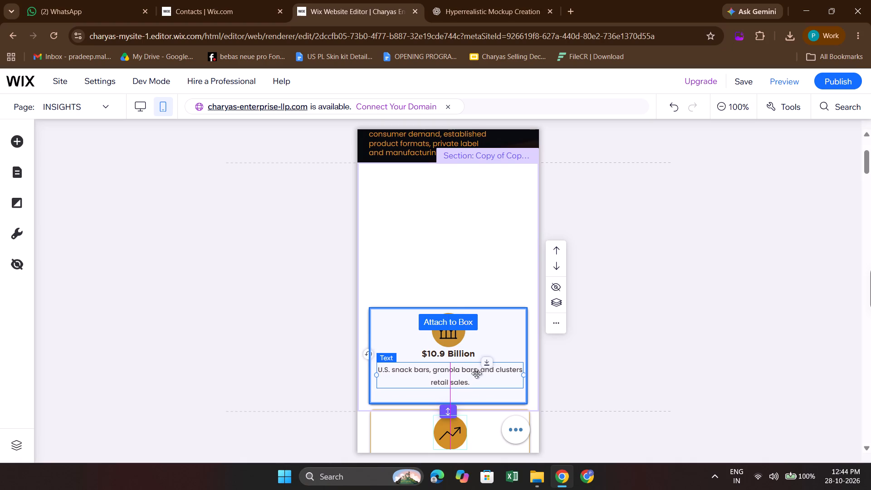
{"action": "left_click_drag", "start_coordinate": [476, 373], "coordinate": [476, 369]}
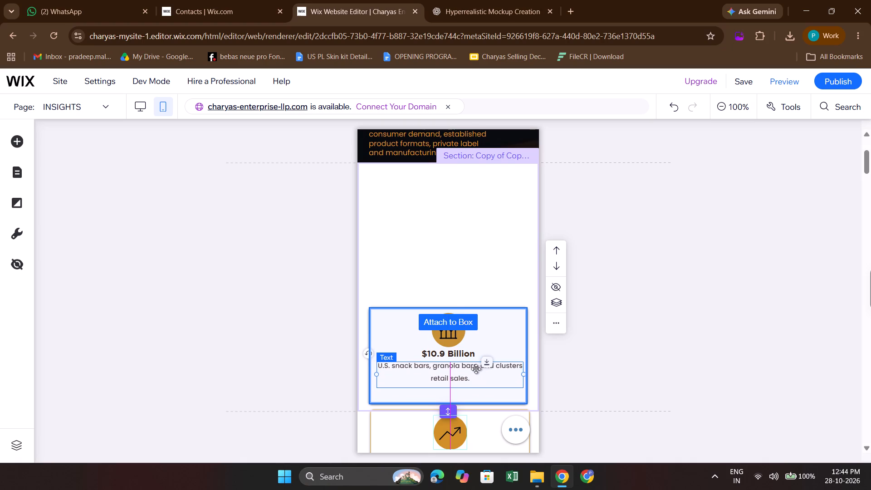
{"action": "left_click_drag", "start_coordinate": [476, 369], "coordinate": [473, 371]}
{"action": "scroll", "coordinate": [473, 371], "scroll_direction": "down", "scroll_amount": 1}
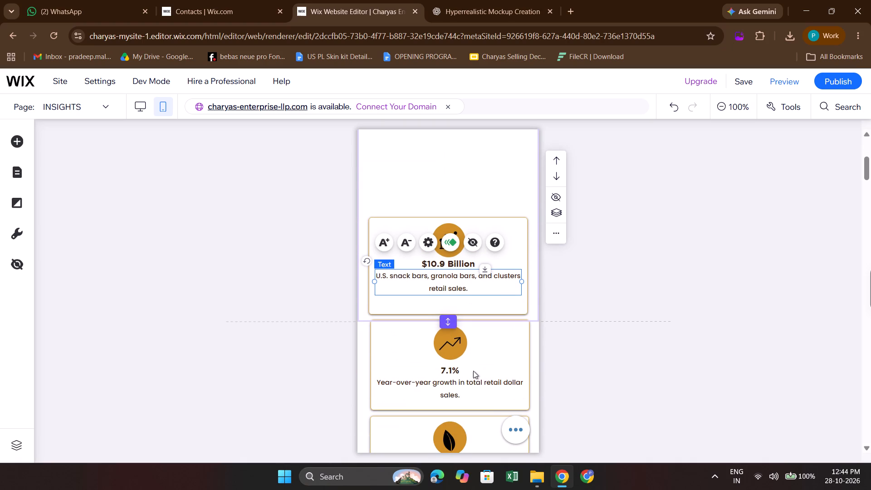
{"action": "scroll", "coordinate": [473, 371], "scroll_direction": "down", "scroll_amount": 1}
{"action": "key", "text": "Down"}
{"action": "key", "text": "Down"}
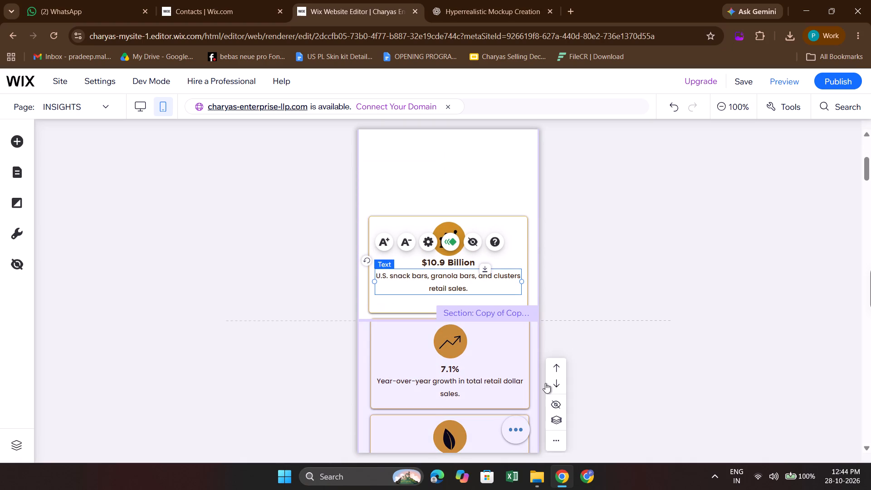
{"action": "left_click", "coordinate": [599, 256]}
{"action": "left_click", "coordinate": [578, 368]}
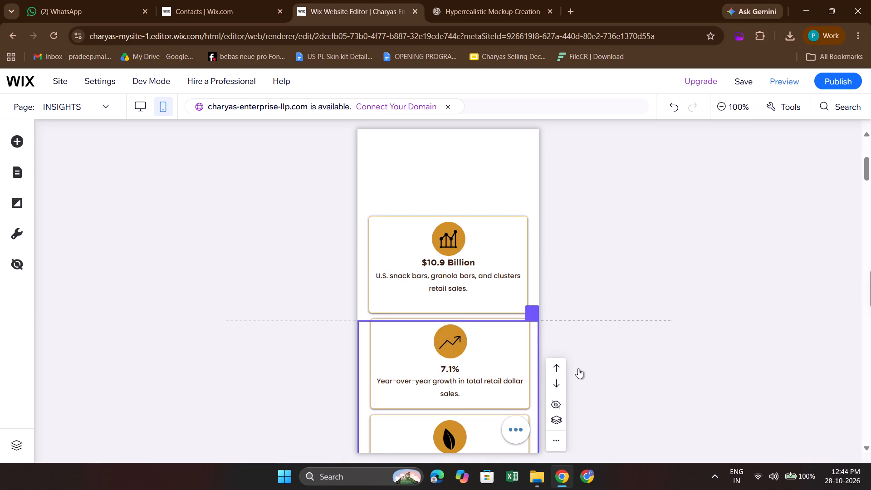
{"action": "left_click", "coordinate": [598, 289]}
Compare the mobile stat-card area and the blank space above it with the desktop MARKET AT A GLANCE section.
{"action": "scroll", "coordinate": [598, 289], "scroll_direction": "up", "scroll_amount": 1}
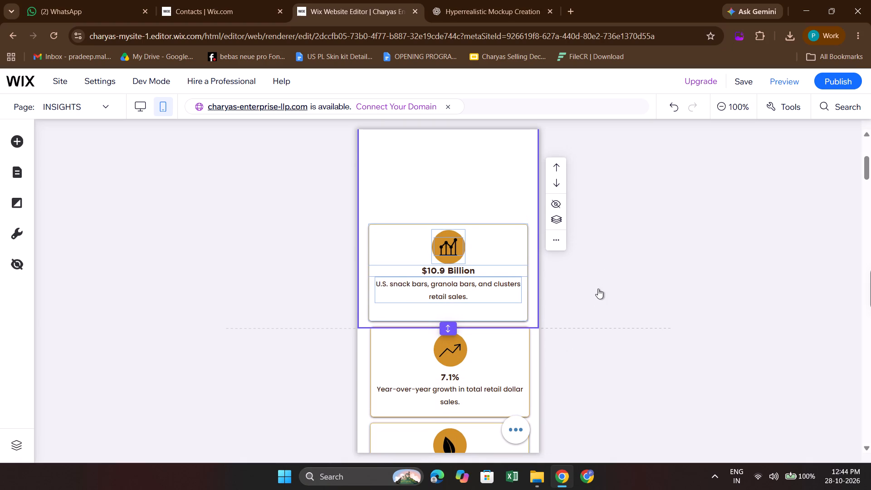
{"action": "scroll", "coordinate": [598, 289], "scroll_direction": "up", "scroll_amount": 1}
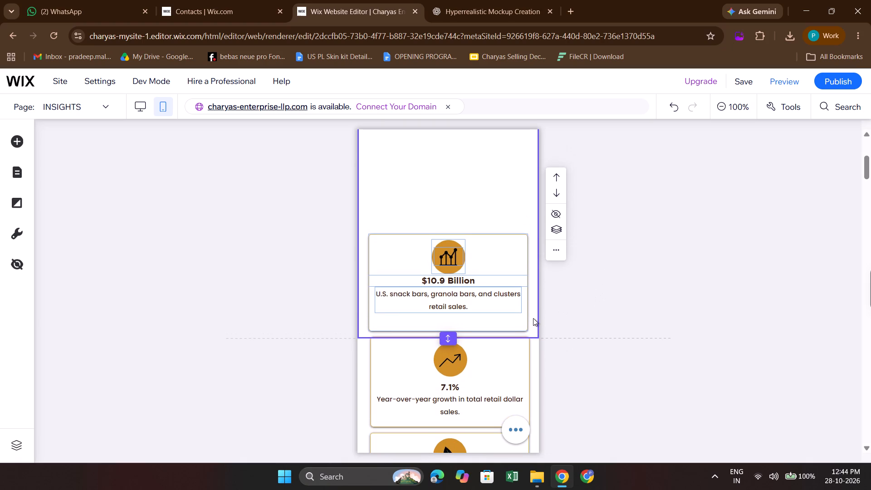
{"action": "scroll", "coordinate": [533, 318], "scroll_direction": "up", "scroll_amount": 2}
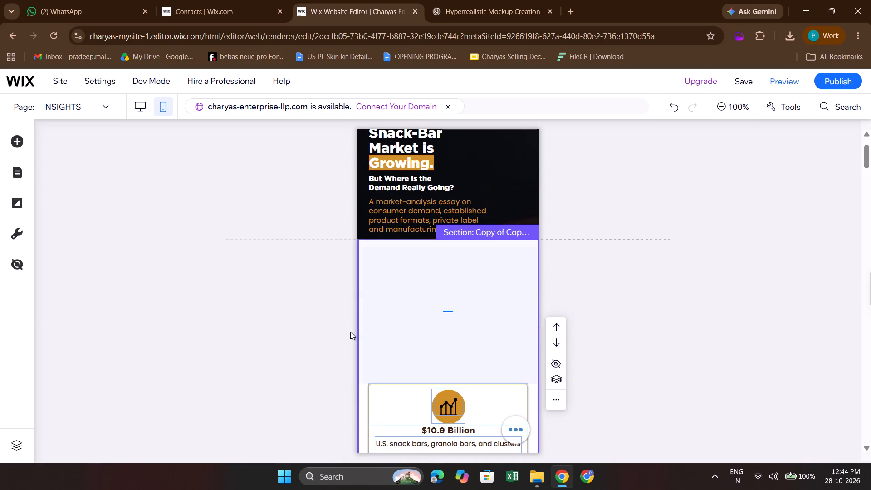
{"action": "left_click", "coordinate": [313, 331]}
{"action": "left_click", "coordinate": [144, 107]}
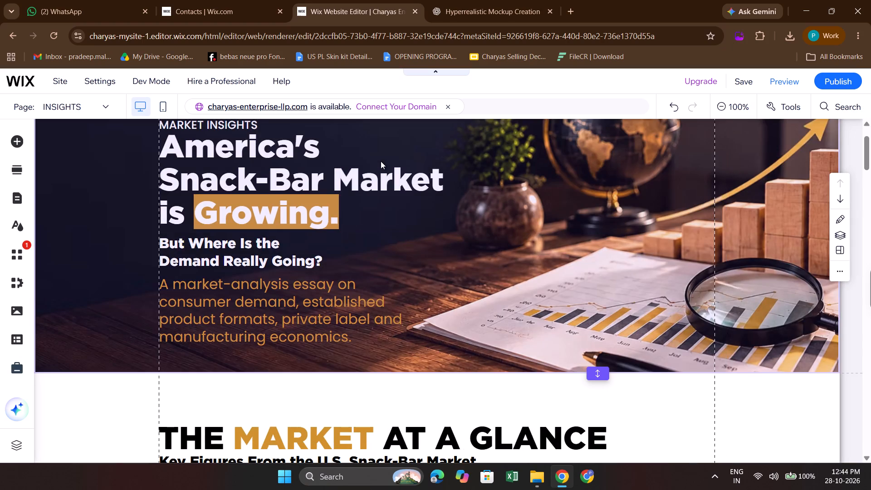
{"action": "scroll", "coordinate": [381, 161], "scroll_direction": "down", "scroll_amount": 3}
{"action": "scroll", "coordinate": [357, 247], "scroll_direction": "down", "scroll_amount": 1}
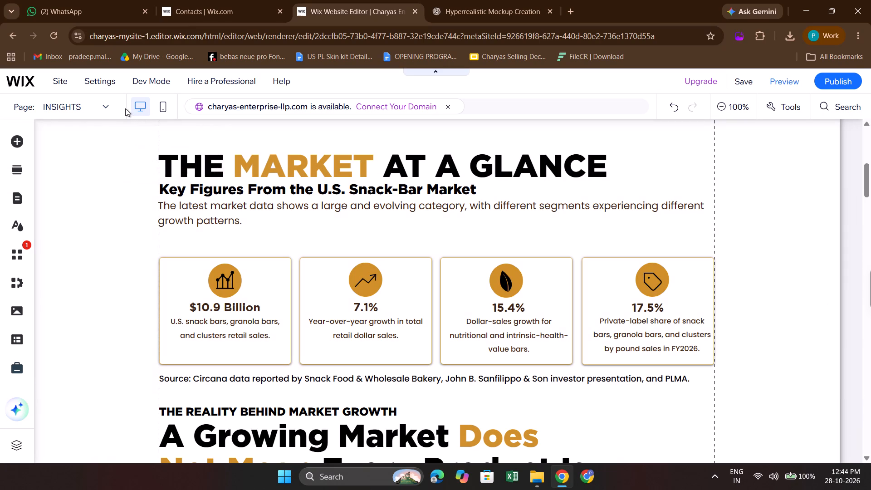
{"action": "left_click", "coordinate": [156, 107]}
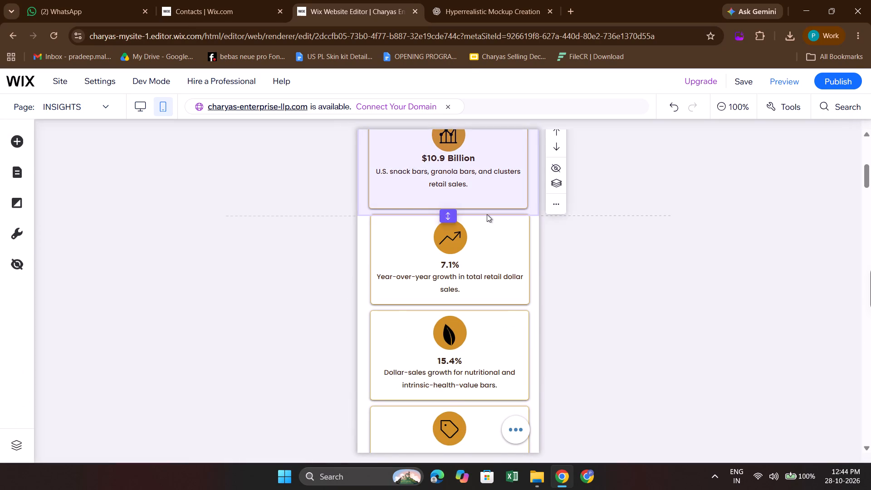
{"action": "scroll", "coordinate": [487, 214], "scroll_direction": "up", "scroll_amount": 5}
{"action": "scroll", "coordinate": [487, 214], "scroll_direction": "down", "scroll_amount": 2}
{"action": "scroll", "coordinate": [445, 275], "scroll_direction": "down", "scroll_amount": 2}
{"action": "scroll", "coordinate": [445, 275], "scroll_direction": "up", "scroll_amount": 5}
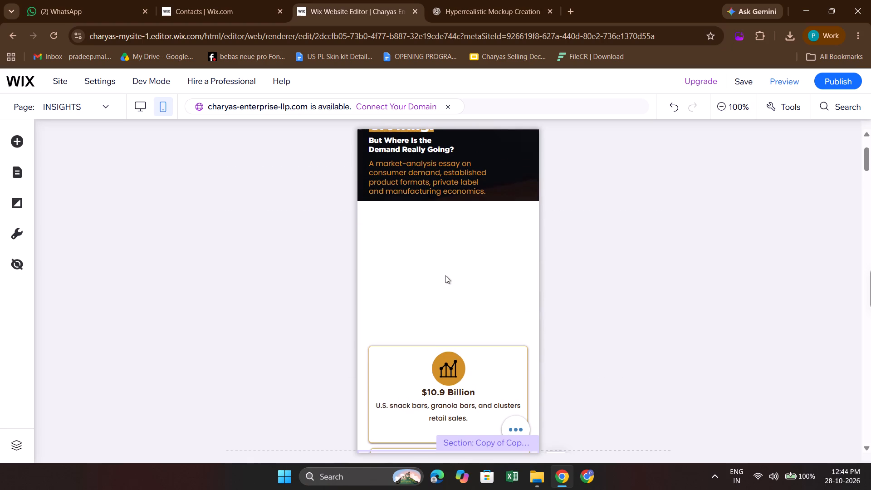
{"action": "scroll", "coordinate": [445, 275], "scroll_direction": "up", "scroll_amount": 1}
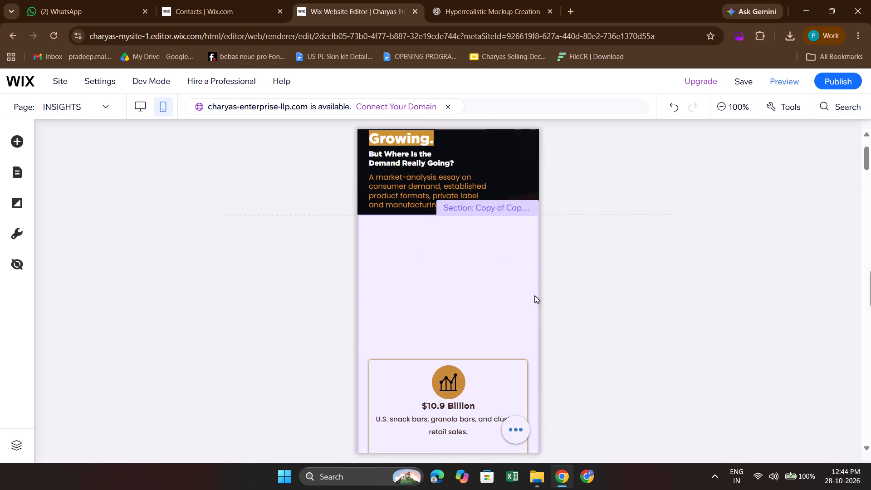
Search the mobile page's layers for the missing MARKET AT A GLANCE texts, checking the About section and the stat-card section's containers.
{"action": "left_click", "coordinate": [490, 268]}
{"action": "left_click", "coordinate": [558, 352]}
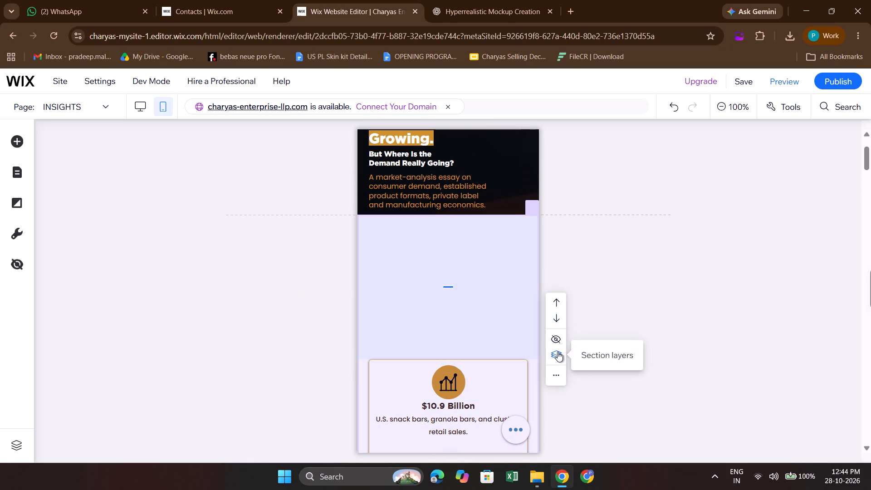
{"action": "left_click", "coordinate": [656, 413]}
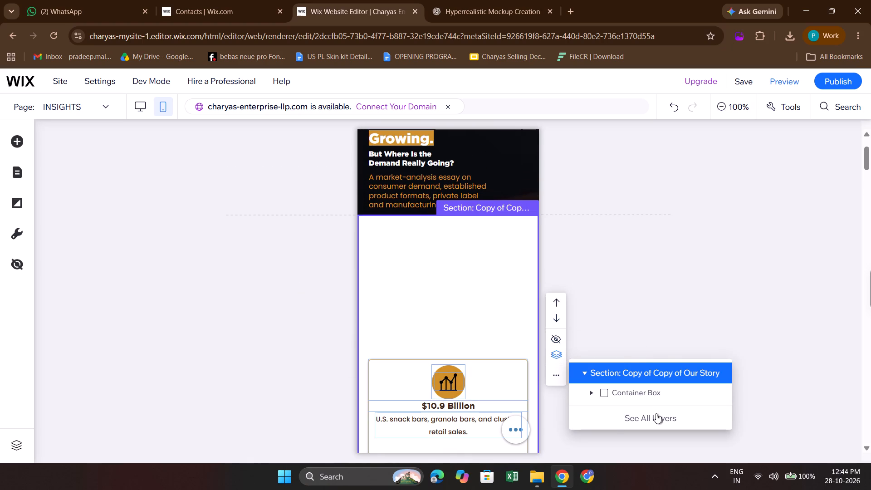
{"action": "scroll", "coordinate": [636, 391], "scroll_direction": "down", "scroll_amount": 1}
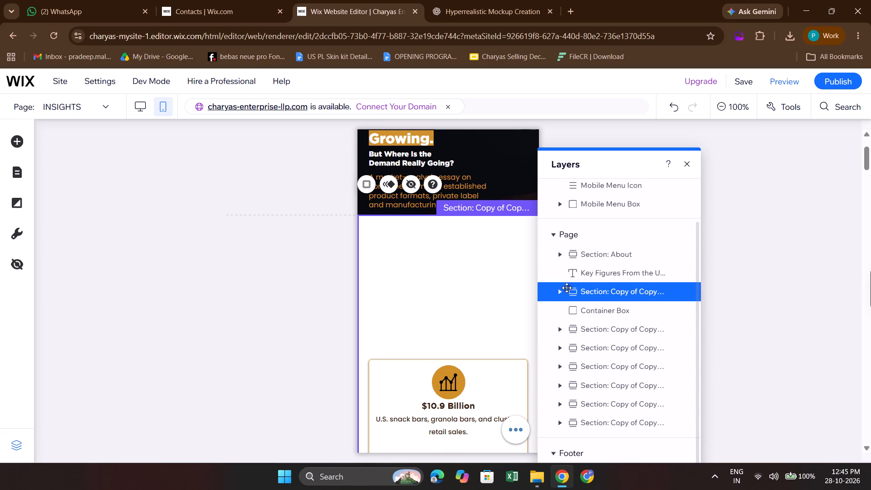
{"action": "left_click", "coordinate": [558, 254]}
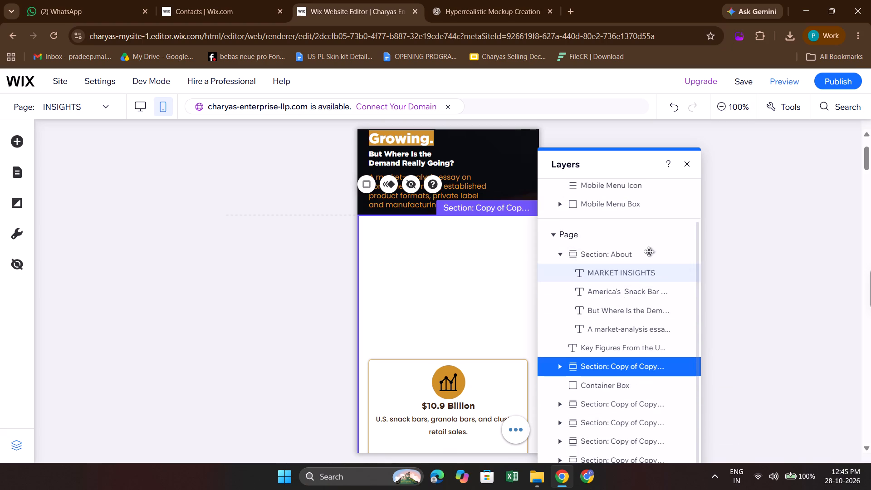
{"action": "scroll", "coordinate": [606, 323], "scroll_direction": "down", "scroll_amount": 1}
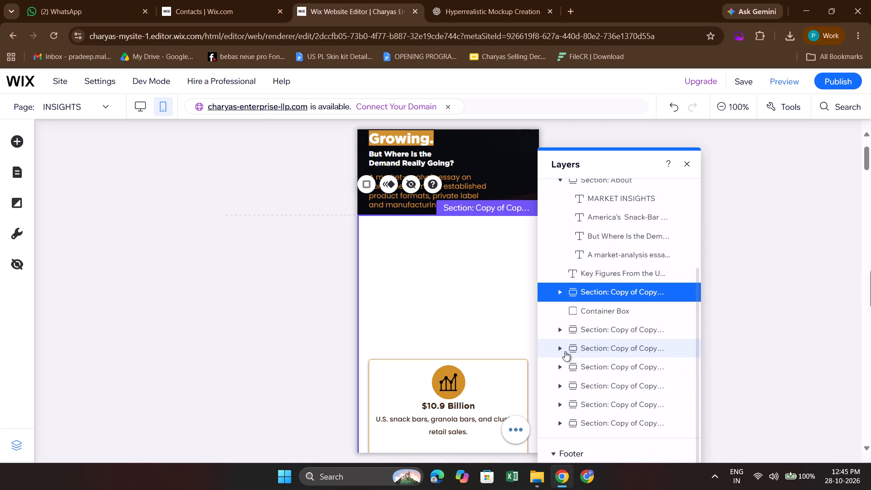
{"action": "left_click", "coordinate": [562, 336]}
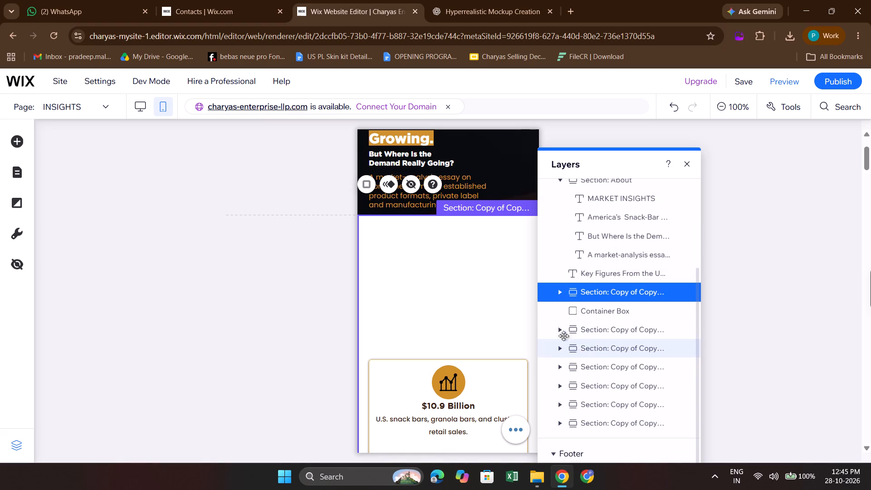
{"action": "left_click", "coordinate": [560, 330]}
{"action": "scroll", "coordinate": [602, 381], "scroll_direction": "down", "scroll_amount": 1}
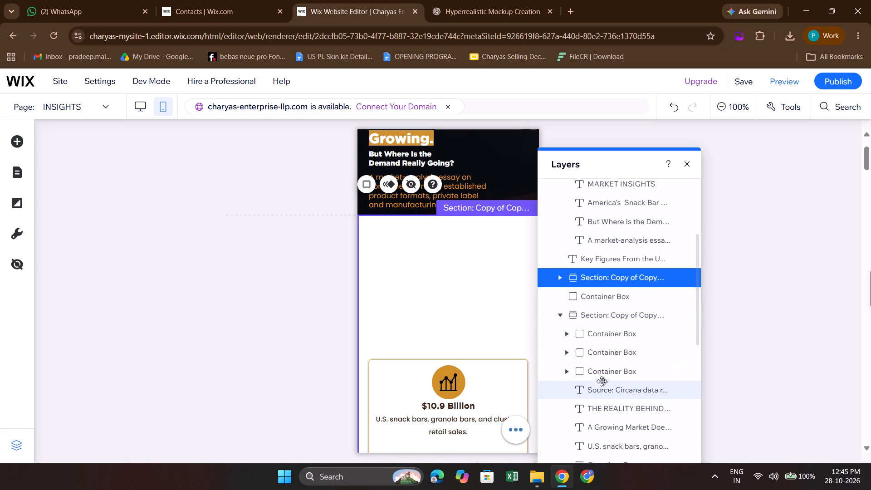
{"action": "scroll", "coordinate": [602, 381], "scroll_direction": "down", "scroll_amount": 2}
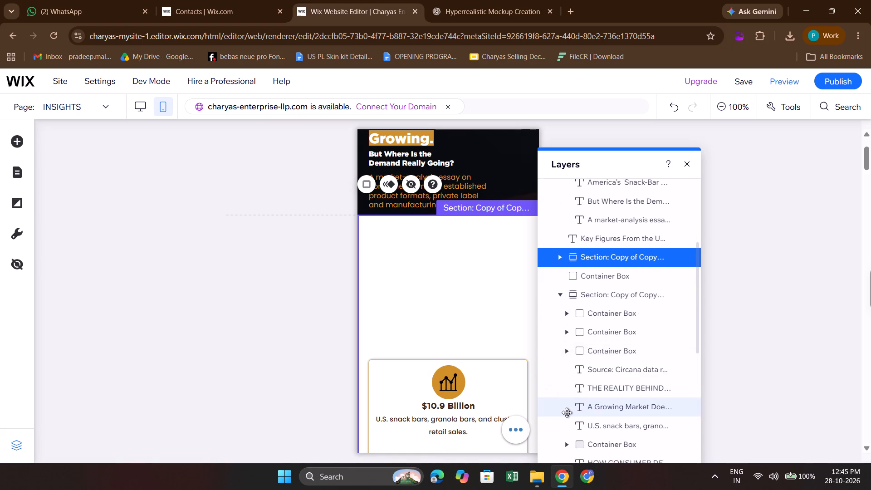
{"action": "scroll", "coordinate": [567, 412], "scroll_direction": "down", "scroll_amount": 1}
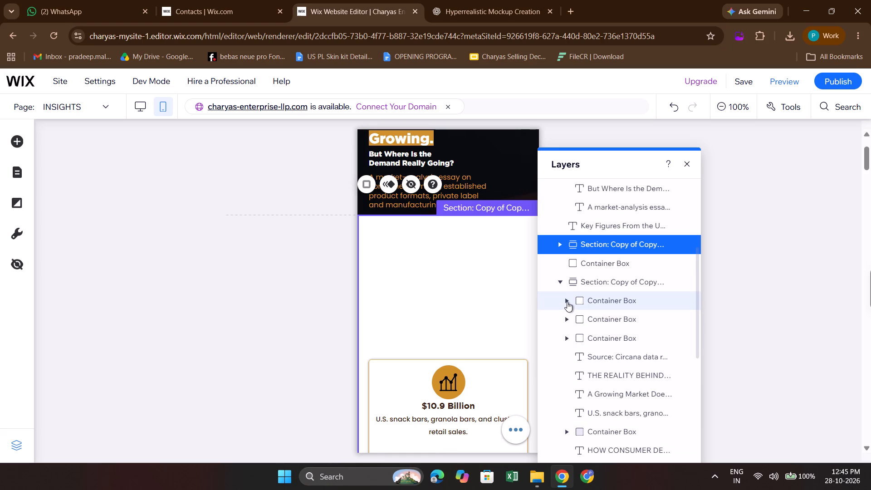
{"action": "left_click", "coordinate": [567, 301]}
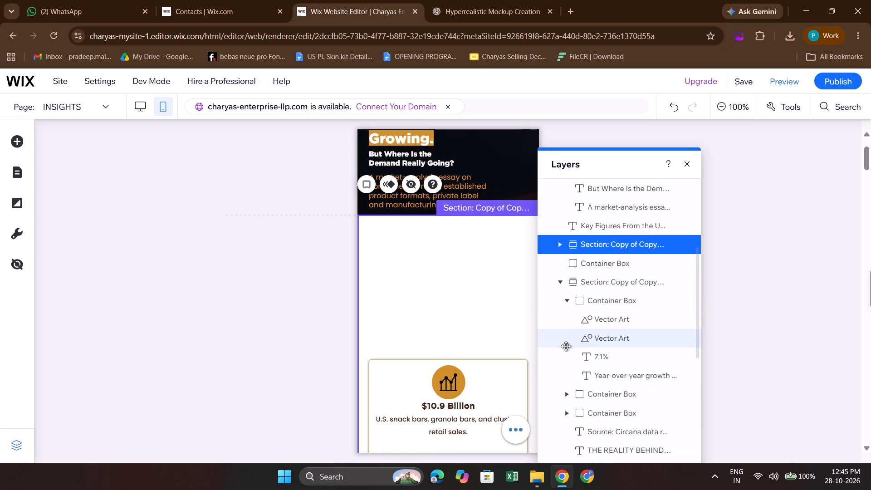
{"action": "scroll", "coordinate": [566, 346], "scroll_direction": "down", "scroll_amount": 1}
{"action": "left_click", "coordinate": [566, 370]}
{"action": "scroll", "coordinate": [566, 370], "scroll_direction": "down", "scroll_amount": 1}
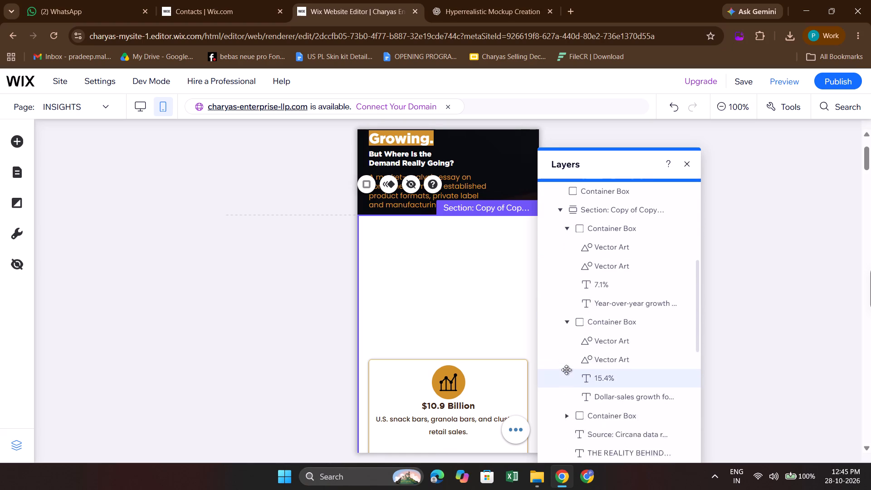
{"action": "scroll", "coordinate": [566, 370], "scroll_direction": "down", "scroll_amount": 1}
{"action": "left_click", "coordinate": [560, 396]}
{"action": "scroll", "coordinate": [560, 396], "scroll_direction": "down", "scroll_amount": 1}
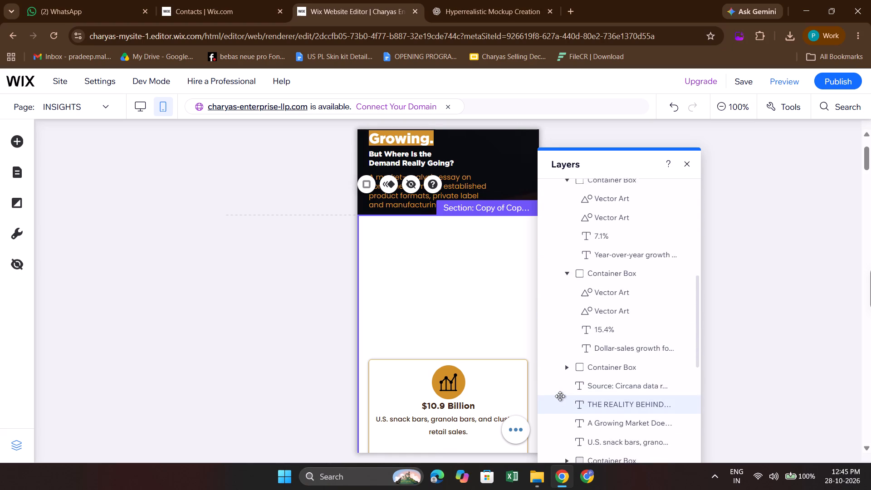
{"action": "scroll", "coordinate": [560, 396], "scroll_direction": "down", "scroll_amount": 1}
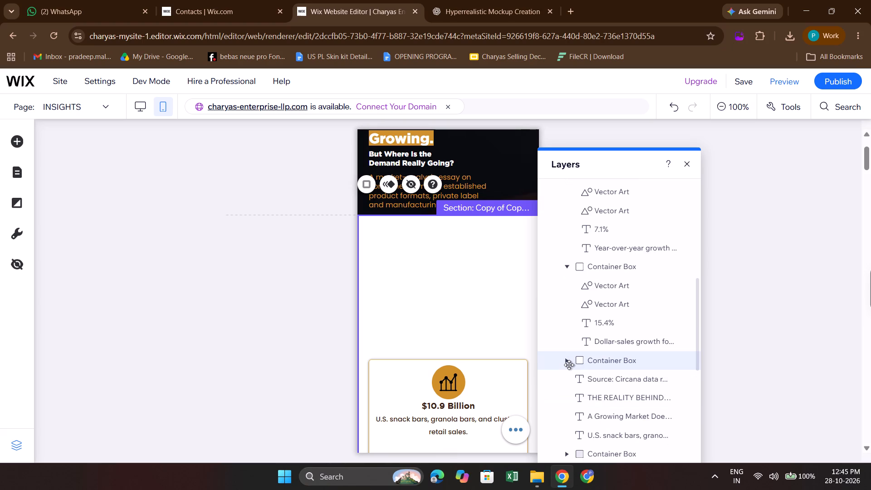
{"action": "left_click", "coordinate": [568, 363]}
{"action": "scroll", "coordinate": [568, 363], "scroll_direction": "down", "scroll_amount": 1}
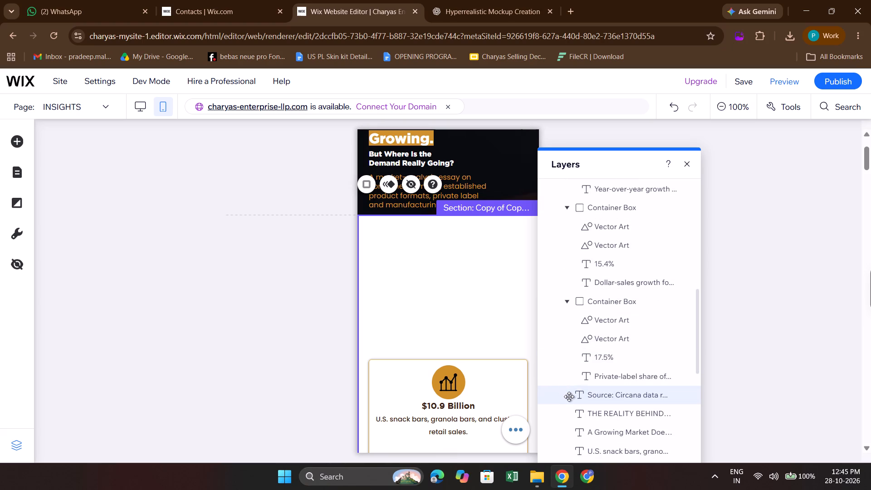
{"action": "scroll", "coordinate": [570, 399], "scroll_direction": "down", "scroll_amount": 1}
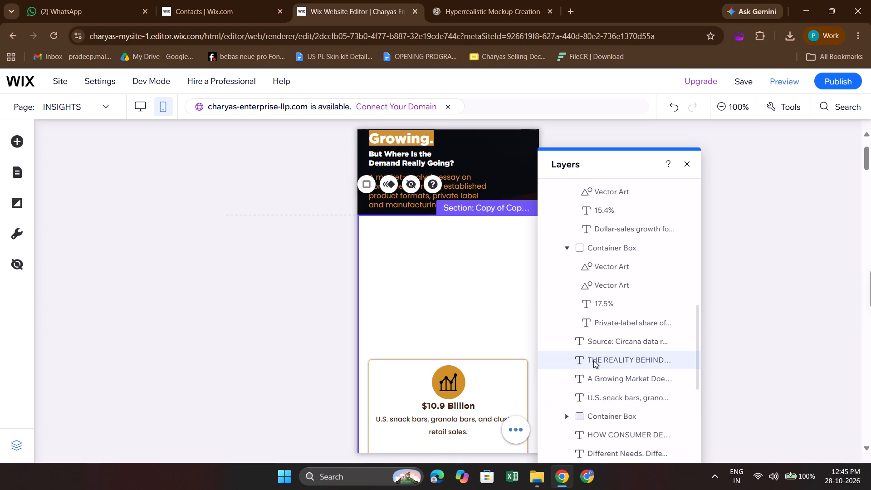
{"action": "scroll", "coordinate": [580, 410], "scroll_direction": "down", "scroll_amount": 1}
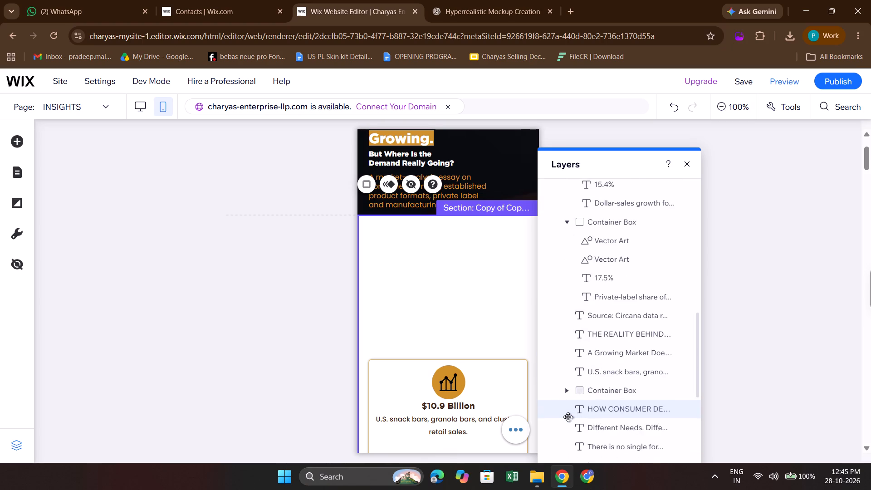
{"action": "scroll", "coordinate": [568, 417], "scroll_direction": "down", "scroll_amount": 1}
{"action": "scroll", "coordinate": [595, 364], "scroll_direction": "down", "scroll_amount": 2}
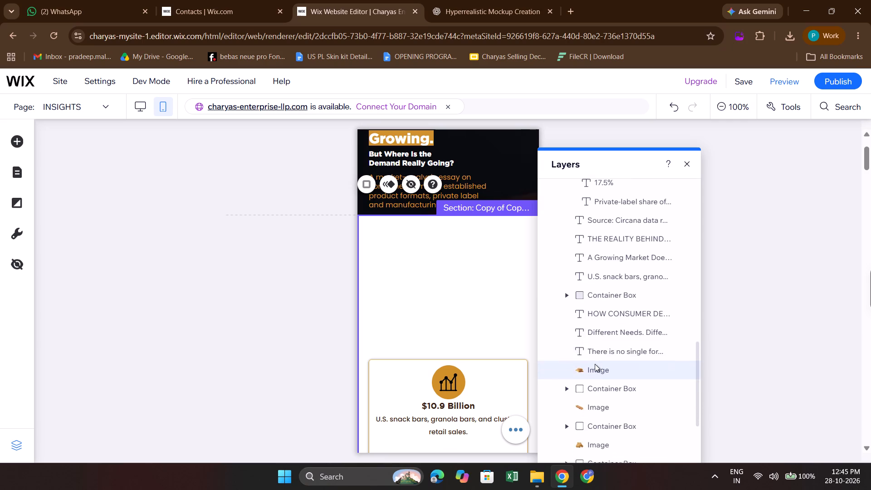
{"action": "scroll", "coordinate": [595, 364], "scroll_direction": "down", "scroll_amount": 2}
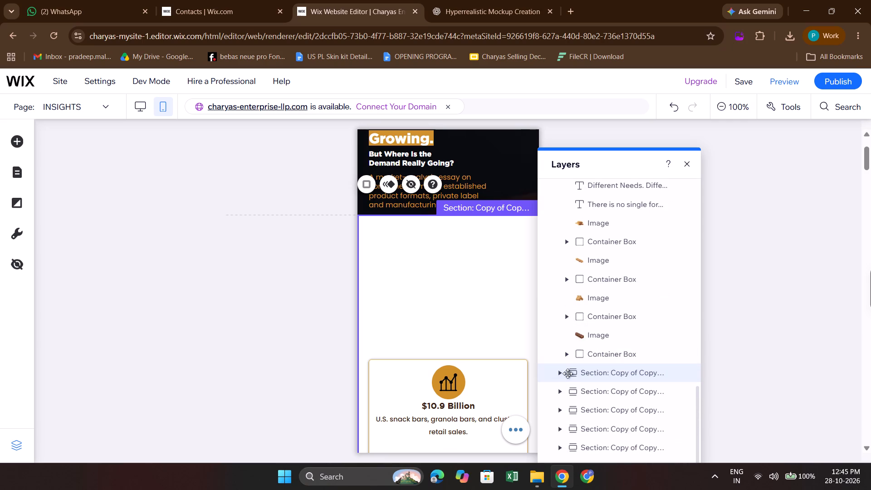
Check the layers of the WHY ESTIMATED section and its three product containers for the missing MARKET AT A GLANCE texts.
{"action": "left_click", "coordinate": [562, 372]}
{"action": "scroll", "coordinate": [562, 372], "scroll_direction": "down", "scroll_amount": 1}
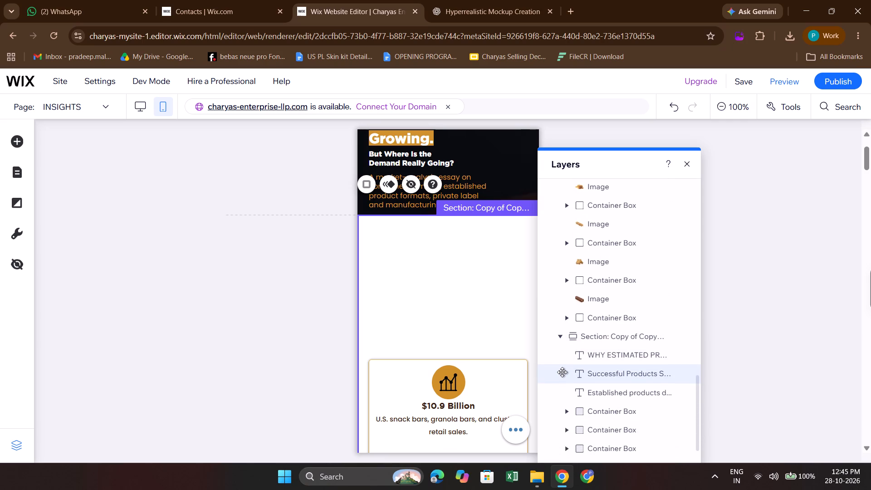
{"action": "scroll", "coordinate": [562, 372], "scroll_direction": "down", "scroll_amount": 1}
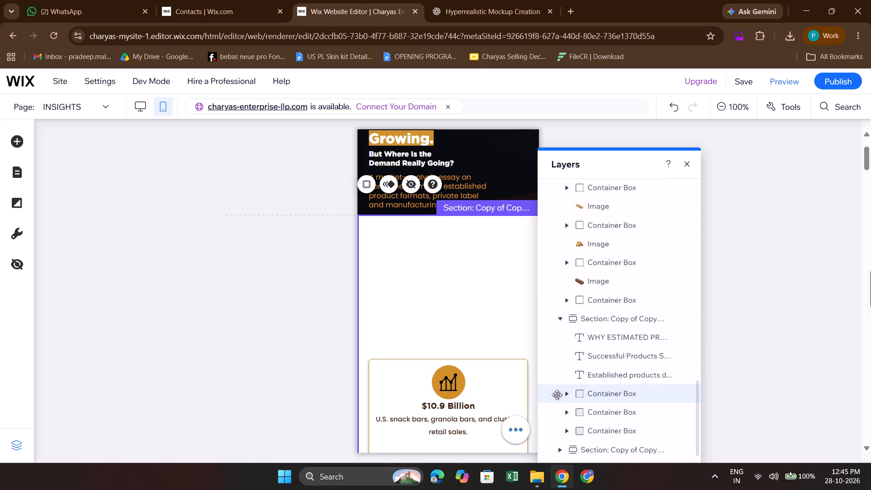
{"action": "left_click", "coordinate": [563, 397]}
{"action": "scroll", "coordinate": [563, 397], "scroll_direction": "down", "scroll_amount": 1}
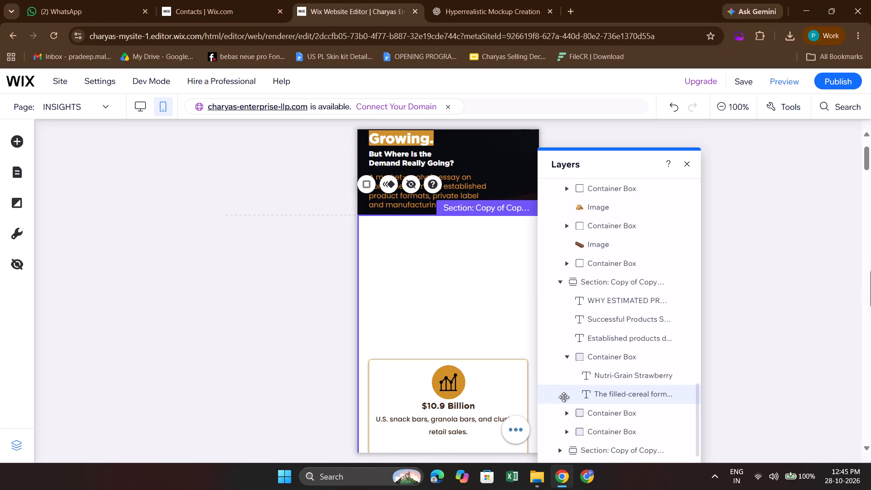
{"action": "scroll", "coordinate": [563, 397], "scroll_direction": "down", "scroll_amount": 1}
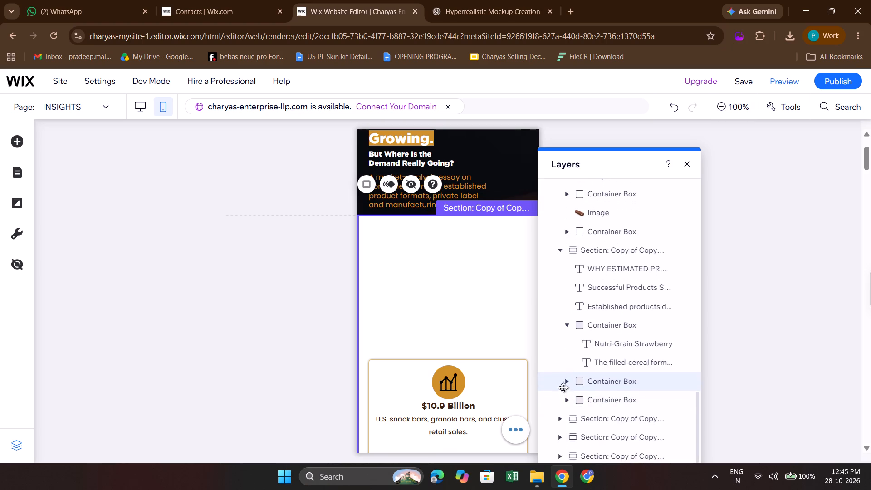
{"action": "left_click", "coordinate": [568, 387]}
{"action": "scroll", "coordinate": [568, 387], "scroll_direction": "down", "scroll_amount": 1}
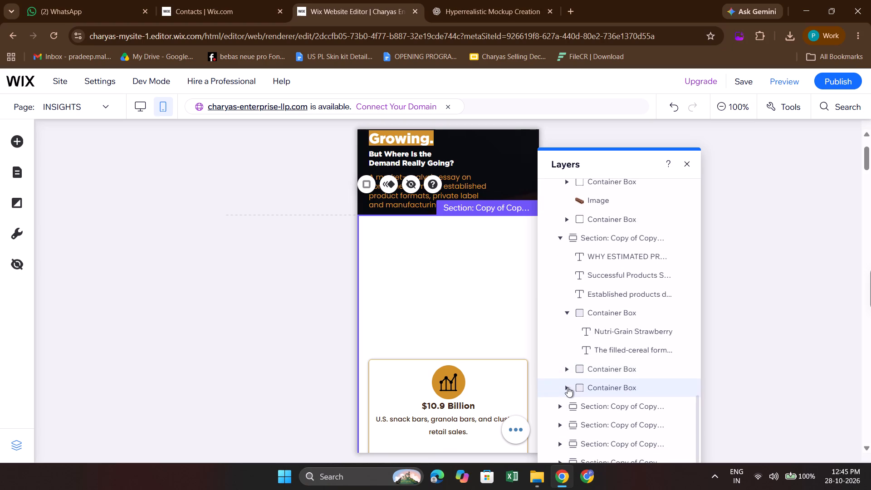
{"action": "left_click", "coordinate": [569, 369]}
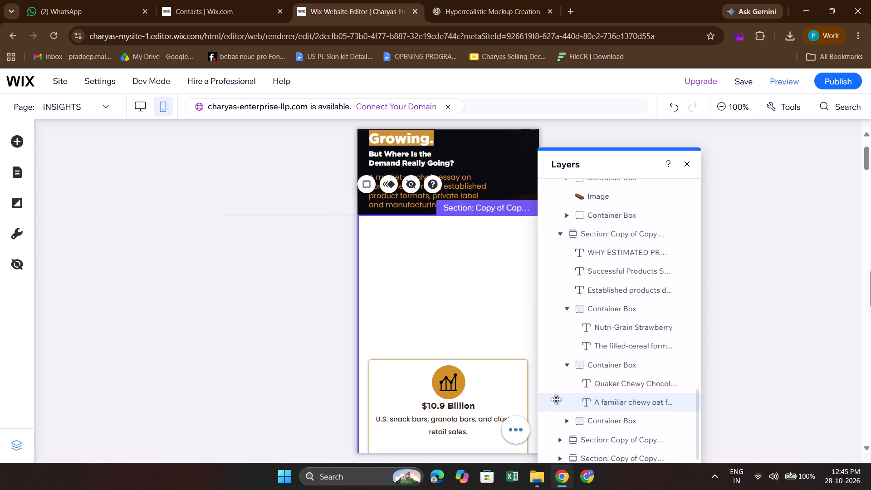
{"action": "left_click", "coordinate": [569, 420]}
{"action": "scroll", "coordinate": [569, 420], "scroll_direction": "down", "scroll_amount": 2}
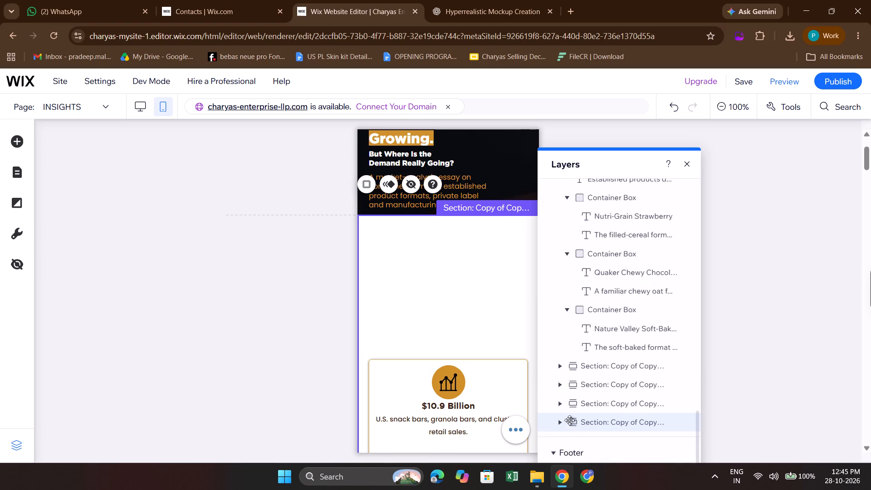
{"action": "scroll", "coordinate": [578, 351], "scroll_direction": "up", "scroll_amount": 6}
Examine the mobile page from the blank section below the hero through the stat cards to the Segment Performance chart.
{"action": "left_click", "coordinate": [323, 337]}
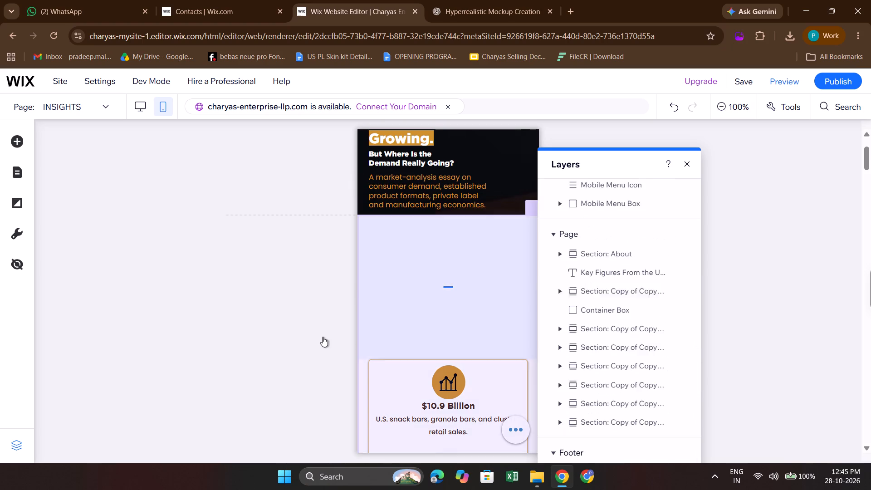
{"action": "left_click", "coordinate": [323, 337]}
{"action": "scroll", "coordinate": [323, 337], "scroll_direction": "down", "scroll_amount": 3}
{"action": "scroll", "coordinate": [323, 337], "scroll_direction": "up", "scroll_amount": 4}
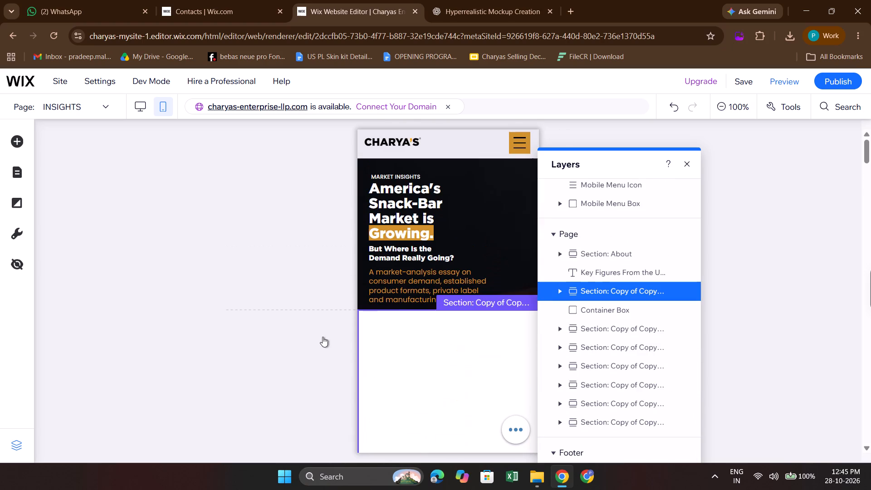
{"action": "scroll", "coordinate": [323, 337], "scroll_direction": "down", "scroll_amount": 6}
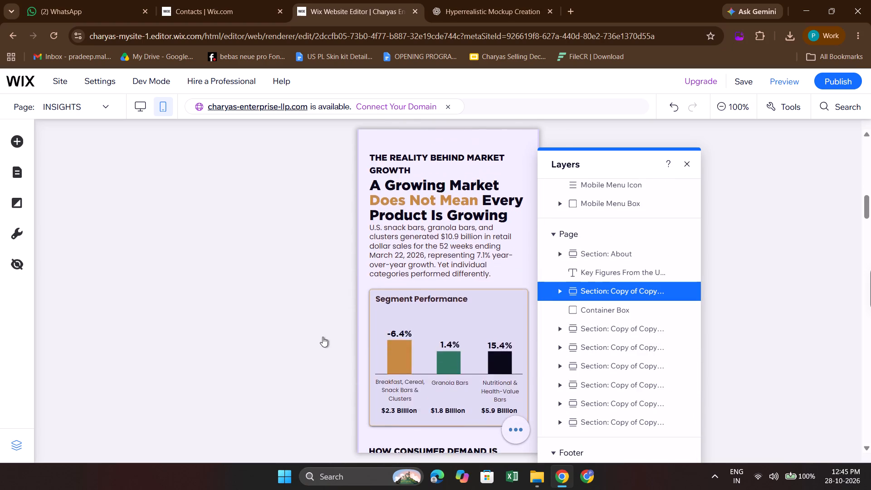
{"action": "left_click", "coordinate": [441, 348]}
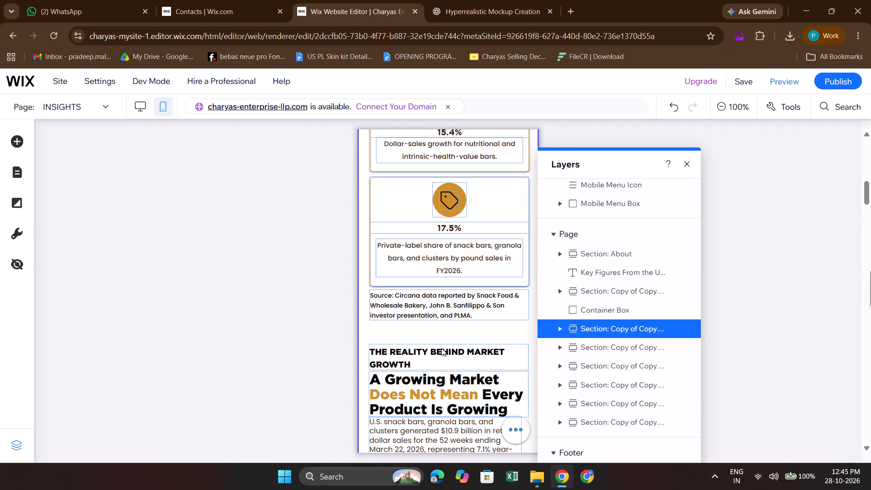
{"action": "left_click", "coordinate": [263, 343]}
{"action": "scroll", "coordinate": [263, 343], "scroll_direction": "up", "scroll_amount": 1}
Copy the THE MARKET AT A GLANCE heading, its Key Figures subheading and the "The latest market data" paragraph together from the desktop layout.
{"action": "left_click", "coordinate": [145, 97]}
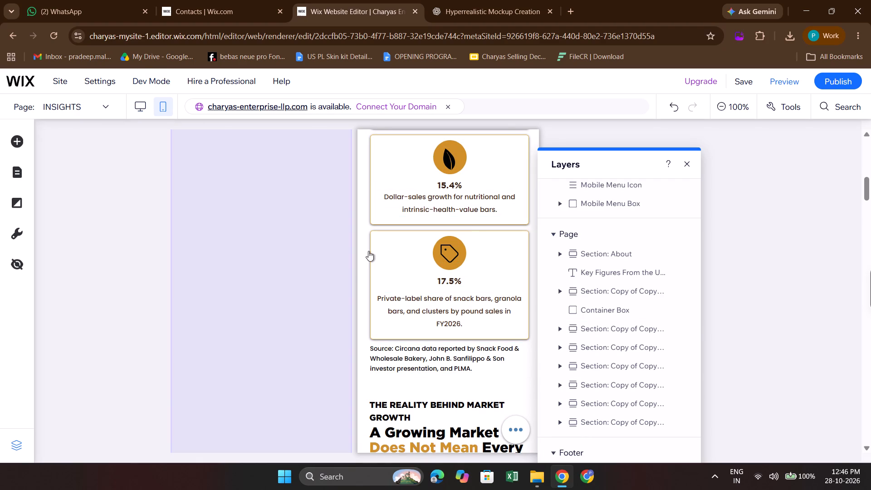
{"action": "left_click", "coordinate": [686, 166]}
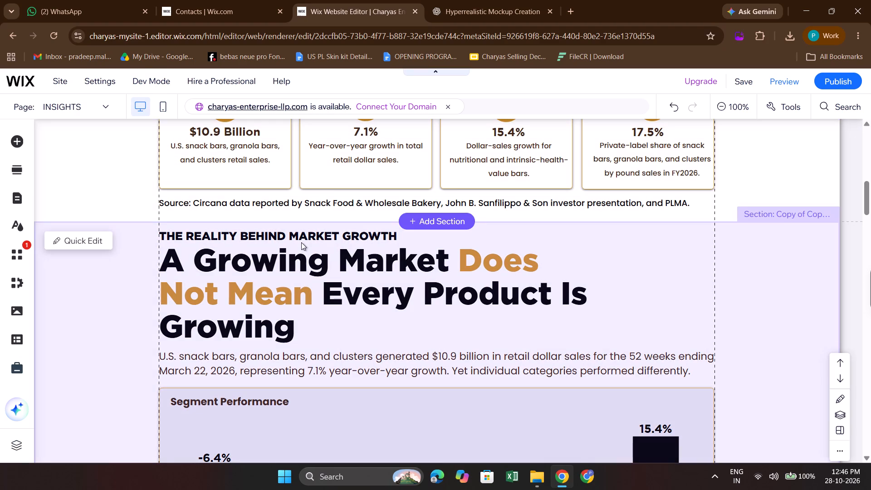
{"action": "scroll", "coordinate": [281, 234], "scroll_direction": "up", "scroll_amount": 3}
{"action": "left_click", "coordinate": [262, 237]}
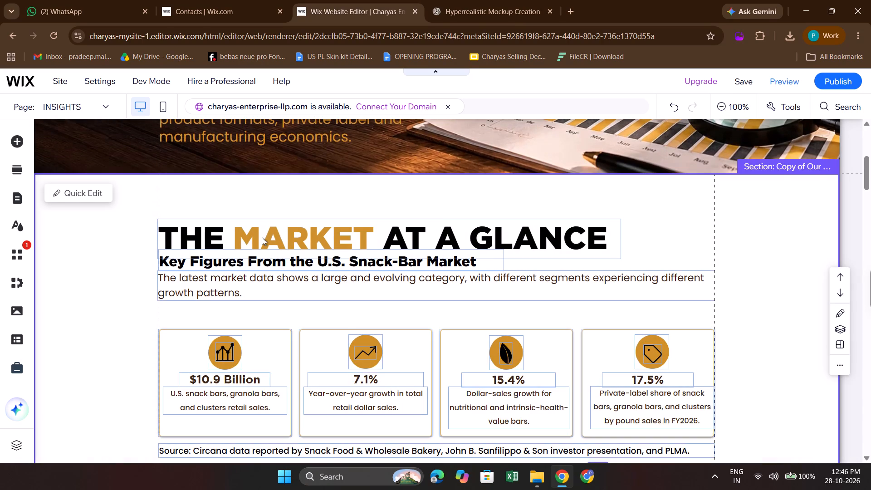
{"action": "left_click", "coordinate": [262, 237]}
{"action": "scroll", "coordinate": [262, 237], "scroll_direction": "up", "scroll_amount": 1}
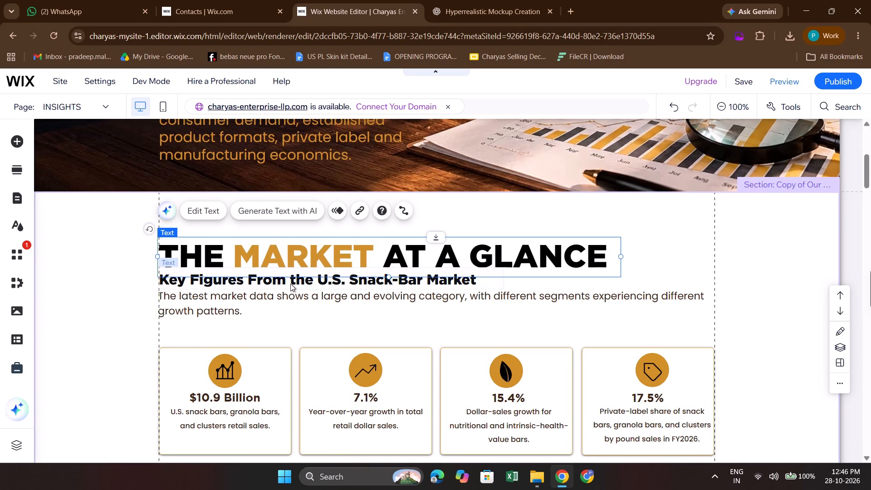
{"action": "left_click", "coordinate": [290, 284], "text": "shift"}
{"action": "left_click", "coordinate": [298, 294], "text": "shift"}
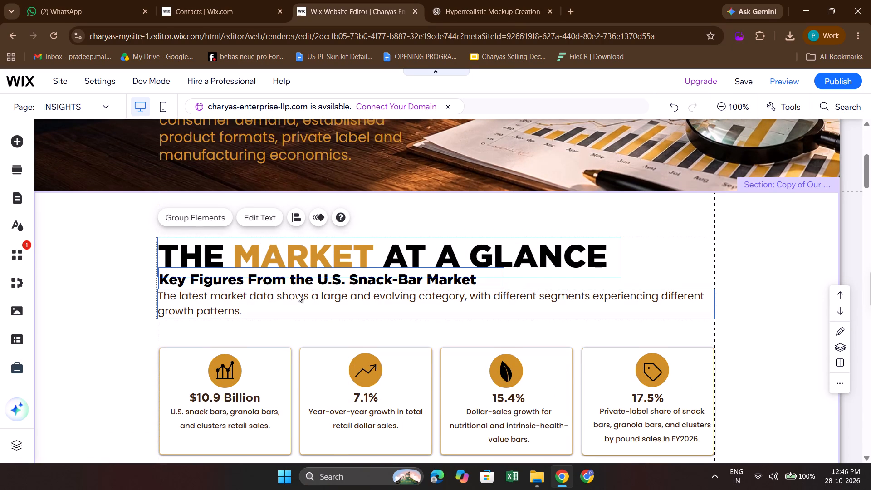
{"action": "key", "text": "ctrl+c"}
{"action": "key", "text": "ctrl+c"}
{"action": "key", "text": "ctrl+c"}
{"action": "key", "text": "ctrl+c"}
{"action": "key", "text": "ctrl+c"}
{"action": "key", "text": "ctrl+c"}
{"action": "key", "text": "ctrl+c"}
{"action": "key", "text": "ctrl+c"}
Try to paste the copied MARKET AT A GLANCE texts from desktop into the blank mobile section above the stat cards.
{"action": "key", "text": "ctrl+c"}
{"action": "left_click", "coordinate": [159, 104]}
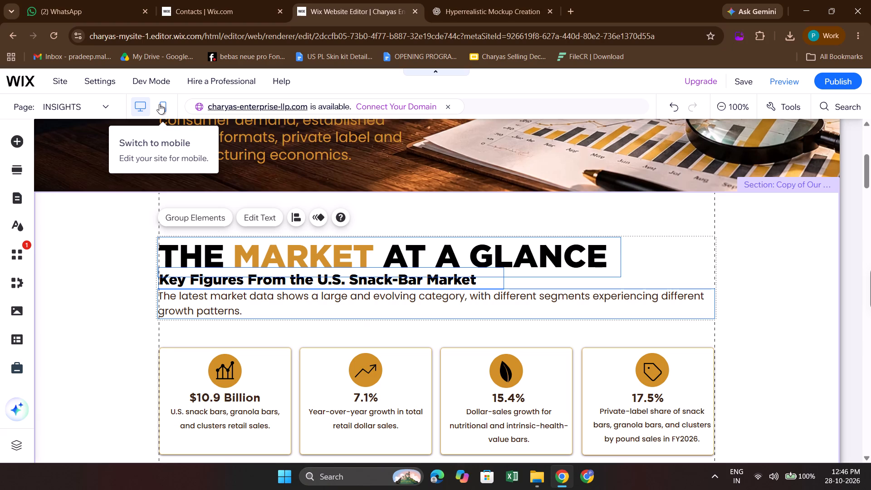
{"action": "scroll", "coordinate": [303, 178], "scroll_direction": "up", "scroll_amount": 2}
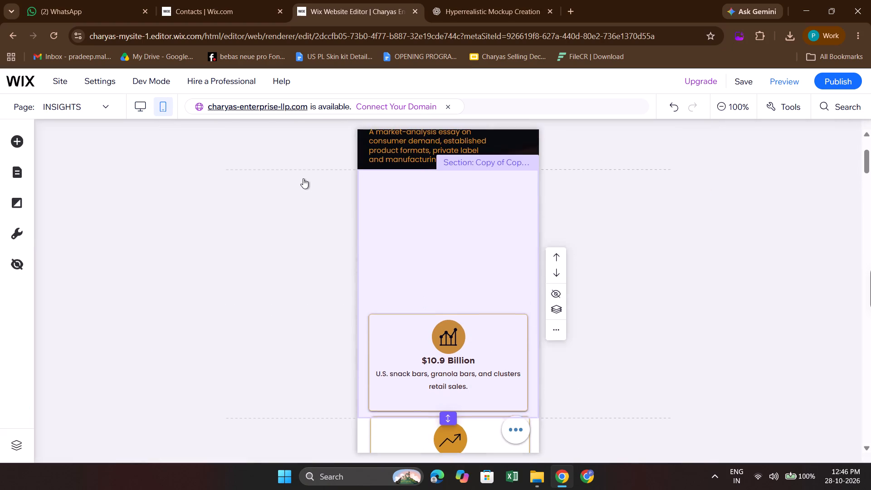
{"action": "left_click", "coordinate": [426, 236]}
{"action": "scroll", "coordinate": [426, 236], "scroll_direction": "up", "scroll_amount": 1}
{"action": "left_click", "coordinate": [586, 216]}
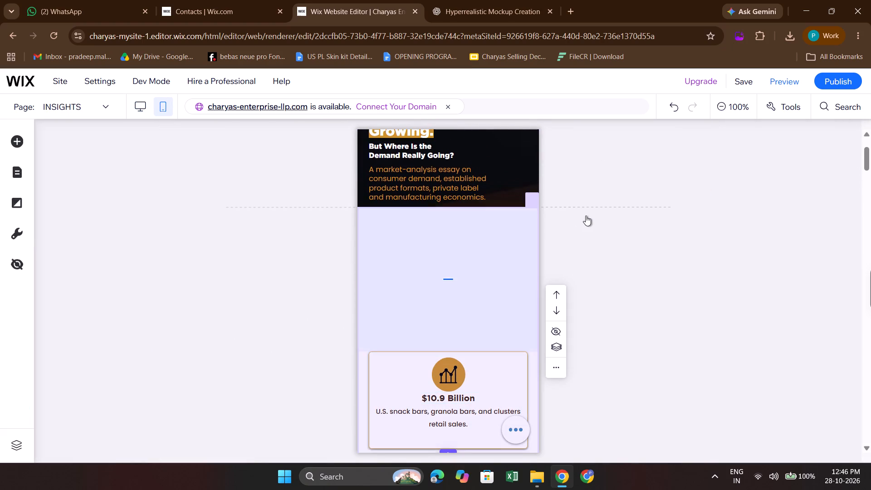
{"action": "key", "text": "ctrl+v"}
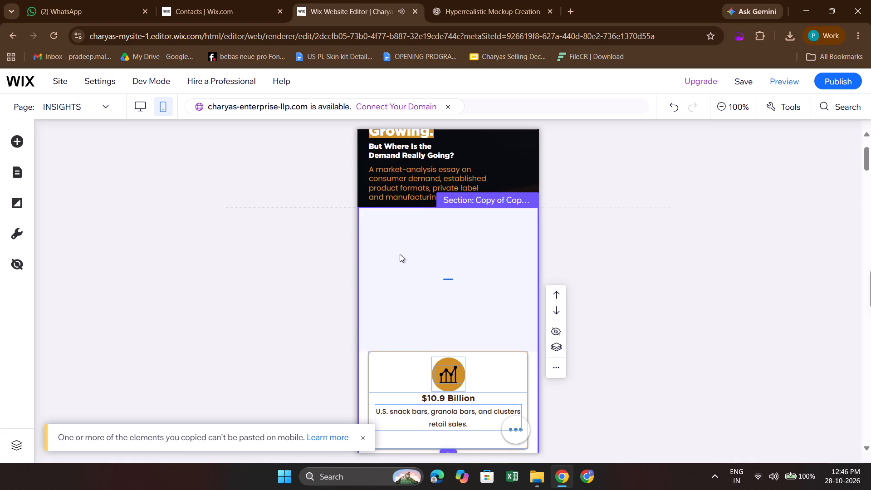
Duplicate the THE REALITY BEHIND MARKET GROWTH label together with its "A Growing Market Does Not Mean Every Product Is Growing" heading on mobile.
{"action": "scroll", "coordinate": [443, 316], "scroll_direction": "down", "scroll_amount": 5}
{"action": "scroll", "coordinate": [443, 316], "scroll_direction": "up", "scroll_amount": 1}
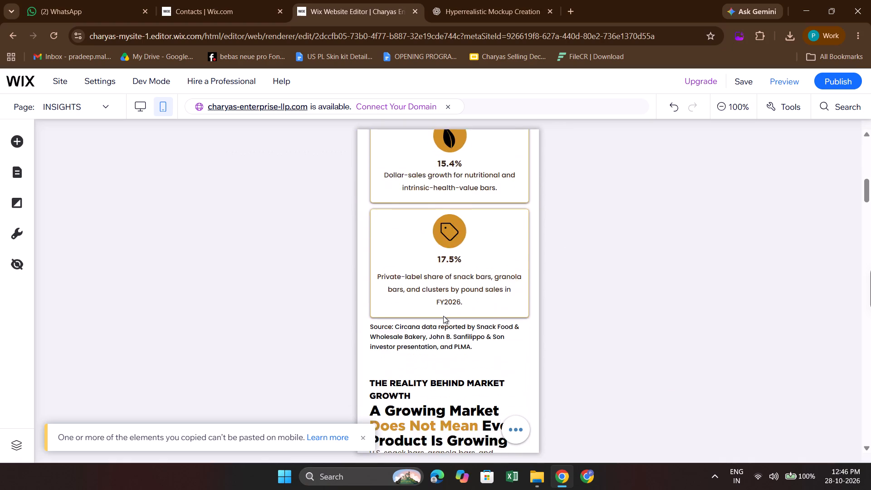
{"action": "scroll", "coordinate": [443, 316], "scroll_direction": "up", "scroll_amount": 1}
{"action": "scroll", "coordinate": [390, 330], "scroll_direction": "down", "scroll_amount": 5}
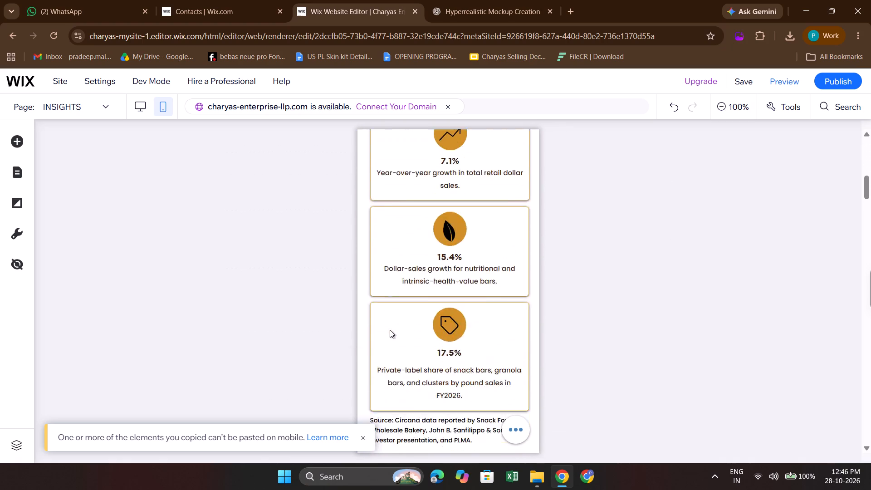
{"action": "scroll", "coordinate": [390, 330], "scroll_direction": "down", "scroll_amount": 3}
{"action": "left_click", "coordinate": [422, 260]}
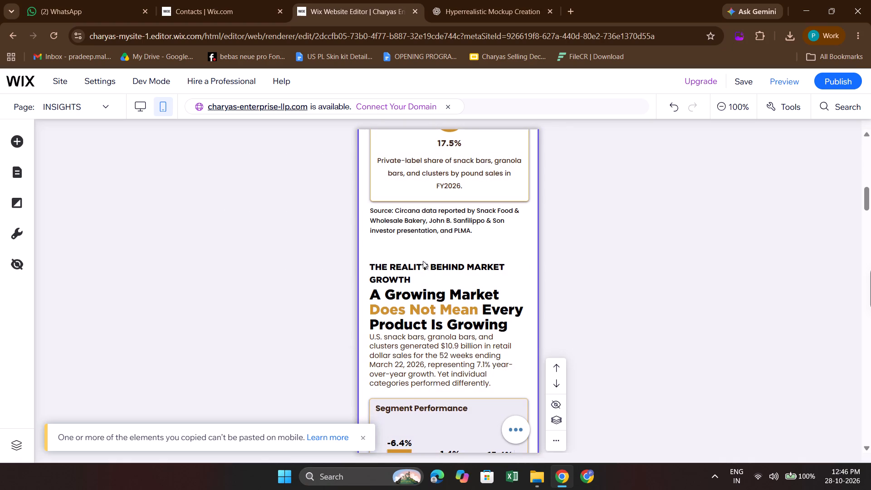
{"action": "left_click", "coordinate": [424, 261]}
{"action": "left_click", "coordinate": [429, 296], "text": "shift"}
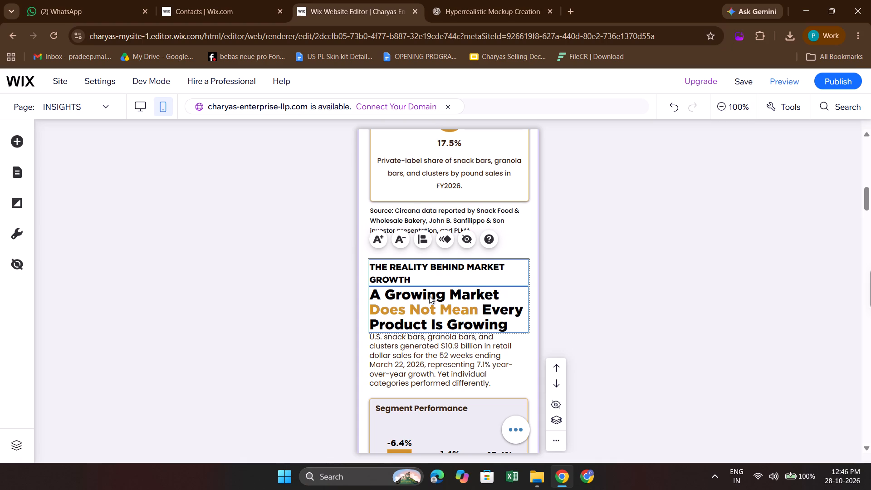
{"action": "key", "text": "ctrl+d"}
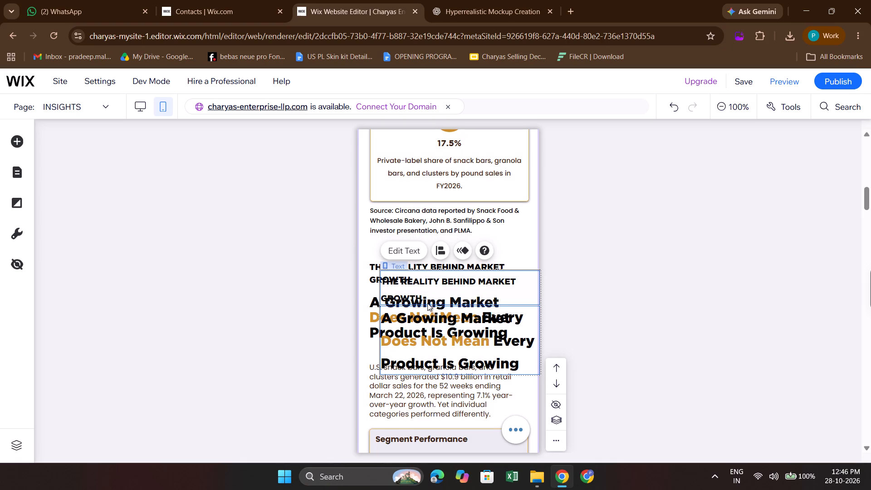
Move the duplicated label and heading up into the blank section between the hero and the $10.9 Billion card.
{"action": "key", "text": "shift+Up"}
{"action": "key", "text": "shift+Up"}
{"action": "key", "text": "shift+Up"}
{"action": "key", "text": "shift+Up"}
{"action": "key", "text": "shift+Up"}
{"action": "key", "text": "shift+Up"}
{"action": "key", "text": "shift+Up"}
{"action": "key", "text": "shift+Up"}
{"action": "key", "text": "shift+Up"}
{"action": "key", "text": "shift+Up"}
{"action": "key", "text": "shift+Up"}
{"action": "key", "text": "shift+Up"}
{"action": "key", "text": "shift+Up"}
{"action": "key", "text": "shift+Up"}
{"action": "key", "text": "shift+Up"}
{"action": "key", "text": "shift+Up"}
{"action": "key", "text": "shift+Up"}
{"action": "key", "text": "shift+Up"}
{"action": "key", "text": "shift+Up"}
{"action": "key", "text": "shift+Up"}
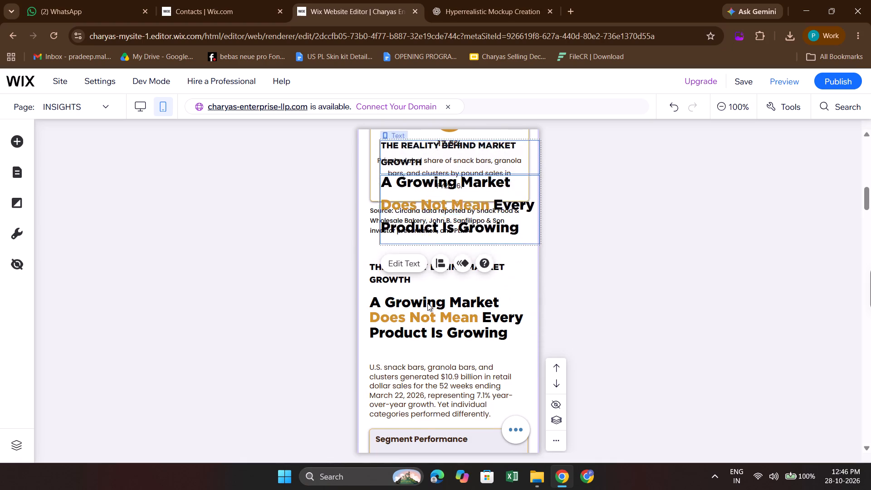
{"action": "scroll", "coordinate": [427, 303], "scroll_direction": "up", "scroll_amount": 3}
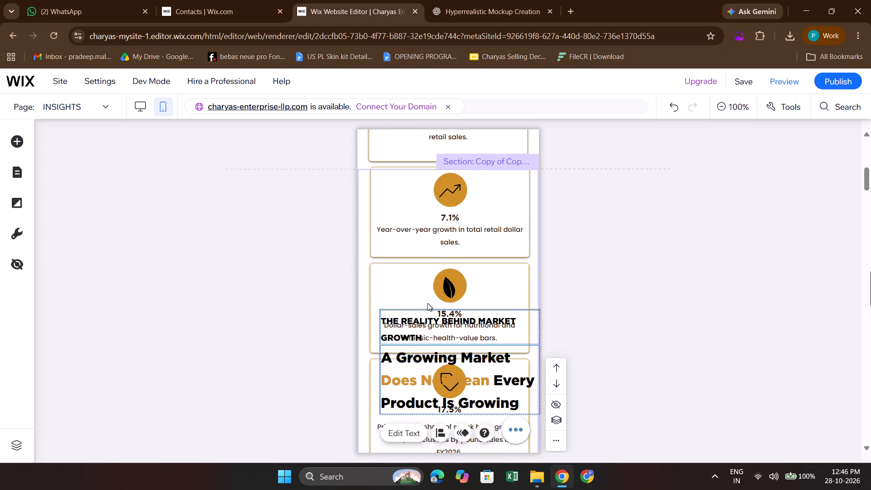
{"action": "scroll", "coordinate": [427, 303], "scroll_direction": "up", "scroll_amount": 1}
{"action": "key", "text": "shift+Up"}
{"action": "key", "text": "shift+Up"}
{"action": "key", "text": "shift+Up"}
{"action": "key", "text": "shift+Up"}
{"action": "key", "text": "shift+Up"}
{"action": "key", "text": "shift+Up"}
{"action": "key", "text": "shift+Up"}
{"action": "key", "text": "shift+Up"}
{"action": "key", "text": "shift+Up"}
{"action": "key", "text": "shift+Up"}
{"action": "key", "text": "shift+Up"}
{"action": "key", "text": "shift+Up"}
{"action": "key", "text": "shift+Up"}
{"action": "key", "text": "shift+Up"}
{"action": "key", "text": "shift+Up"}
{"action": "key", "text": "shift+Up"}
{"action": "key", "text": "shift+Up"}
{"action": "key", "text": "shift+Up"}
{"action": "key", "text": "shift+Up"}
{"action": "key", "text": "shift+Up"}
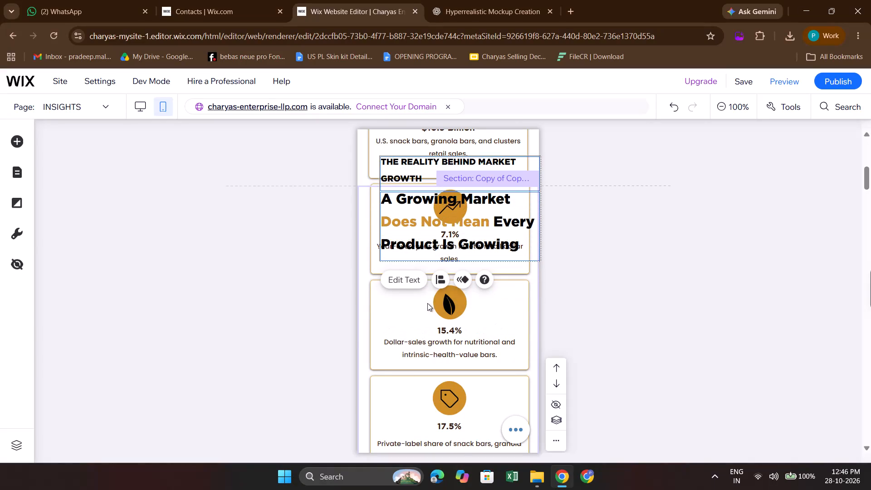
{"action": "scroll", "coordinate": [427, 303], "scroll_direction": "up", "scroll_amount": 3}
{"action": "key", "text": "shift+Up"}
{"action": "key", "text": "shift+Up"}
{"action": "key", "text": "shift+Up"}
{"action": "key", "text": "shift+Up"}
{"action": "key", "text": "shift+Up"}
{"action": "key", "text": "shift+Up"}
{"action": "key", "text": "shift+Up"}
{"action": "key", "text": "shift+Up"}
{"action": "key", "text": "shift+Up"}
{"action": "key", "text": "shift+Up"}
{"action": "key", "text": "shift+Up"}
{"action": "key", "text": "shift+Up"}
{"action": "key", "text": "shift+Up"}
{"action": "key", "text": "shift+Up"}
{"action": "key", "text": "shift+Up"}
{"action": "key", "text": "shift+Up"}
{"action": "key", "text": "shift+Up"}
{"action": "key", "text": "shift+Up"}
{"action": "key", "text": "shift+Up"}
{"action": "key", "text": "shift+Up"}
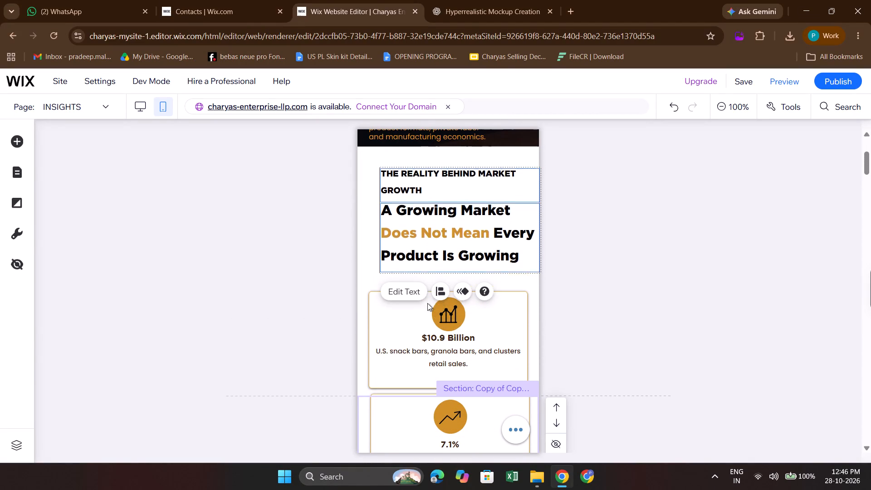
{"action": "scroll", "coordinate": [427, 303], "scroll_direction": "up", "scroll_amount": 2}
Align the duplicated label and heading horizontally with the stat cards, just below the hero.
{"action": "left_click_drag", "start_coordinate": [470, 271], "coordinate": [460, 293]}
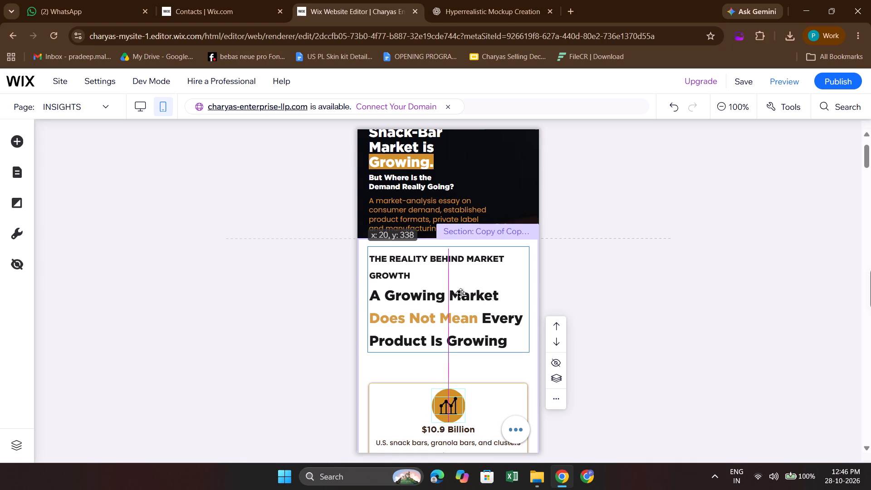
{"action": "left_click_drag", "start_coordinate": [460, 293], "coordinate": [463, 293]}
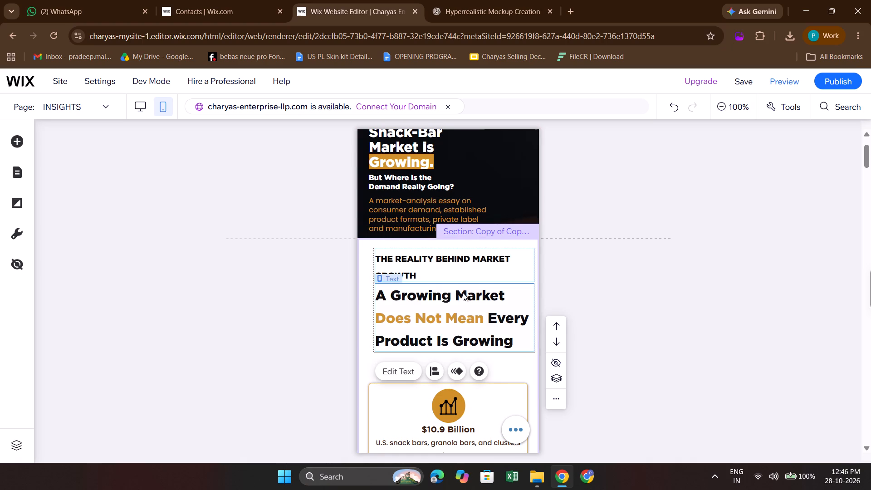
{"action": "left_click_drag", "start_coordinate": [463, 293], "coordinate": [458, 294]}
{"action": "key", "text": "Right"}
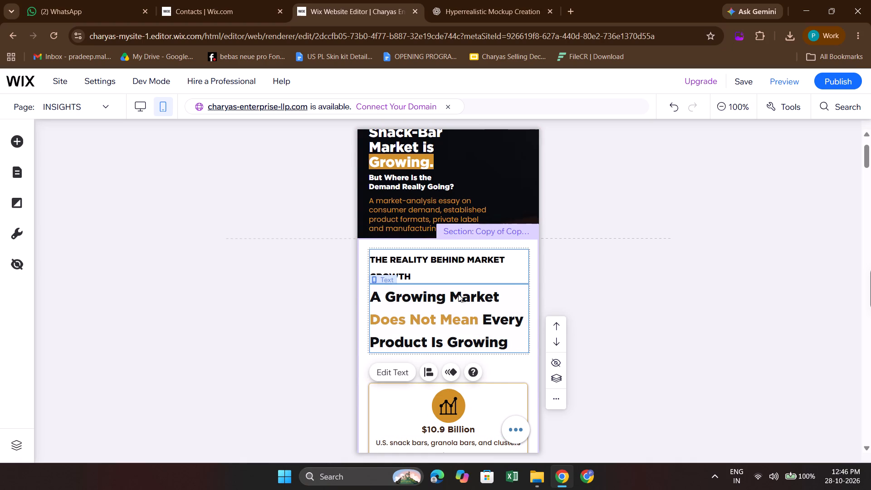
{"action": "key", "text": "Right"}
{"action": "left_click", "coordinate": [593, 219]}
Set the custom line spacing of the duplicated "A Growing Market Does Not Mean Every Product Is Growing" heading to 0.7.
{"action": "scroll", "coordinate": [501, 406], "scroll_direction": "down", "scroll_amount": 2}
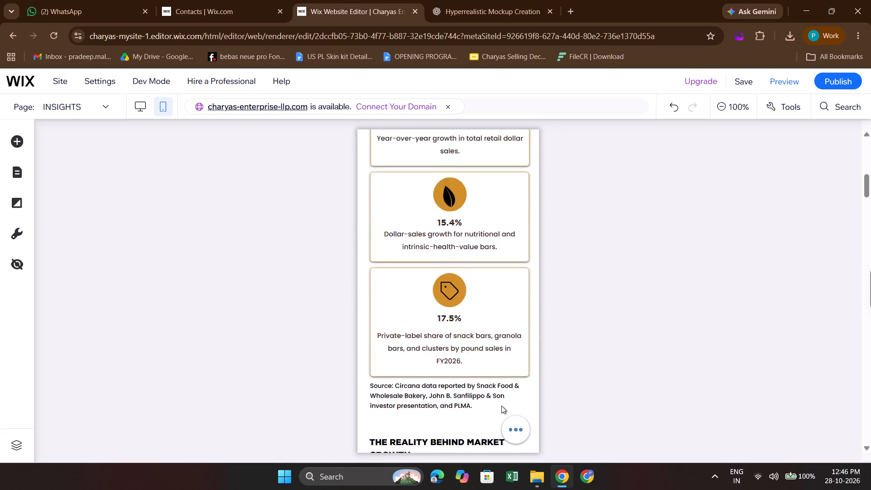
{"action": "scroll", "coordinate": [501, 406], "scroll_direction": "down", "scroll_amount": 6}
{"action": "scroll", "coordinate": [519, 296], "scroll_direction": "up", "scroll_amount": 6}
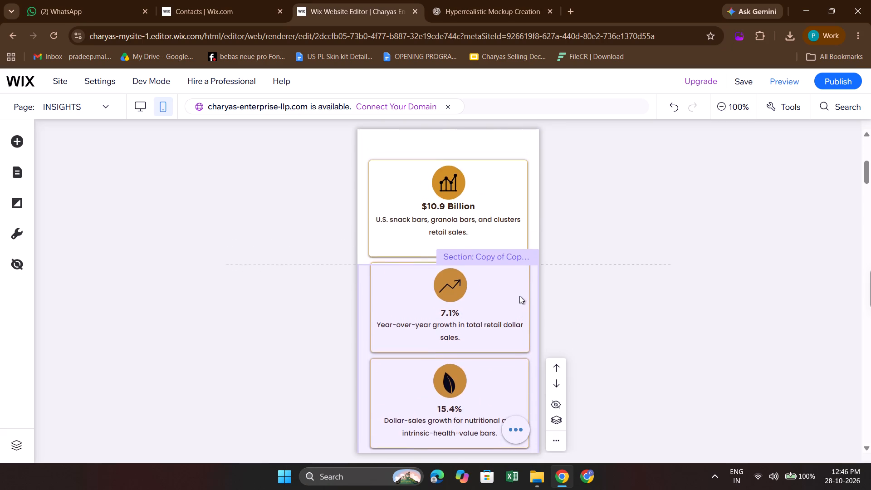
{"action": "scroll", "coordinate": [474, 311], "scroll_direction": "up", "scroll_amount": 2}
{"action": "double_click", "coordinate": [433, 242]}
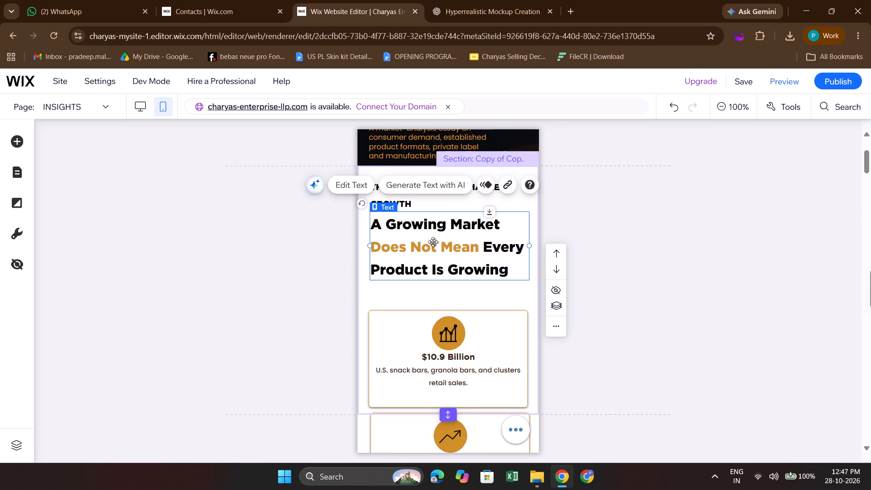
{"action": "left_click", "coordinate": [348, 186]}
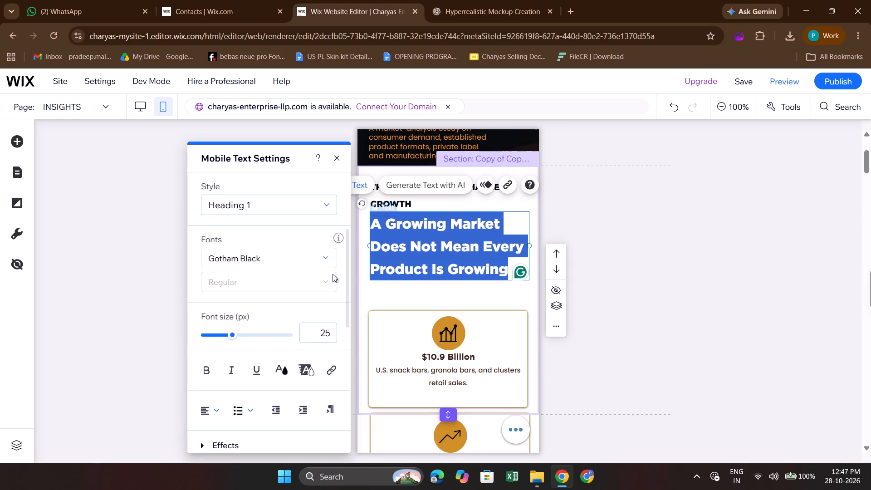
{"action": "scroll", "coordinate": [260, 392], "scroll_direction": "down", "scroll_amount": 3}
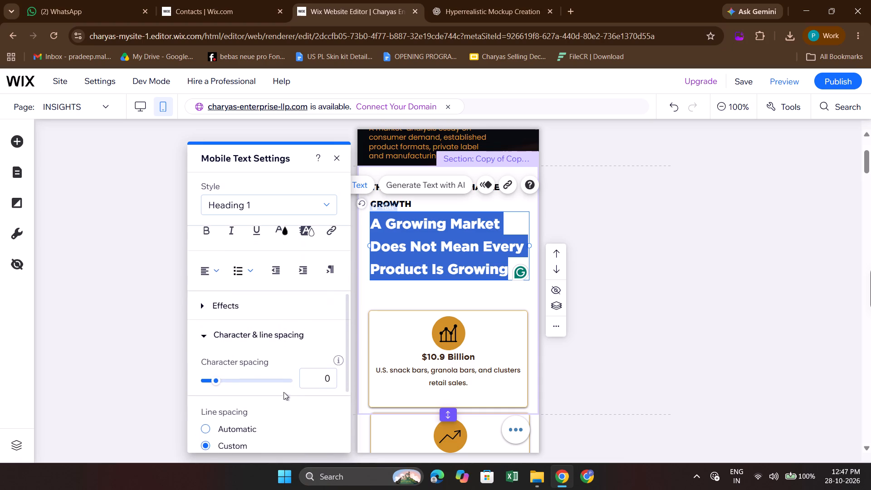
{"action": "scroll", "coordinate": [292, 382], "scroll_direction": "down", "scroll_amount": 2}
{"action": "scroll", "coordinate": [270, 413], "scroll_direction": "down", "scroll_amount": 1}
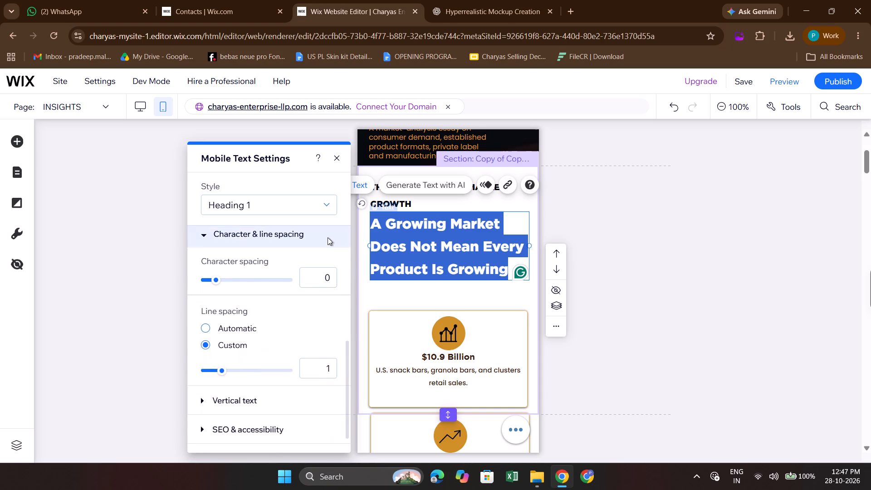
{"action": "scroll", "coordinate": [307, 300], "scroll_direction": "down", "scroll_amount": 1}
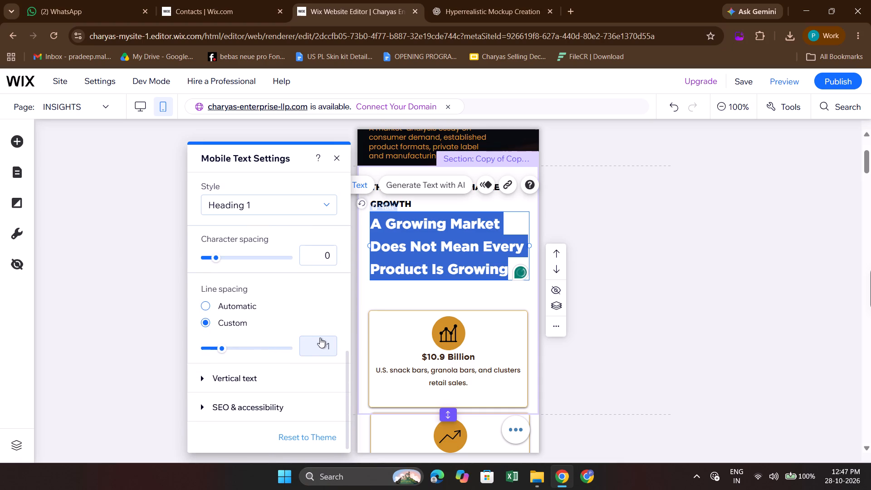
{"action": "left_click", "coordinate": [331, 340]}
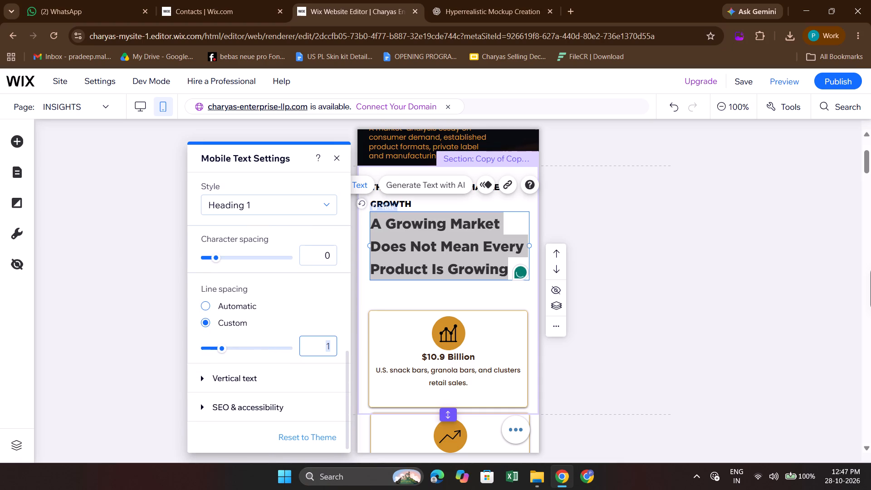
{"action": "key", "text": "1"}
{"action": "type", "text": ".1"}
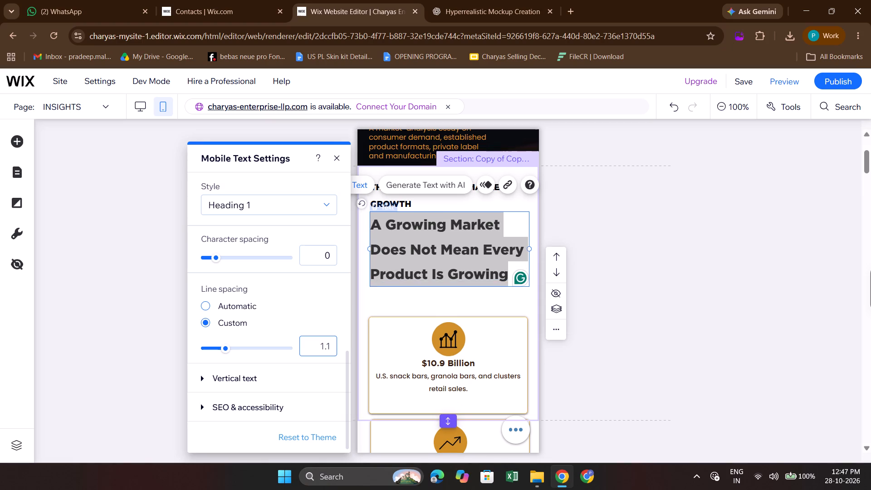
{"action": "key", "text": "BackSpace"}
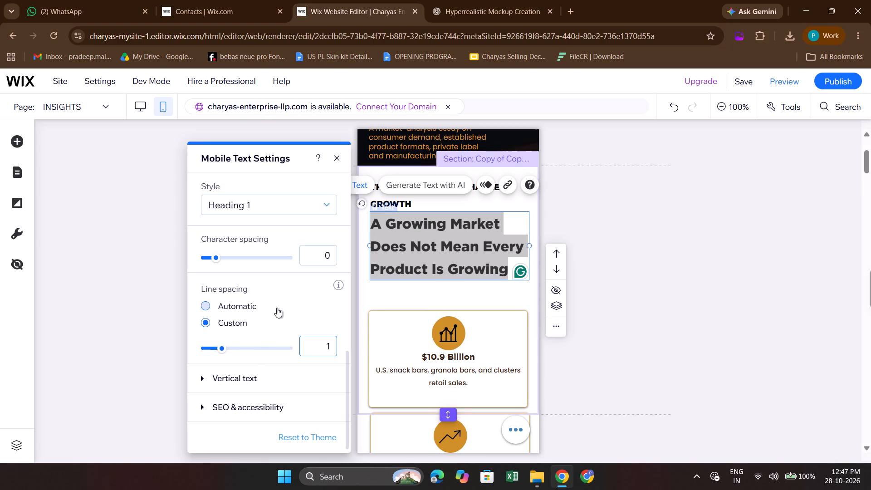
{"action": "key", "text": "BackSpace"}
{"action": "key", "text": "0"}
{"action": "key", "text": "Return"}
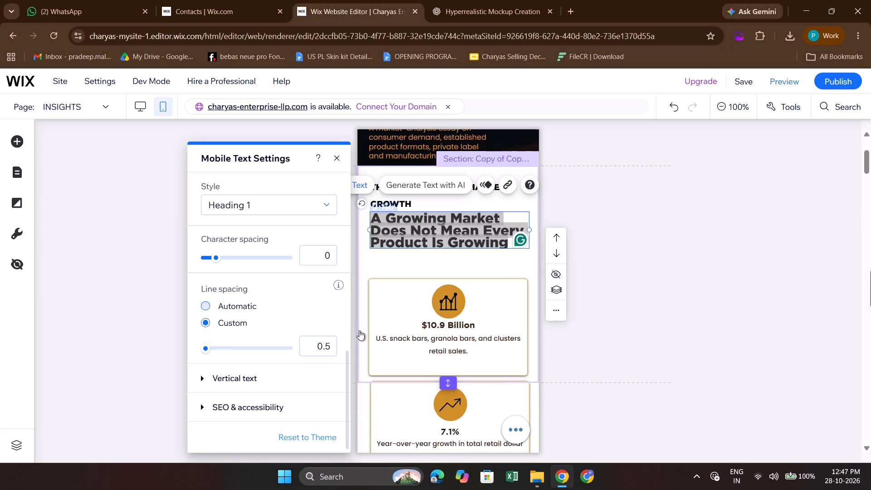
{"action": "left_click", "coordinate": [328, 342]}
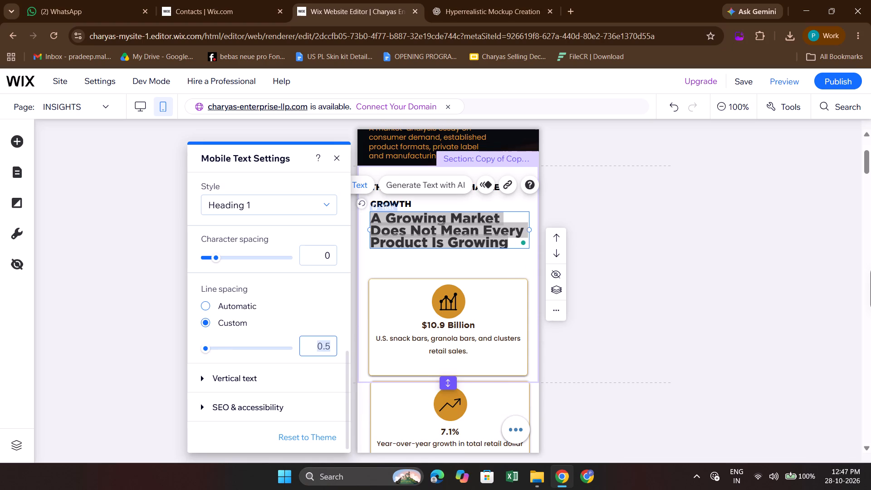
{"action": "key", "text": "0"}
{"action": "key", "text": "period"}
{"action": "key", "text": "7"}
{"action": "left_click", "coordinate": [519, 327]}
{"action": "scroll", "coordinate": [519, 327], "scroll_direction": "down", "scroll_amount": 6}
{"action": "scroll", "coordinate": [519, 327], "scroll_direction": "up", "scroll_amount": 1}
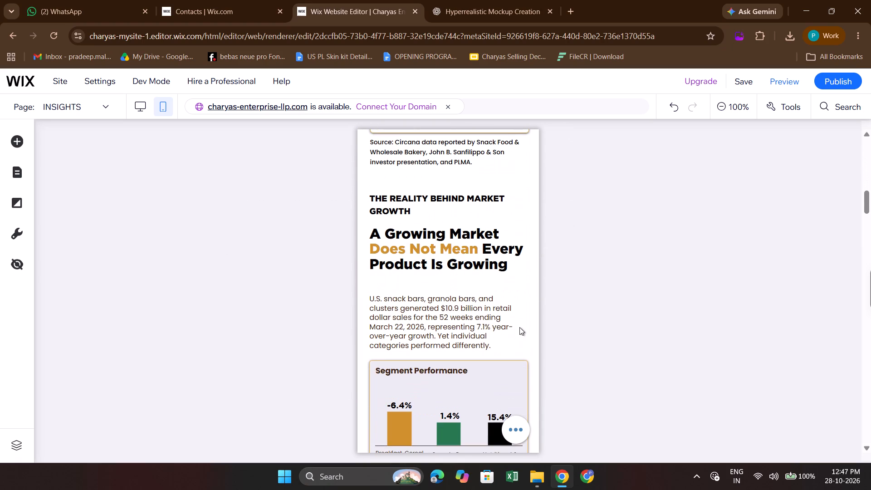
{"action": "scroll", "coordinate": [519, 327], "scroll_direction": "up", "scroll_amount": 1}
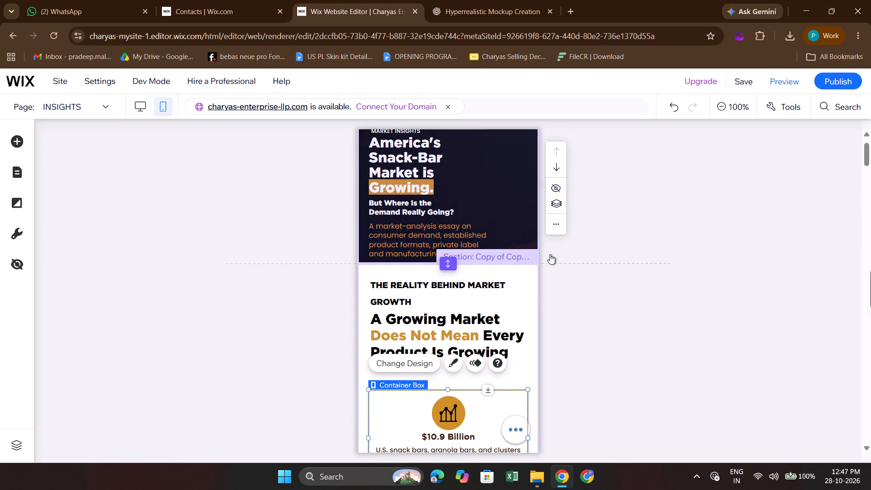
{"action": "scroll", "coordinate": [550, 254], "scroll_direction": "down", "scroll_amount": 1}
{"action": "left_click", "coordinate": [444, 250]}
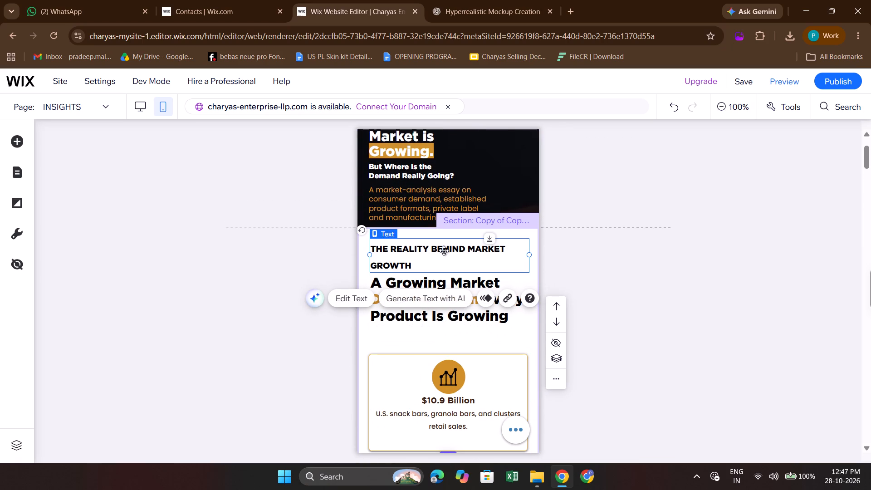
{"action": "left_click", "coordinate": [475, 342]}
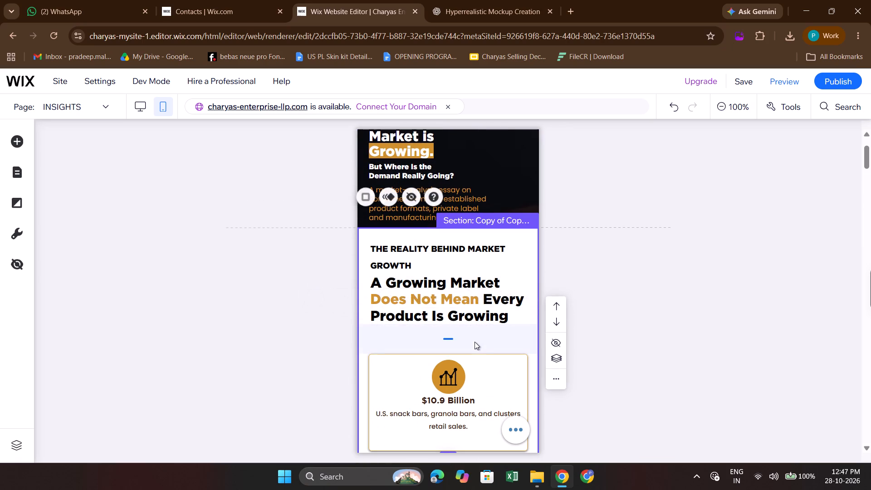
Set the vertical gap between the duplicated "A Growing Market Does Not Mean Every Product Is Growing" heading and the $10.9 Billion card to 20 px.
{"action": "left_click", "coordinate": [451, 337]}
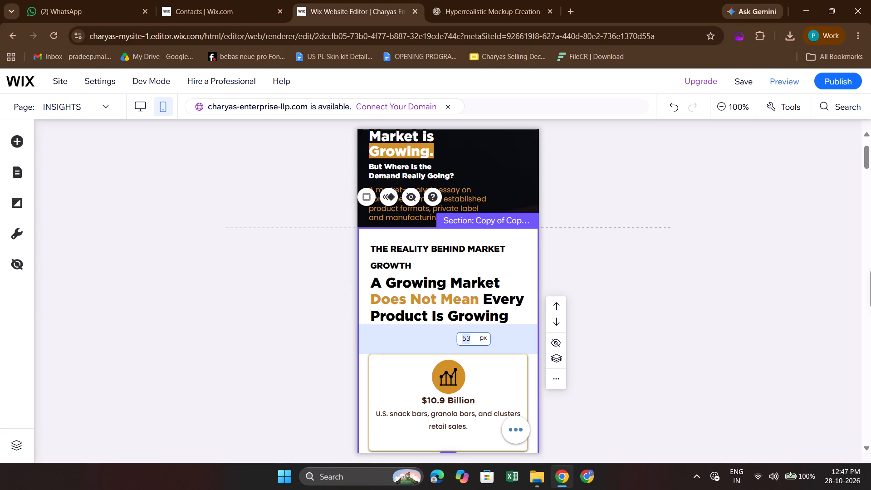
{"action": "type", "text": "20"}
{"action": "key", "text": "Return"}
{"action": "left_click", "coordinate": [289, 371]}
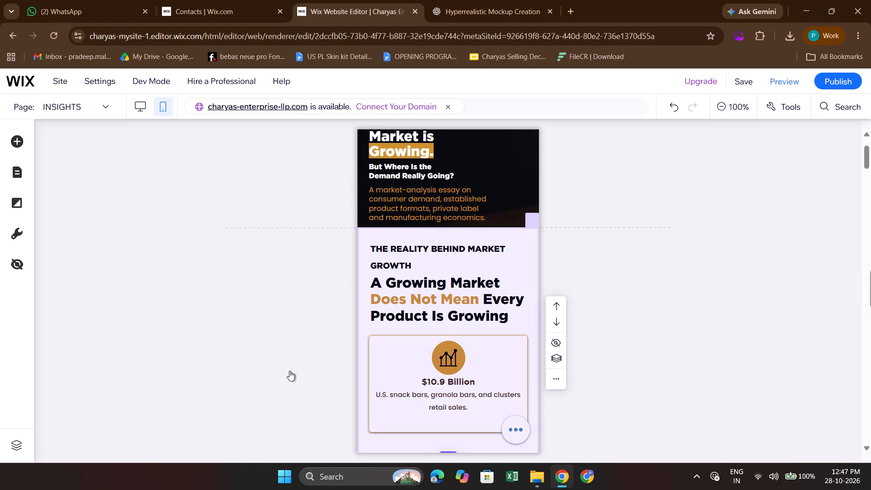
{"action": "scroll", "coordinate": [474, 341], "scroll_direction": "up", "scroll_amount": 1}
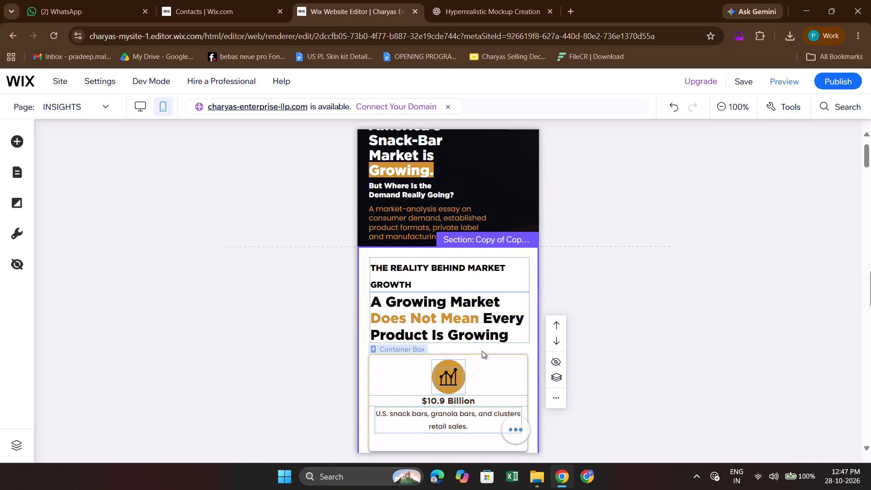
{"action": "left_click", "coordinate": [471, 321]}
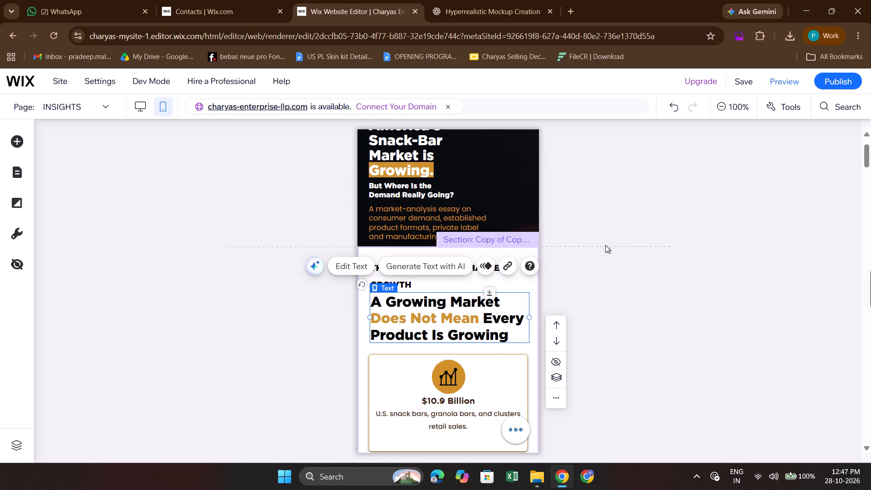
{"action": "scroll", "coordinate": [605, 245], "scroll_direction": "down", "scroll_amount": 2}
{"action": "left_click", "coordinate": [212, 314]}
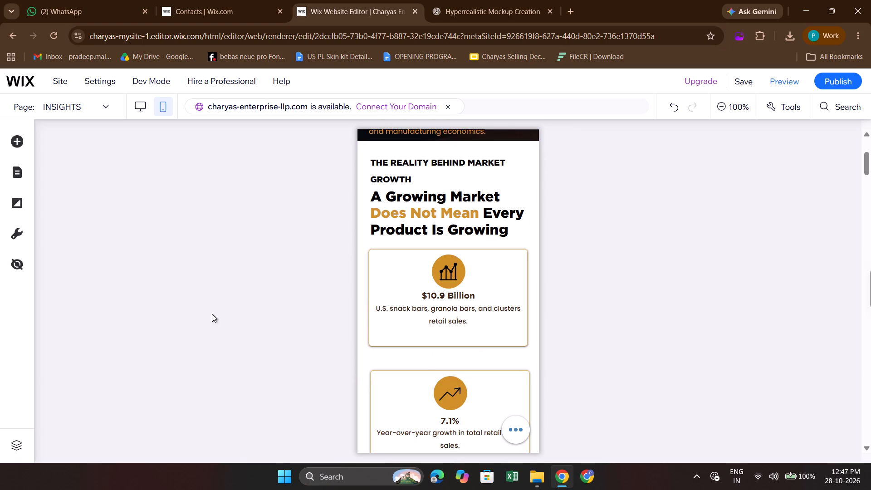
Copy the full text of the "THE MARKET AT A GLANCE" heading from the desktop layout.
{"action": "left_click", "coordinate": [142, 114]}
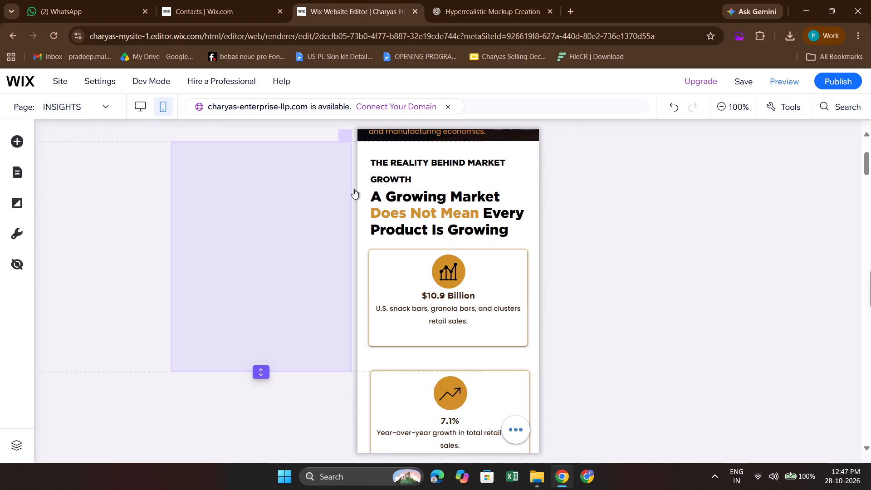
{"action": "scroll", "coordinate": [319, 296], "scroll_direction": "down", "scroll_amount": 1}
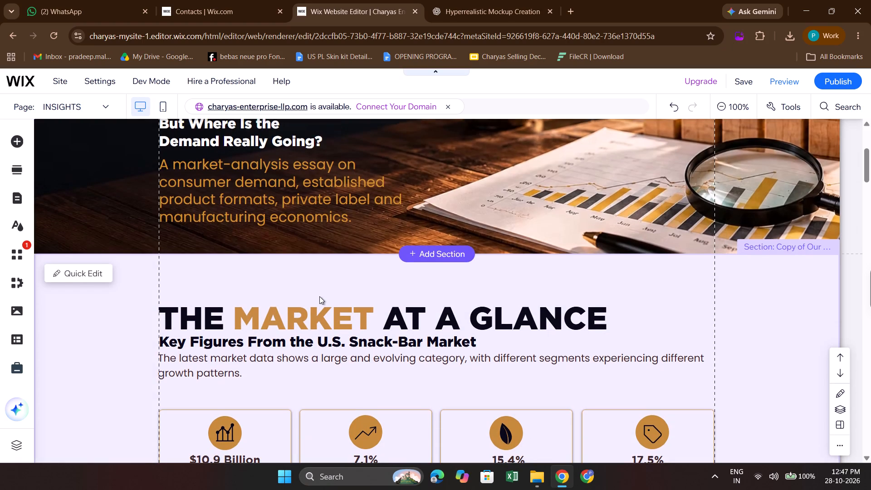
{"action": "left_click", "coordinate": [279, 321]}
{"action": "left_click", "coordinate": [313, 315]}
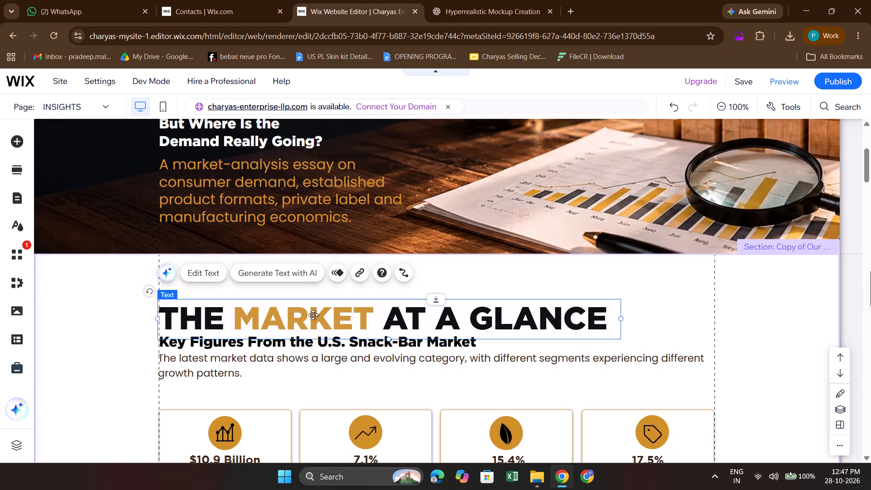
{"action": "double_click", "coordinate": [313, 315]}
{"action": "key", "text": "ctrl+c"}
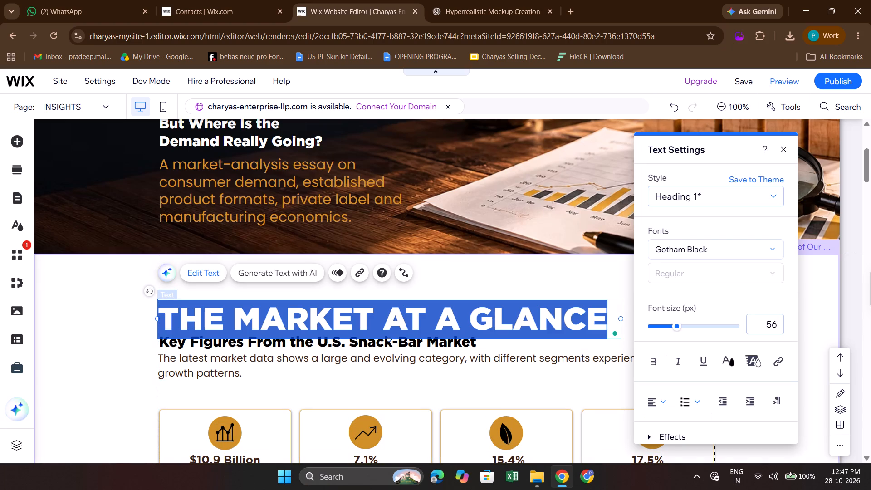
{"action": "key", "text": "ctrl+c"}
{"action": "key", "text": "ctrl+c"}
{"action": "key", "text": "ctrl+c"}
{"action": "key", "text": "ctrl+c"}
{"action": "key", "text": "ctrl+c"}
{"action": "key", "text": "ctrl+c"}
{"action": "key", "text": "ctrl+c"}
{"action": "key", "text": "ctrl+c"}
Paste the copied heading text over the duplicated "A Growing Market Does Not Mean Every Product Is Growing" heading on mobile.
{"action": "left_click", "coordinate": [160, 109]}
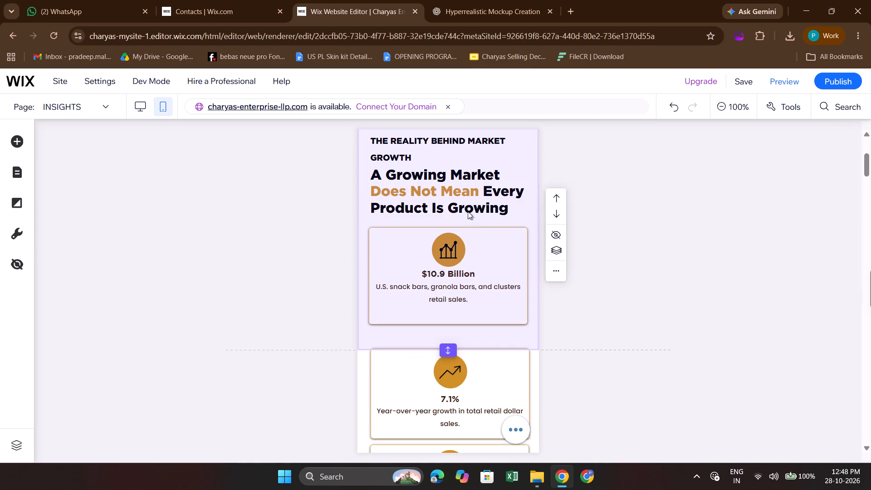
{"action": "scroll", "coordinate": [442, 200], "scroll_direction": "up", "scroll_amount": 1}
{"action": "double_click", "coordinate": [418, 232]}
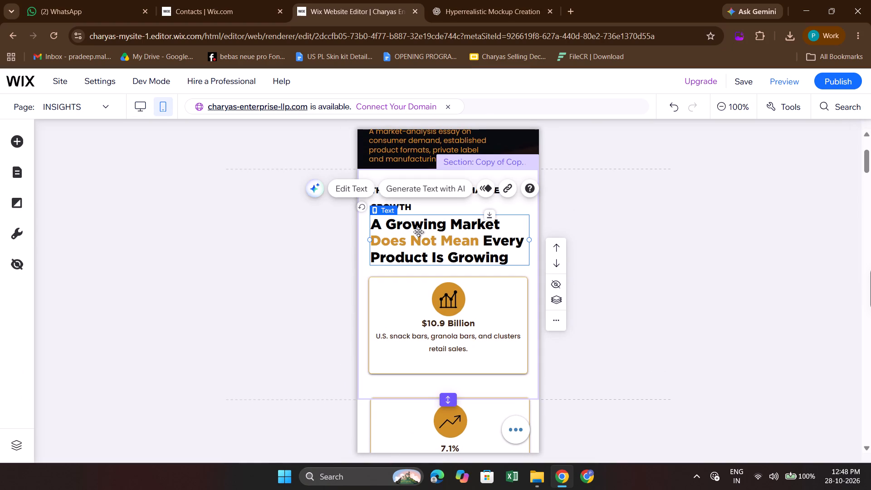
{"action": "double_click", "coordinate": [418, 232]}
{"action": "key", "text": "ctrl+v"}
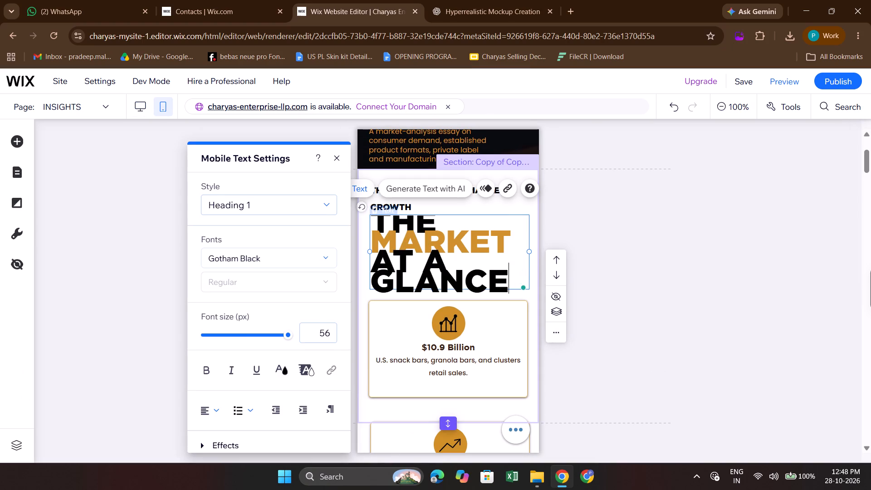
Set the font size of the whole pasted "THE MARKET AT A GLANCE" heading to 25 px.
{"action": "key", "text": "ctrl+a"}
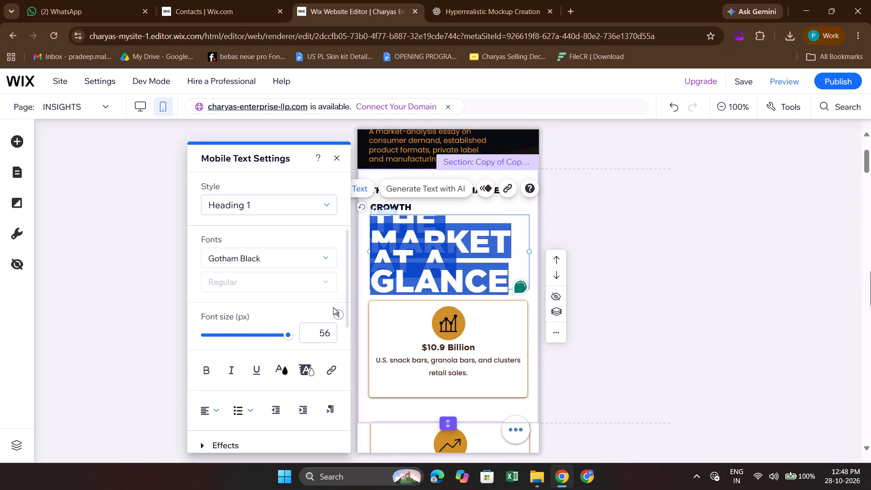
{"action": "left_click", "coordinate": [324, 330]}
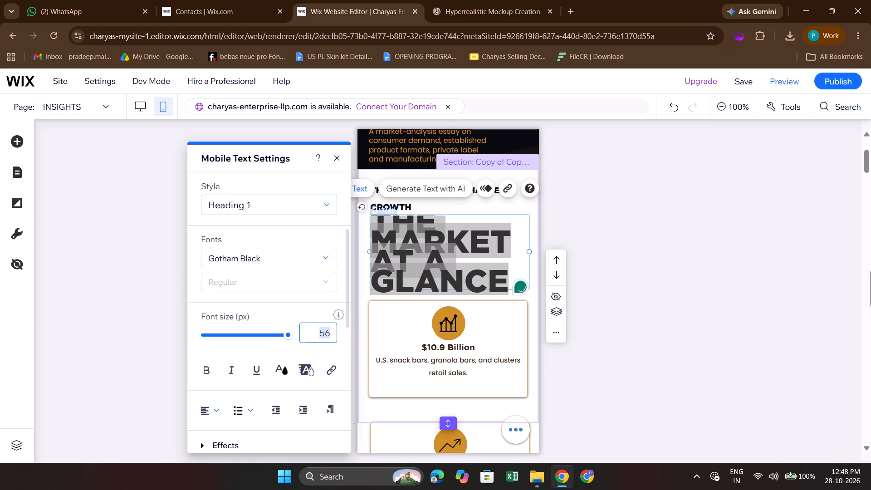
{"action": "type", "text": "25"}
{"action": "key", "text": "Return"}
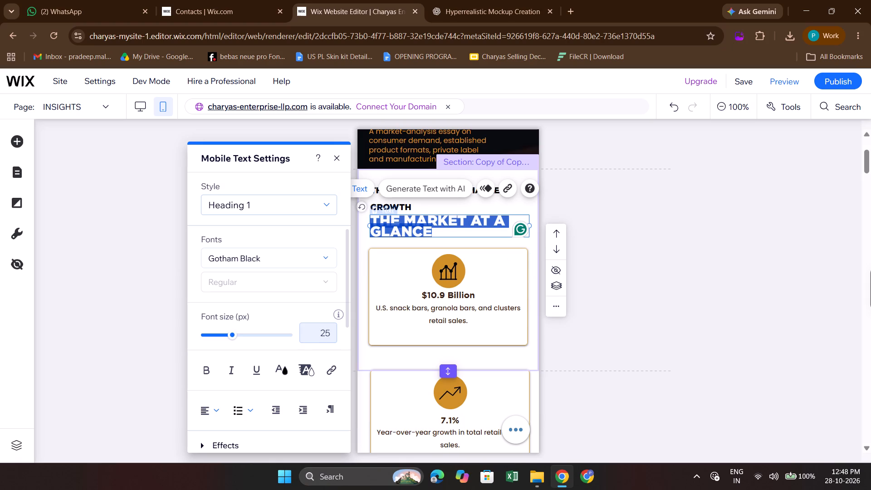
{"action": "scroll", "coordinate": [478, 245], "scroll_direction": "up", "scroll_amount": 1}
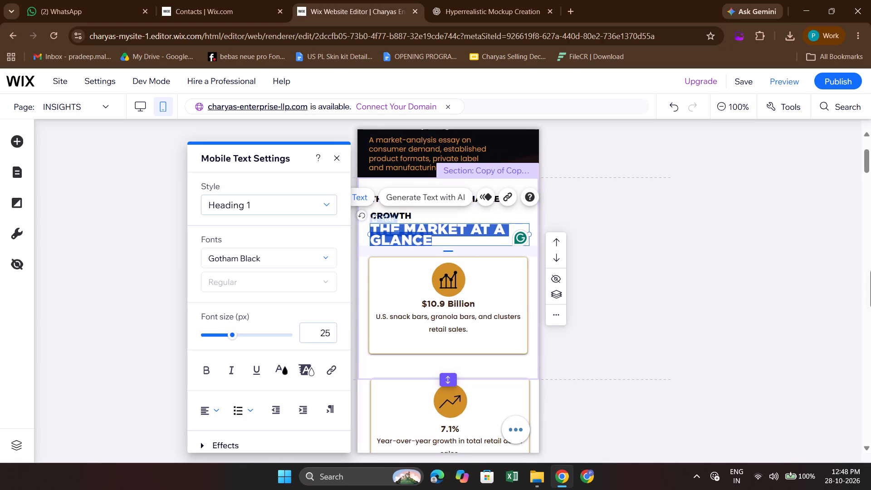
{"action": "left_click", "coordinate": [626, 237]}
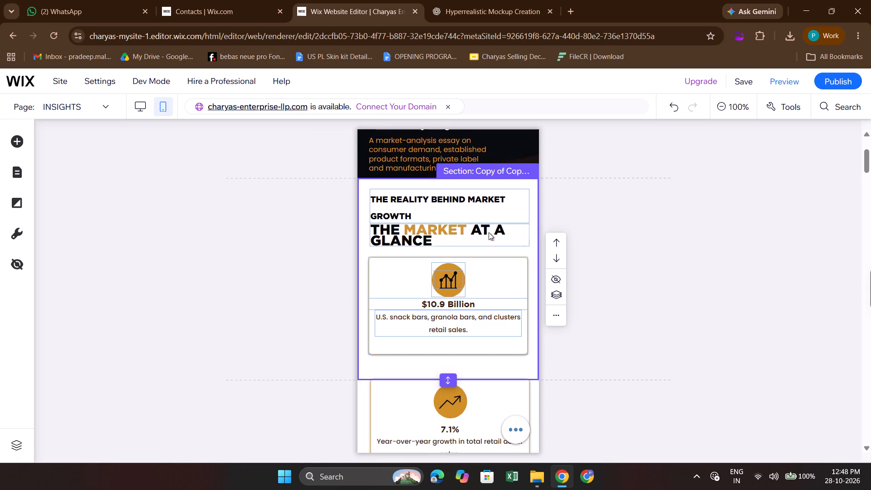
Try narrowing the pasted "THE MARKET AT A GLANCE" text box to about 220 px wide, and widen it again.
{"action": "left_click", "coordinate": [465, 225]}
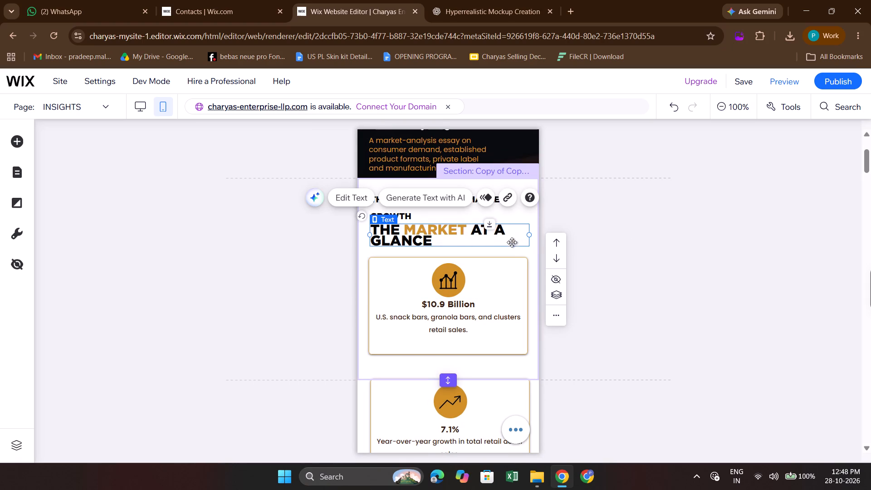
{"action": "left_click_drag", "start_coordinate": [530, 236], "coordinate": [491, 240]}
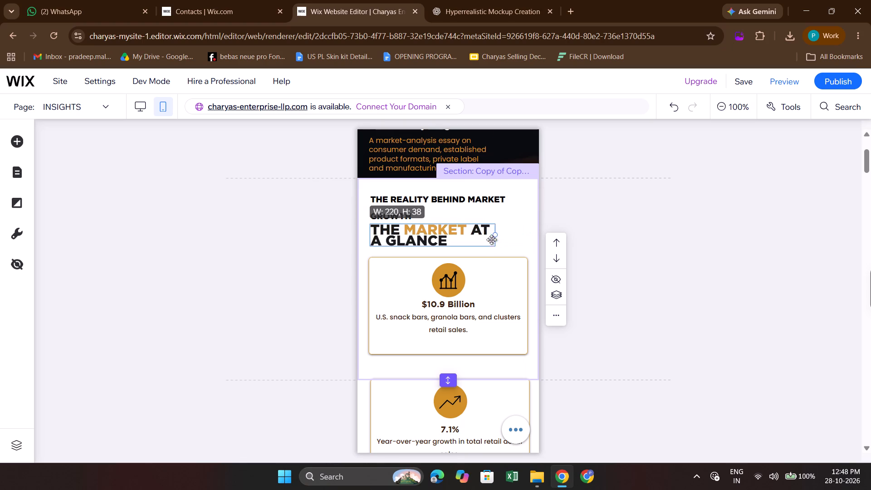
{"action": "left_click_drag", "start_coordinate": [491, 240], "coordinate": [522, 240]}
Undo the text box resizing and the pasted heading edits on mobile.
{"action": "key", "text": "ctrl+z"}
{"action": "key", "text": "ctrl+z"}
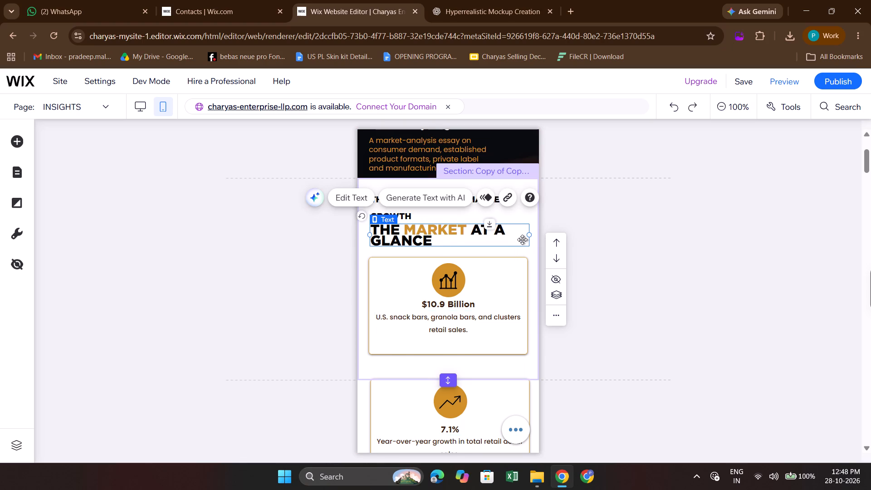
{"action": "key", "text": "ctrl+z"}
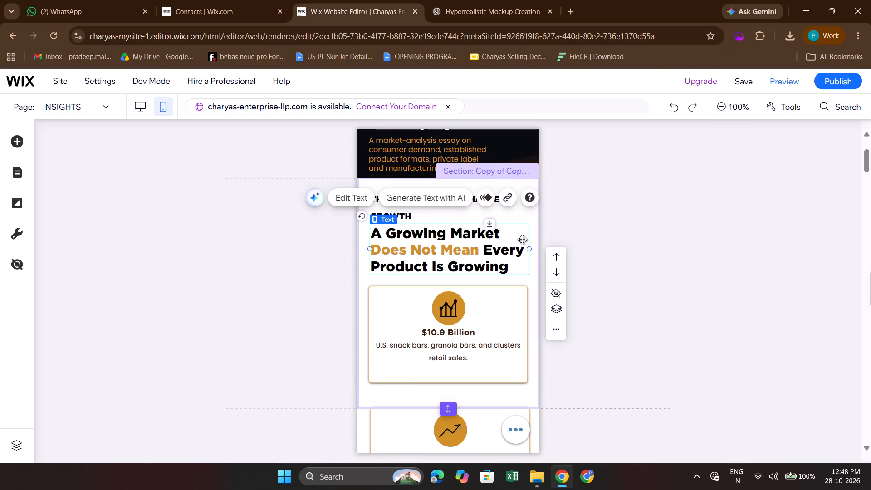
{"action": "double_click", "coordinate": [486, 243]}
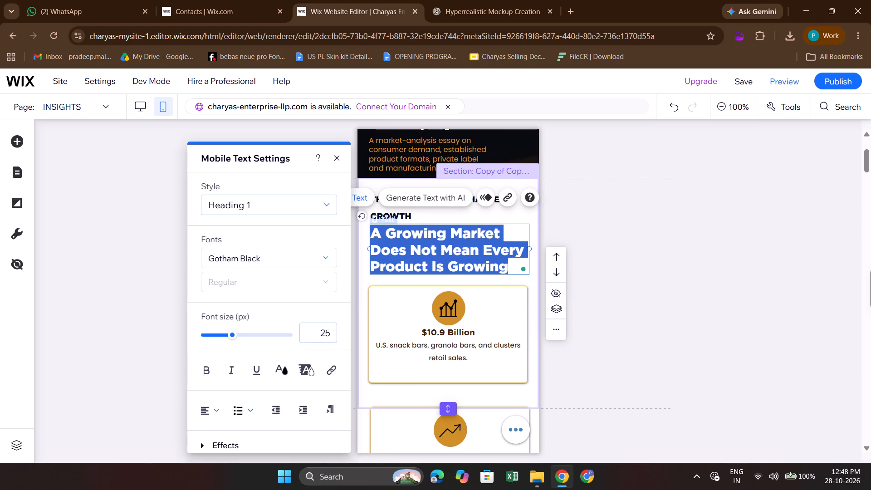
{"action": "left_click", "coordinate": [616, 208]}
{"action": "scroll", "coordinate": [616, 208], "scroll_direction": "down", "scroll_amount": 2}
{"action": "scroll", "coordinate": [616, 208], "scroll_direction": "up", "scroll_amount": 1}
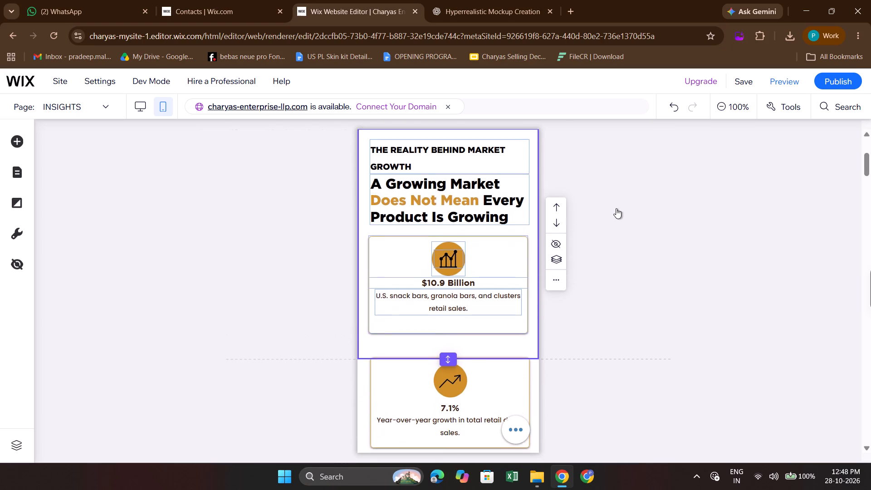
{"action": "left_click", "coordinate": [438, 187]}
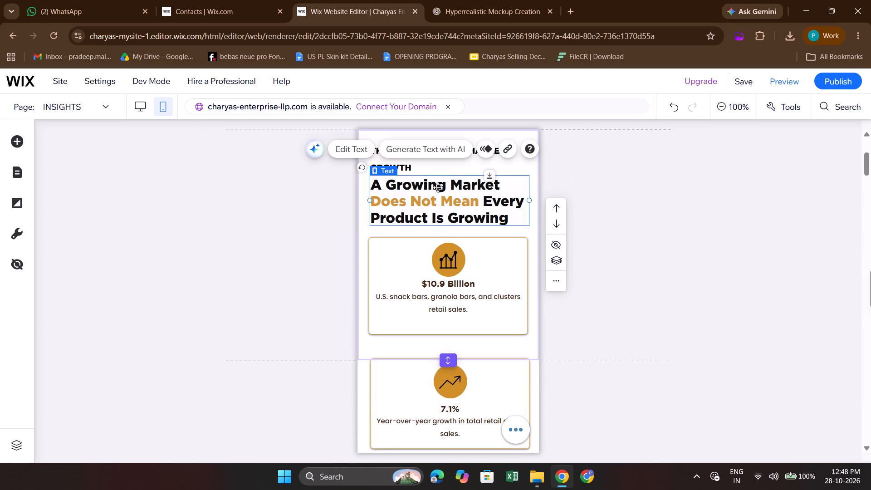
Check the desktop heading's wording and replace the duplicated mobile heading's text above the $10.9 Billion card with "THE MARKET AT A GLANCE".
{"action": "left_click", "coordinate": [147, 104]}
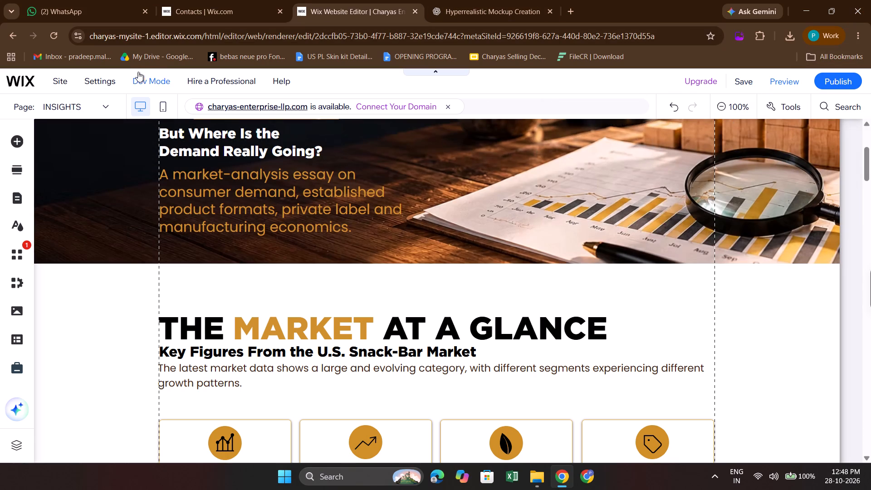
{"action": "left_click", "coordinate": [162, 105]}
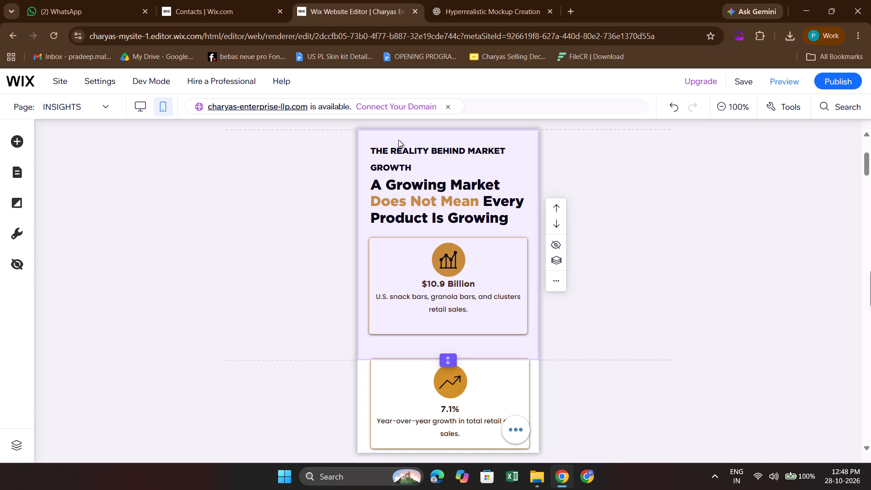
{"action": "scroll", "coordinate": [447, 230], "scroll_direction": "up", "scroll_amount": 2}
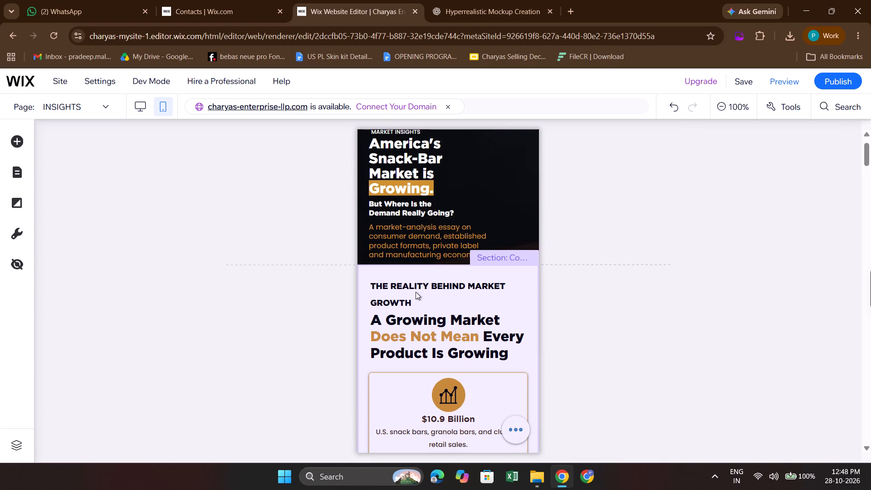
{"action": "left_click", "coordinate": [419, 289]}
{"action": "left_click", "coordinate": [419, 289]}
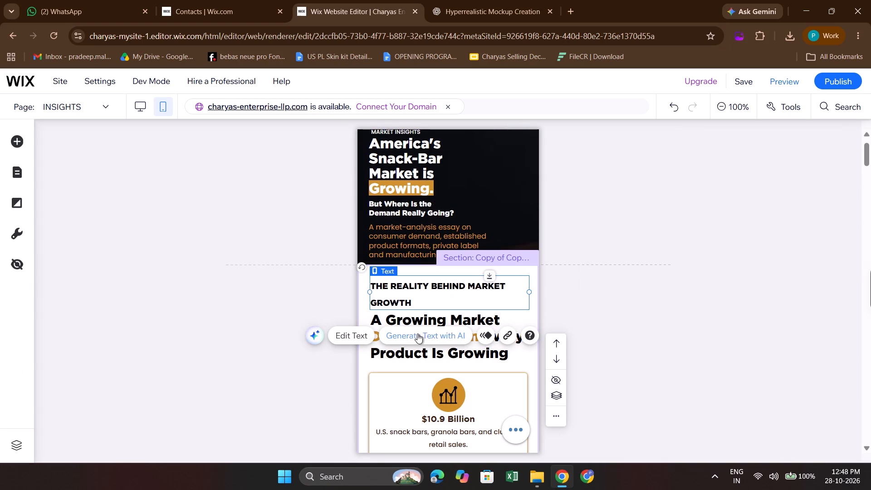
{"action": "left_click", "coordinate": [433, 321]}
{"action": "double_click", "coordinate": [439, 320]}
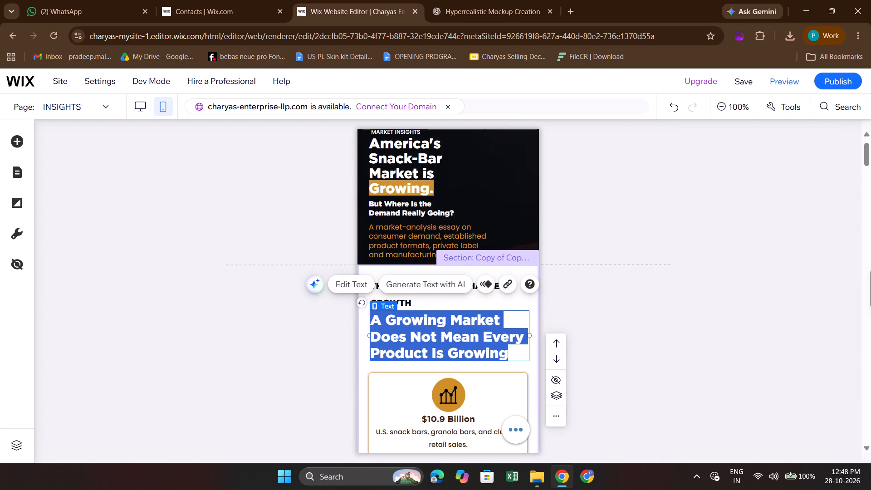
{"action": "key", "text": "shift+t"}
{"action": "type", "text": "HE MARKET AT"}
{"action": "key", "text": "space"}
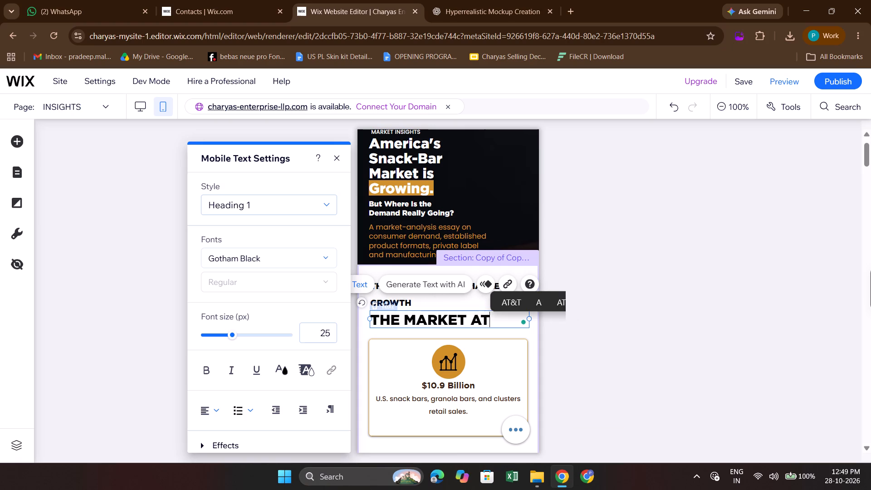
{"action": "type", "text": "A G"}
{"action": "key", "text": "l"}
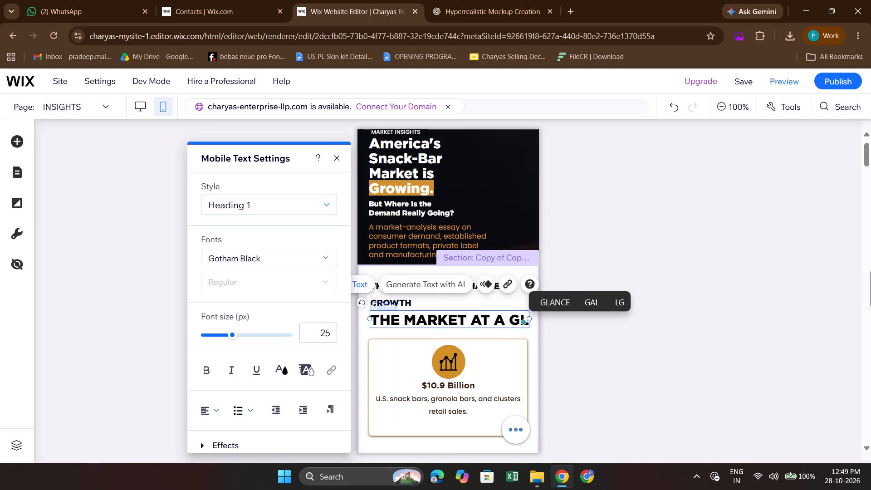
{"action": "type", "text": "ANCE"}
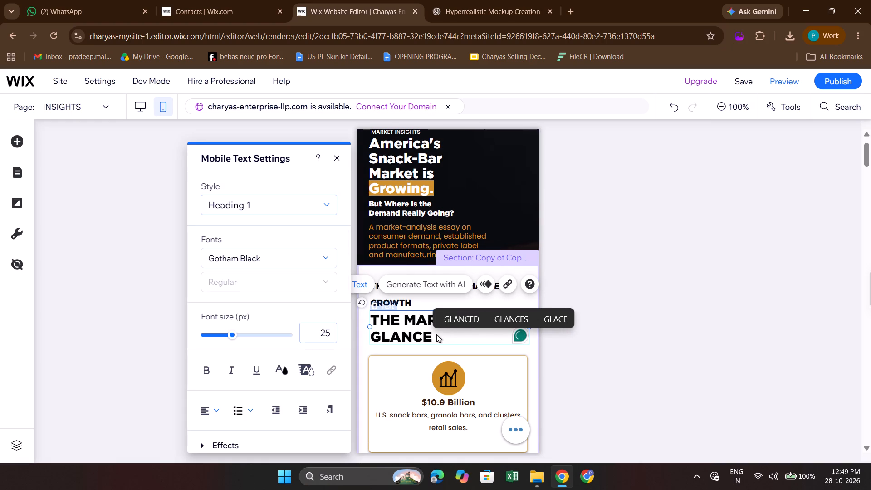
Colour the word "MARKET" in the mobile "THE MARKET AT A GLANCE" heading gold, #CF902C.
{"action": "left_click", "coordinate": [409, 319]}
{"action": "key", "text": "shift+Right"}
{"action": "key", "text": "shift+Right"}
{"action": "key", "text": "shift+Right"}
{"action": "key", "text": "shift+Right"}
{"action": "key", "text": "shift+Right"}
{"action": "key", "text": "shift+Right"}
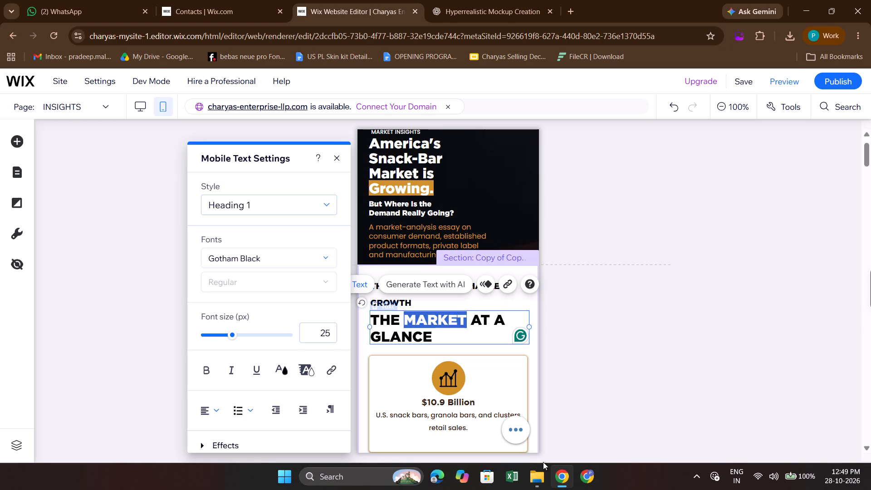
{"action": "left_click", "coordinate": [696, 474]}
{"action": "left_click", "coordinate": [696, 474]}
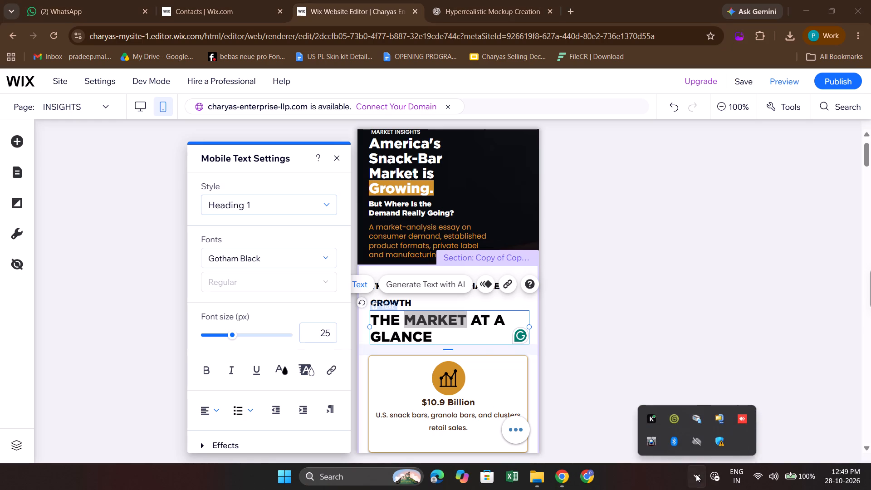
{"action": "left_click", "coordinate": [289, 365]}
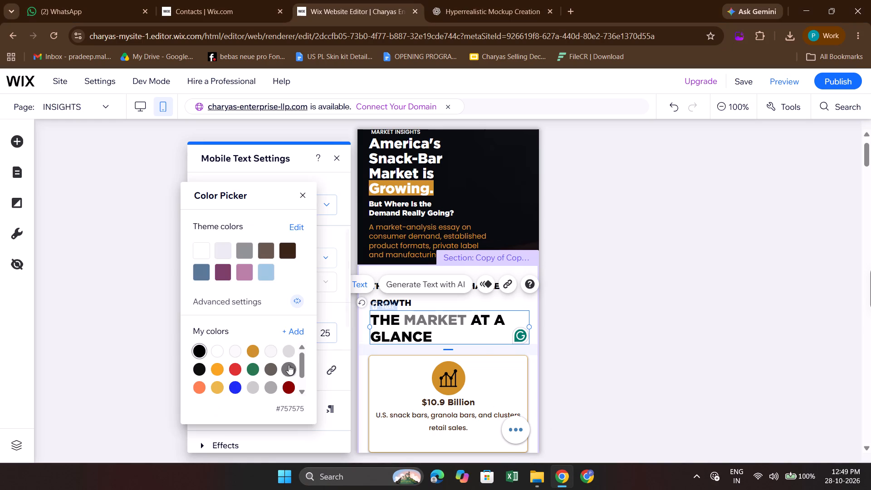
{"action": "left_click", "coordinate": [248, 348]}
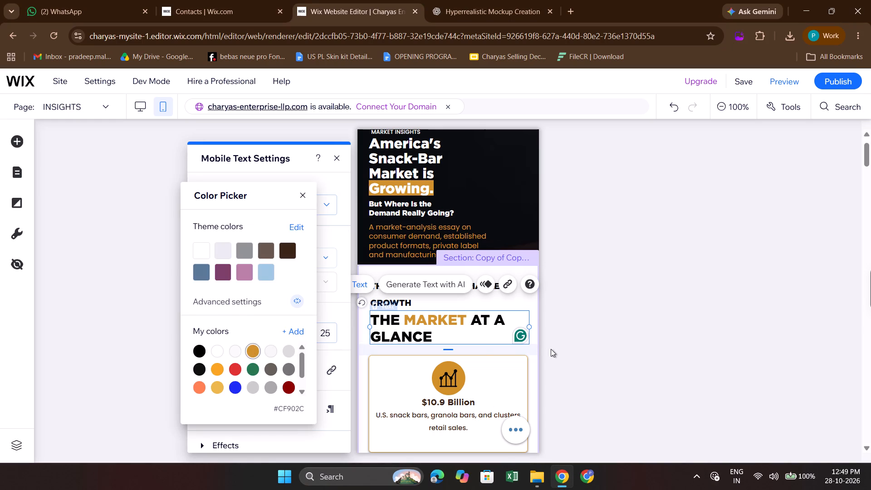
{"action": "left_click", "coordinate": [551, 349]}
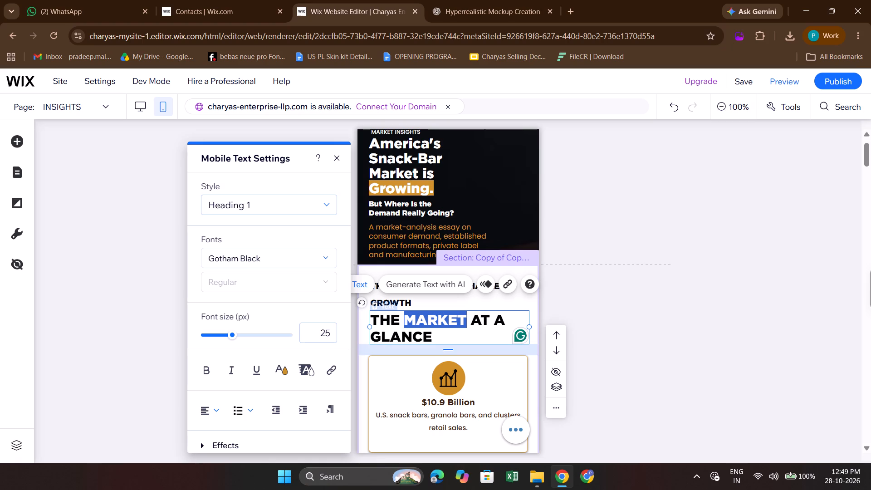
Set the vertical gap between the "THE MARKET AT A GLANCE" heading and the $10.9 Billion card to 100 px.
{"action": "left_click", "coordinate": [480, 301]}
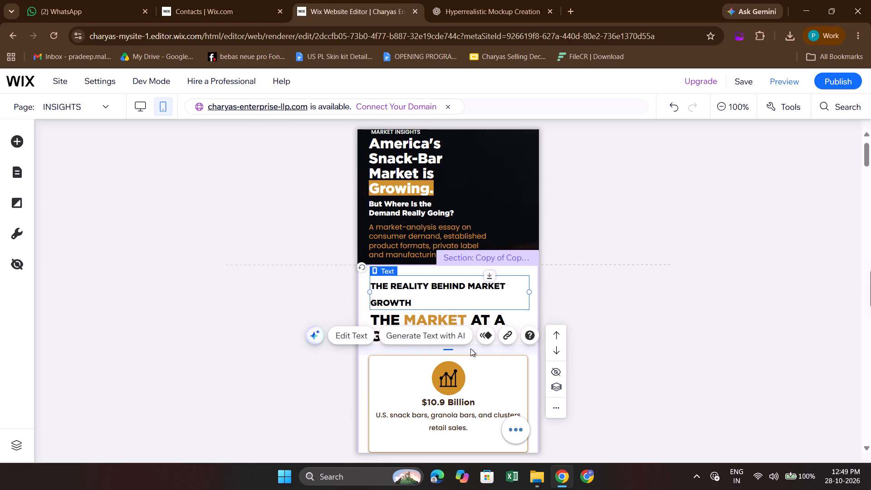
{"action": "left_click", "coordinate": [470, 348]}
{"action": "left_click", "coordinate": [451, 348]}
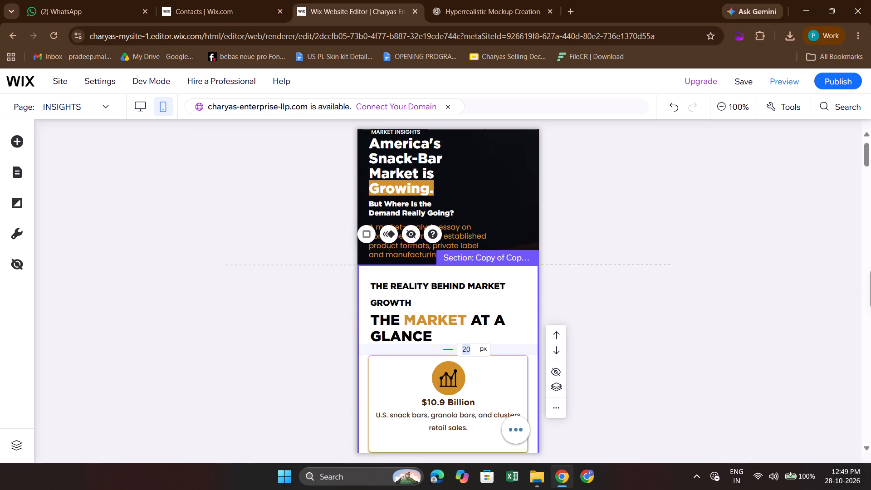
{"action": "type", "text": "100"}
{"action": "key", "text": "Return"}
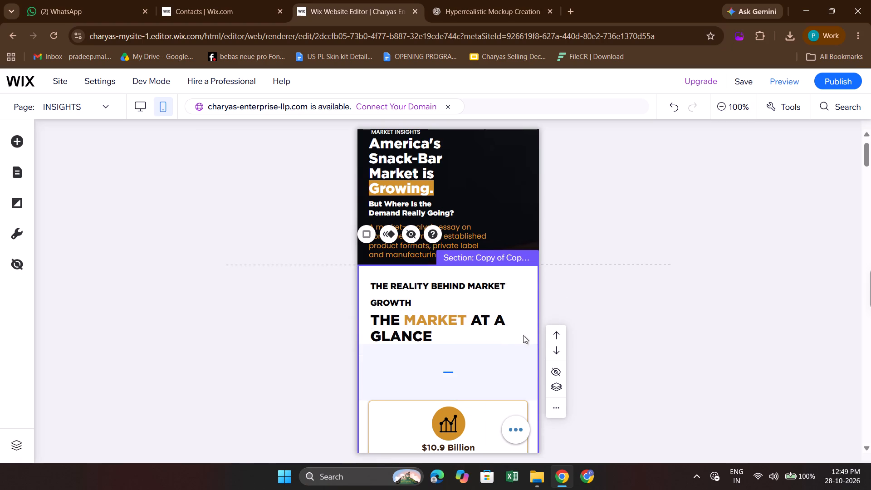
Move the "THE REALITY BEHIND MARKET GROWTH" text from above the "THE MARKET AT A GLANCE" heading to directly beneath it.
{"action": "left_click", "coordinate": [461, 294]}
{"action": "left_click_drag", "start_coordinate": [457, 292], "coordinate": [457, 350]}
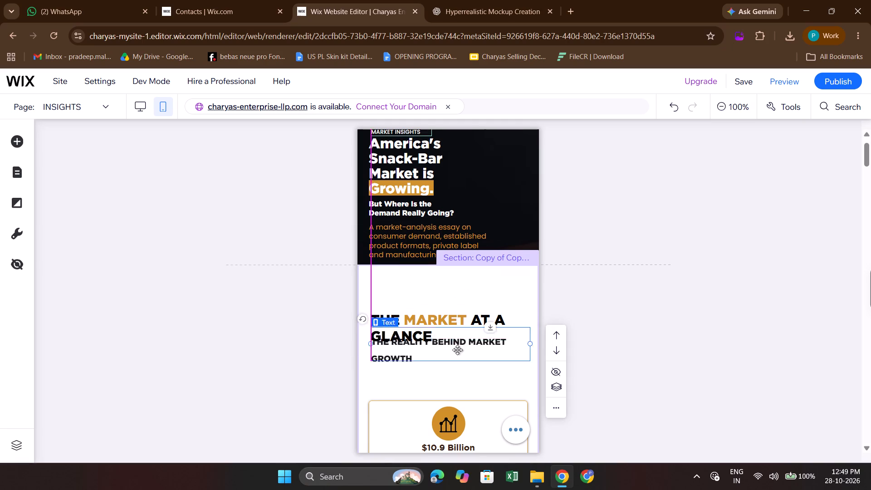
{"action": "left_click_drag", "start_coordinate": [457, 350], "coordinate": [458, 354]}
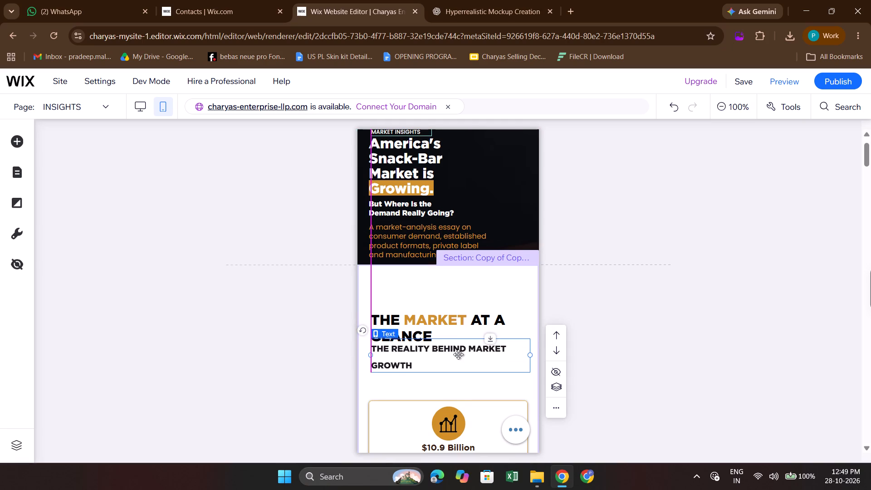
{"action": "left_click_drag", "start_coordinate": [458, 354], "coordinate": [459, 357]}
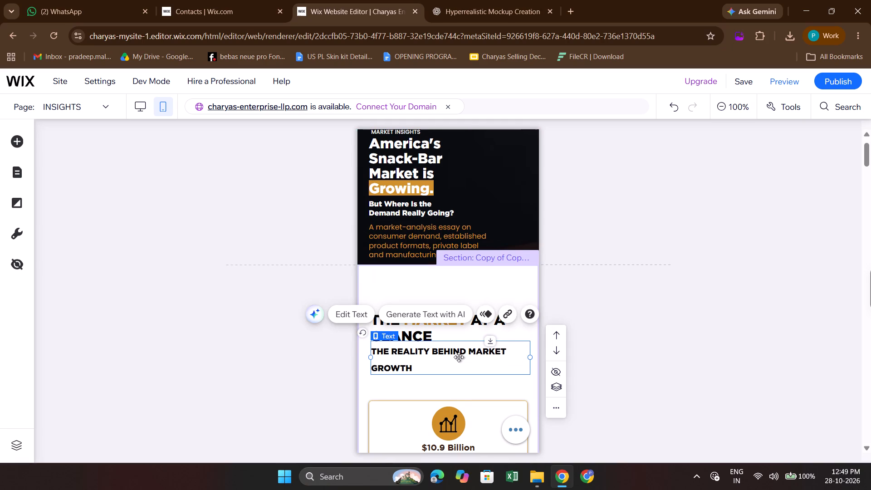
Replace the "THE REALITY BEHIND MARKET GROWTH" text with "Key Figures From the U.S. Snack-Bar Market".
{"action": "double_click", "coordinate": [441, 365]}
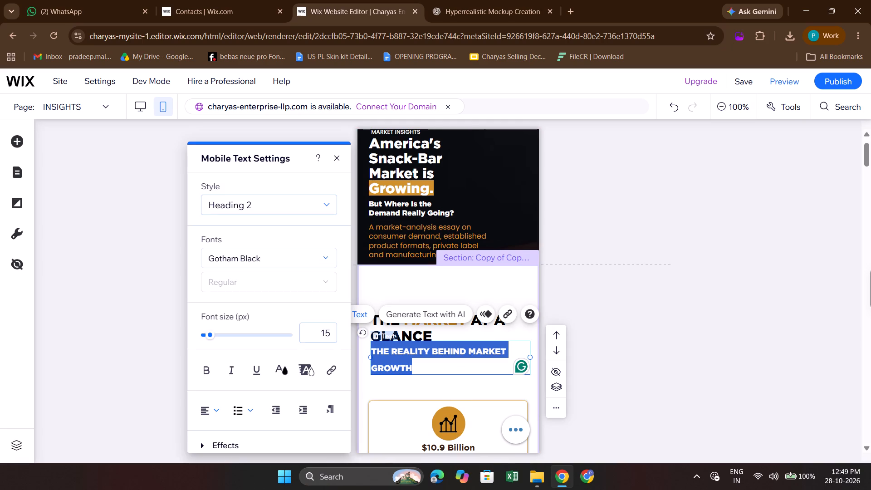
{"action": "type", "text": "Key"}
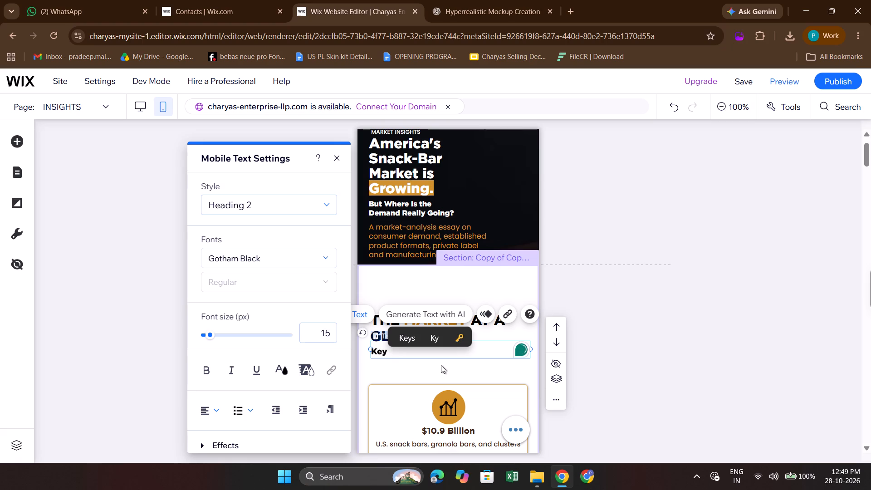
{"action": "key", "text": "space"}
{"action": "type", "text": "Fi"}
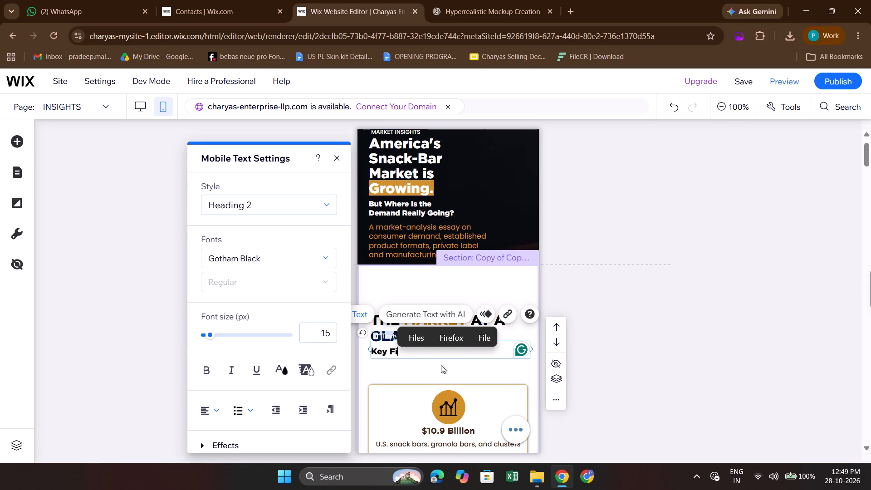
{"action": "type", "text": "gu"}
{"action": "type", "text": "res"}
{"action": "key", "text": "space"}
{"action": "type", "text": "From"}
{"action": "key", "text": "space"}
{"action": "type", "text": "the"}
{"action": "key", "text": "space"}
{"action": "type", "text": "U>S"}
{"action": "key", "text": "shift+greater"}
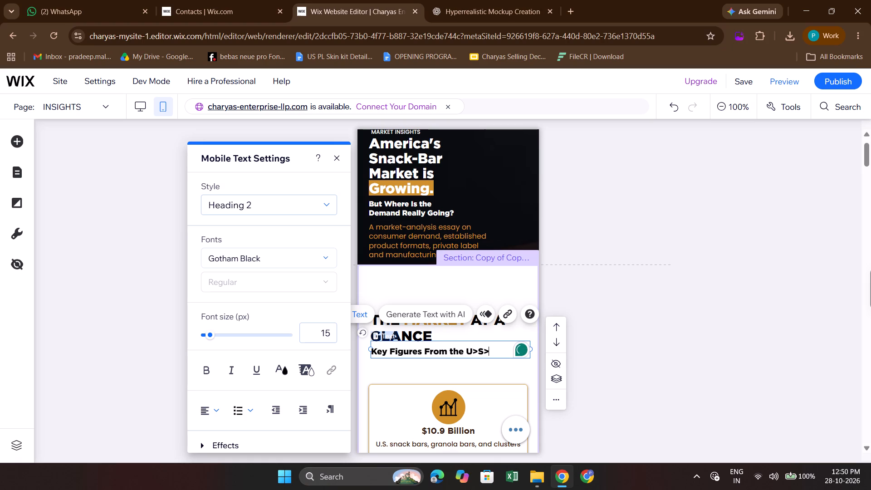
{"action": "key", "text": "BackSpace"}
{"action": "key", "text": "BackSpace"}
{"action": "key", "text": "BackSpace"}
{"action": "type", "text": ".S."}
{"action": "key", "text": "space"}
{"action": "type", "text": "Snack"}
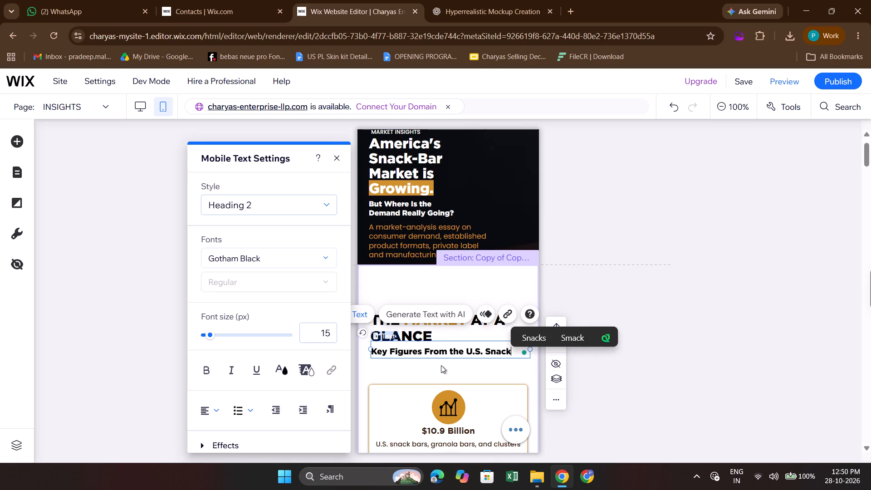
{"action": "key", "text": "s"}
{"action": "key", "text": "Delete"}
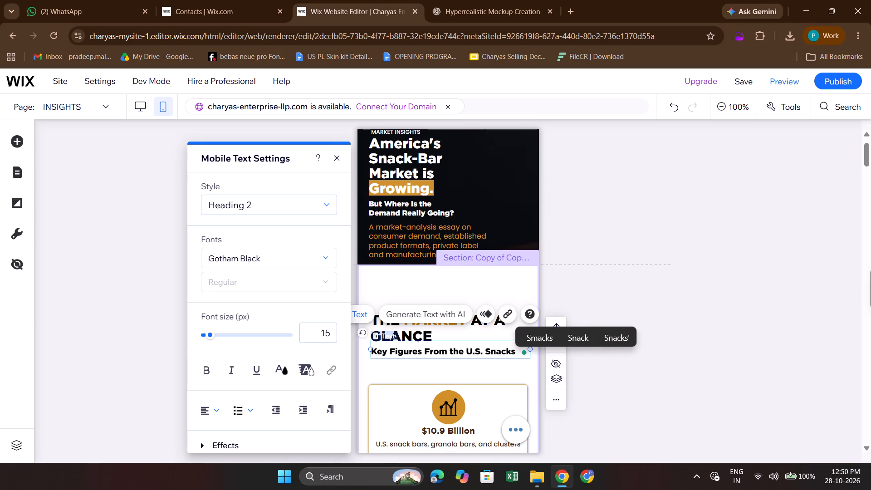
{"action": "key", "text": "Delete"}
{"action": "key", "text": "BackSpace"}
{"action": "key", "text": "minus"}
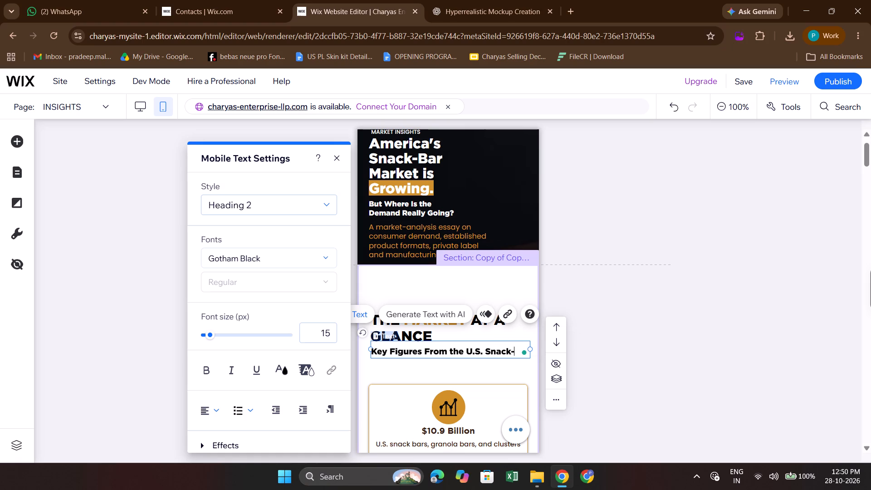
{"action": "type", "text": "Bar"}
{"action": "key", "text": "space"}
{"action": "type", "text": "Ma"}
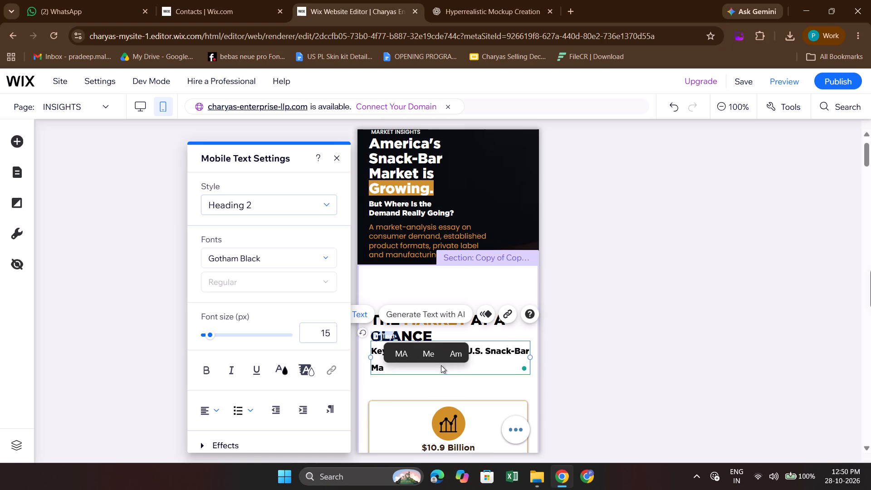
{"action": "type", "text": "rket"}
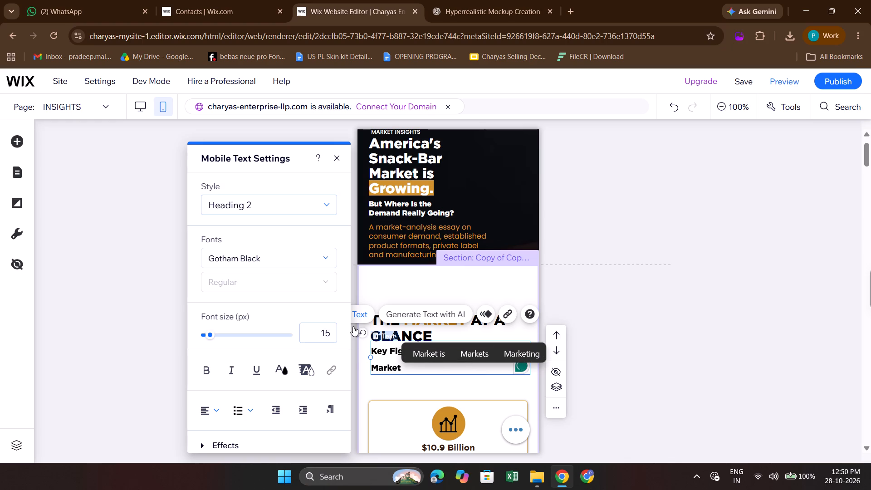
Give the whole "Key Figures From the U.S. Snack-Bar Market" subheading a custom line spacing of 1.
{"action": "key", "text": "ctrl+a"}
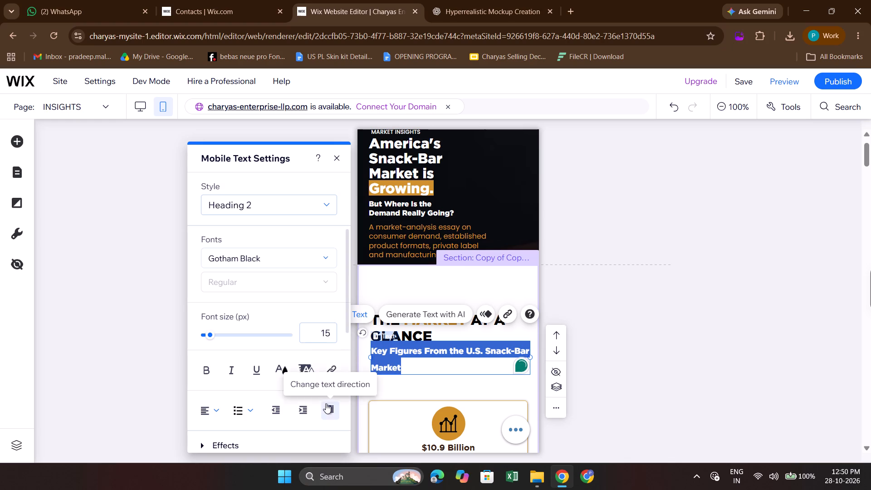
{"action": "scroll", "coordinate": [326, 403], "scroll_direction": "down", "scroll_amount": 1}
{"action": "scroll", "coordinate": [289, 401], "scroll_direction": "down", "scroll_amount": 2}
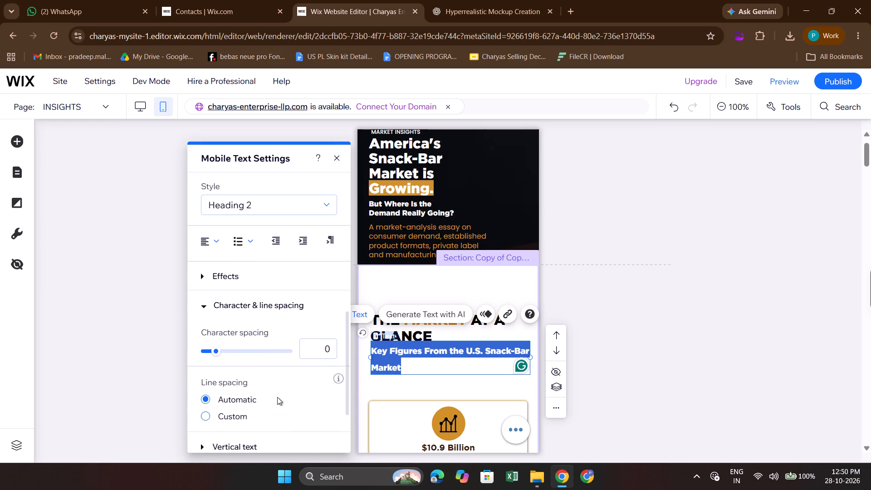
{"action": "scroll", "coordinate": [307, 395], "scroll_direction": "down", "scroll_amount": 1}
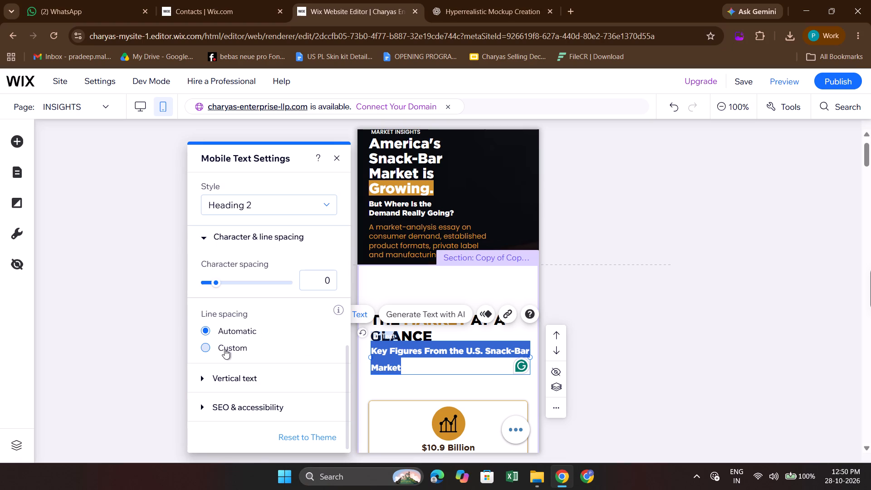
{"action": "left_click", "coordinate": [225, 349]}
{"action": "left_click", "coordinate": [333, 377]}
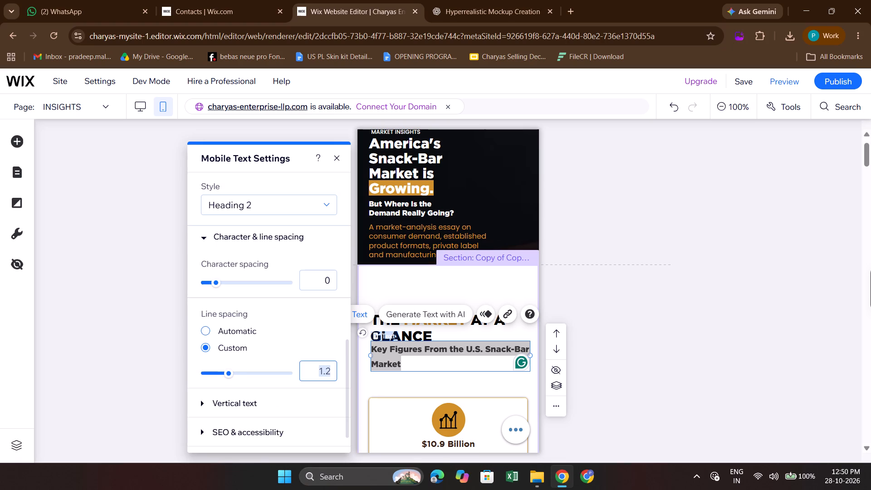
{"action": "type", "text": "0.7"}
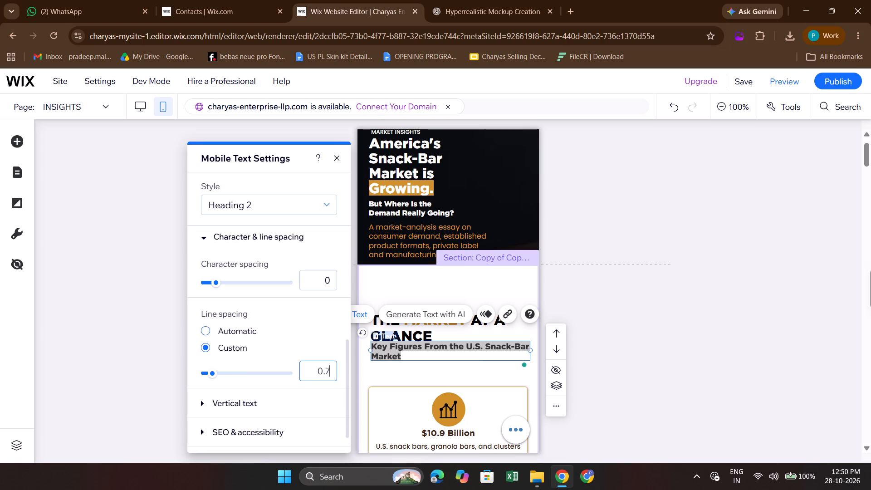
{"action": "key", "text": "BackSpace"}
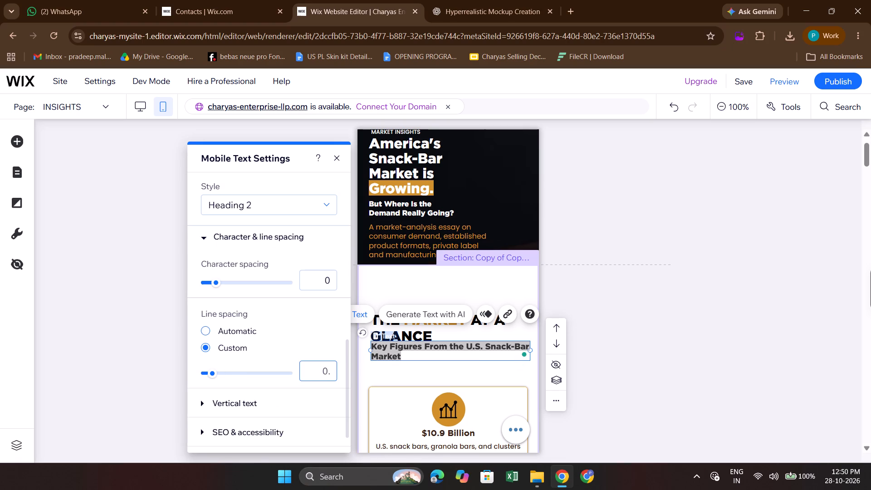
{"action": "key", "text": "BackSpace"}
{"action": "key", "text": "BackSpace"}
{"action": "key", "text": "1"}
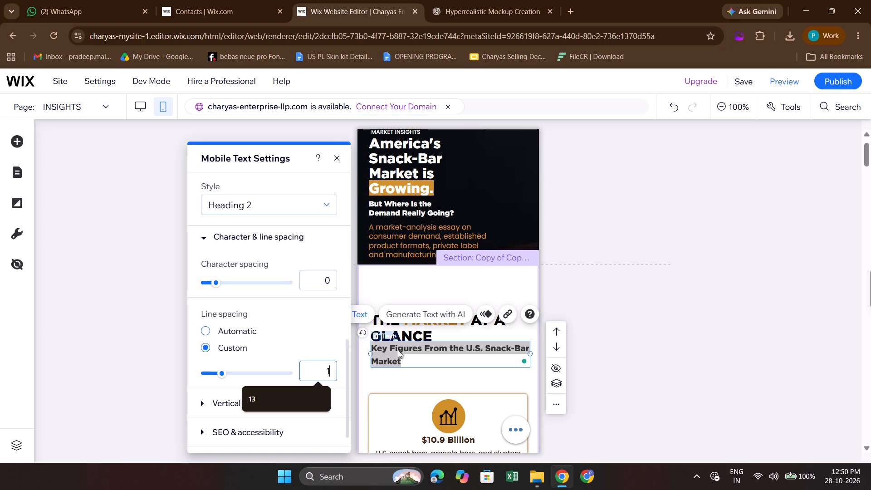
{"action": "left_click", "coordinate": [626, 304]}
Move the "THE MARKET AT A GLANCE" heading and its subheading up together, closer to the top of their section.
{"action": "scroll", "coordinate": [450, 367], "scroll_direction": "down", "scroll_amount": 1}
{"action": "left_click", "coordinate": [429, 367]}
{"action": "left_click", "coordinate": [455, 343]}
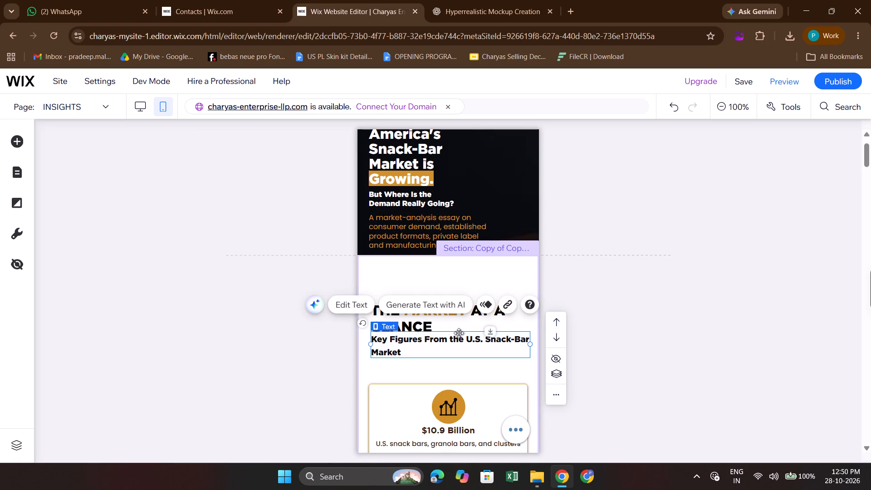
{"action": "left_click", "coordinate": [429, 323]}
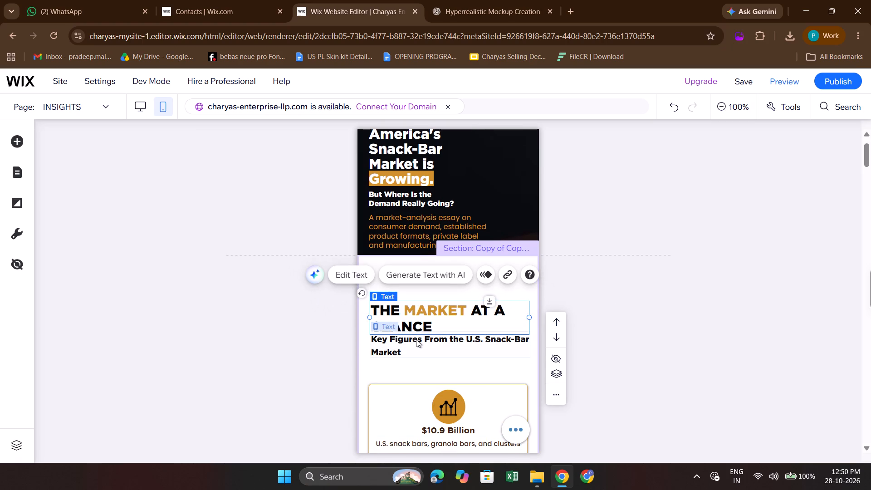
{"action": "left_click", "coordinate": [412, 343], "text": "shift"}
{"action": "key", "text": "shift+Up"}
{"action": "key", "text": "shift+Up"}
{"action": "key", "text": "shift+Up"}
{"action": "key", "text": "shift+Up"}
{"action": "key", "text": "shift+Up"}
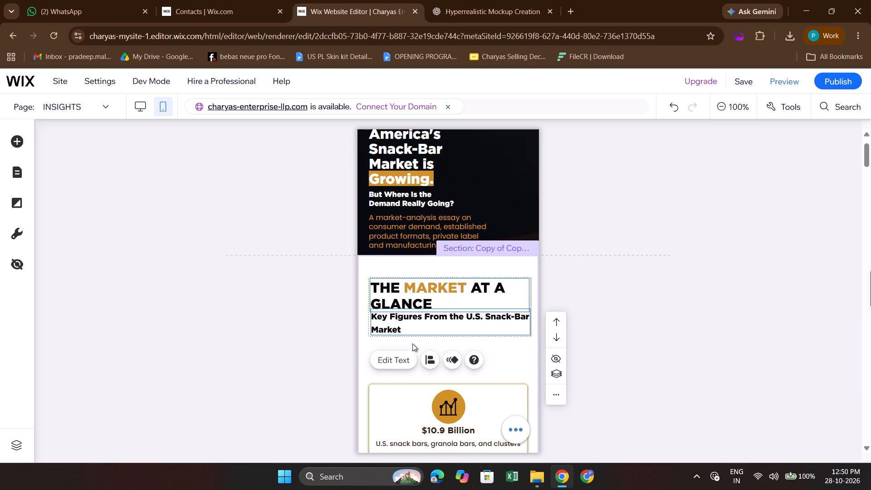
Move the "$10.9 Billion" card up toward the subheading so it clears the 7.1% card below.
{"action": "scroll", "coordinate": [436, 316], "scroll_direction": "down", "scroll_amount": 1}
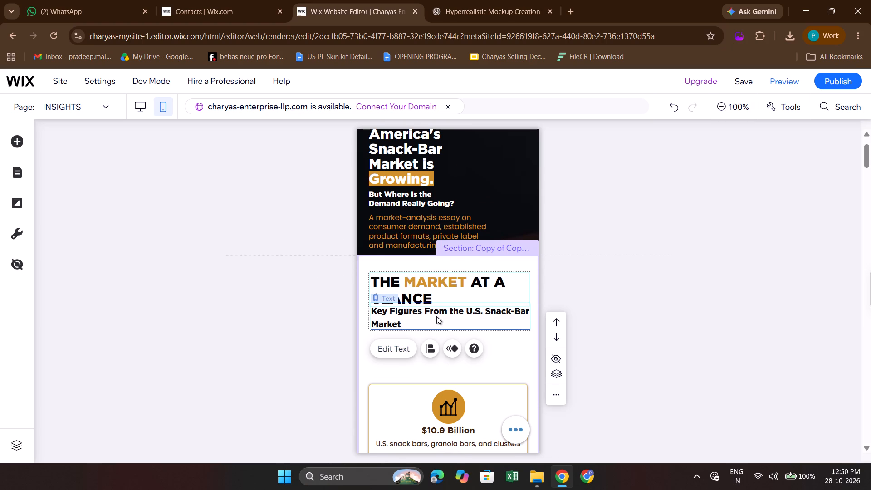
{"action": "scroll", "coordinate": [436, 316], "scroll_direction": "down", "scroll_amount": 1}
{"action": "scroll", "coordinate": [426, 384], "scroll_direction": "down", "scroll_amount": 2}
{"action": "left_click", "coordinate": [512, 306]}
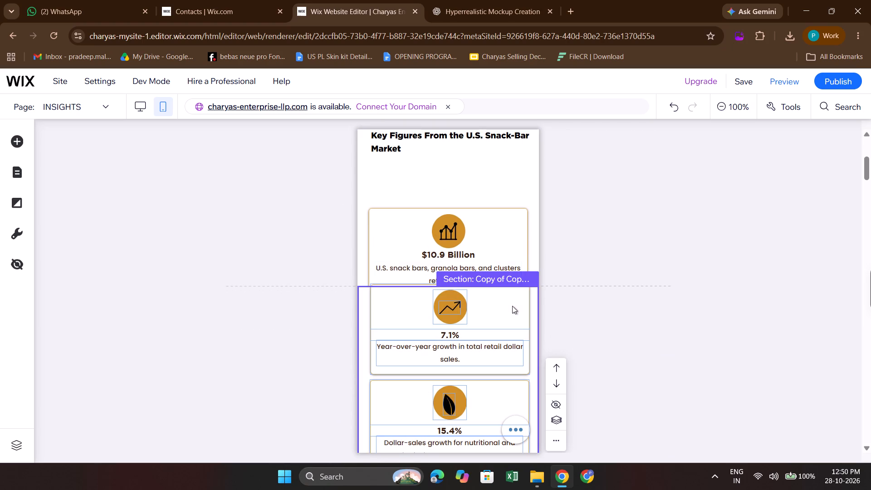
{"action": "left_click", "coordinate": [626, 271]}
{"action": "left_click", "coordinate": [510, 230]}
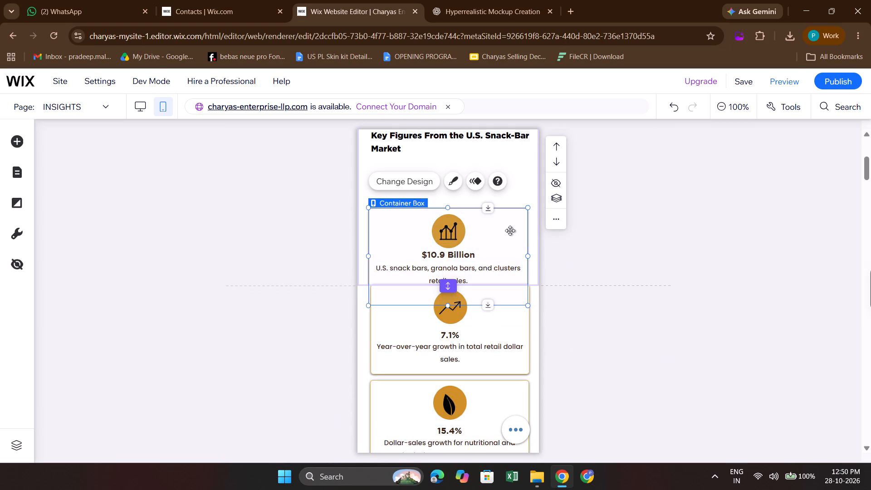
{"action": "key", "text": "shift+Up"}
{"action": "key", "text": "shift+Up"}
{"action": "key", "text": "shift+Up"}
{"action": "key", "text": "shift+Up"}
{"action": "key", "text": "shift+Up"}
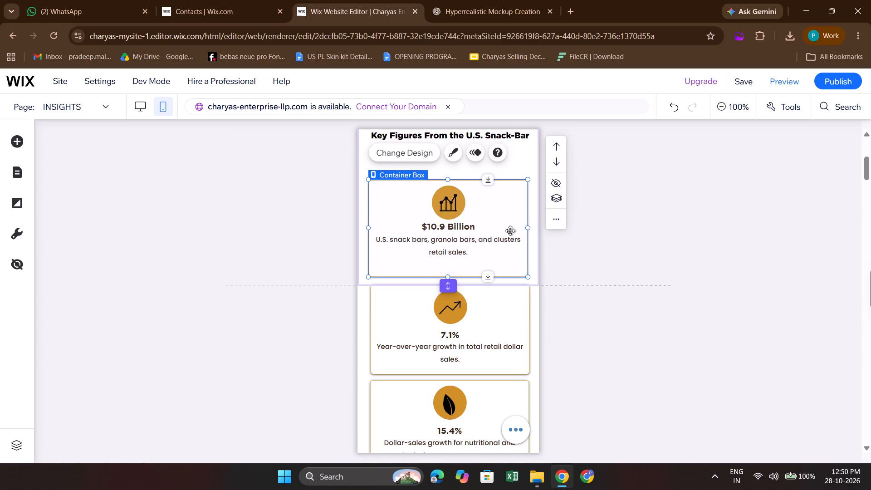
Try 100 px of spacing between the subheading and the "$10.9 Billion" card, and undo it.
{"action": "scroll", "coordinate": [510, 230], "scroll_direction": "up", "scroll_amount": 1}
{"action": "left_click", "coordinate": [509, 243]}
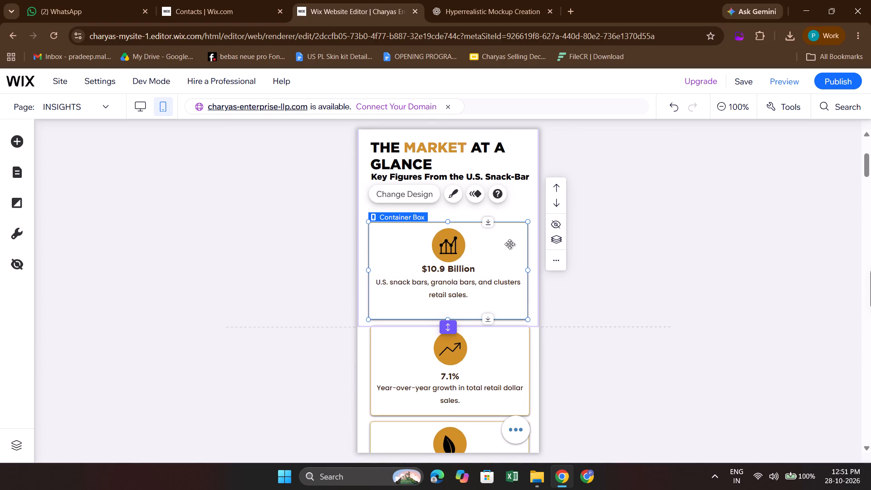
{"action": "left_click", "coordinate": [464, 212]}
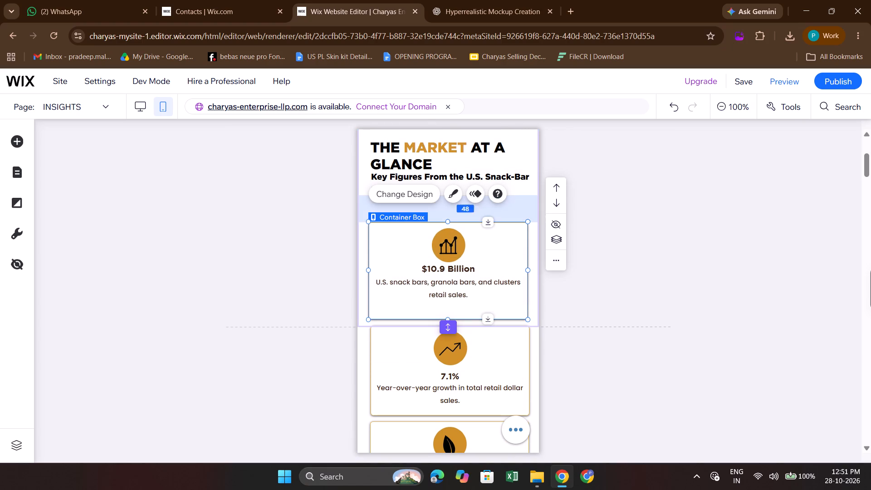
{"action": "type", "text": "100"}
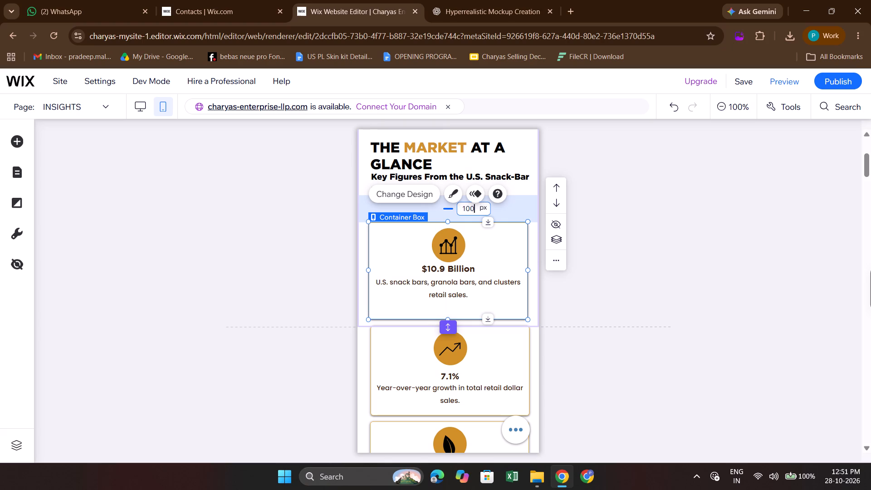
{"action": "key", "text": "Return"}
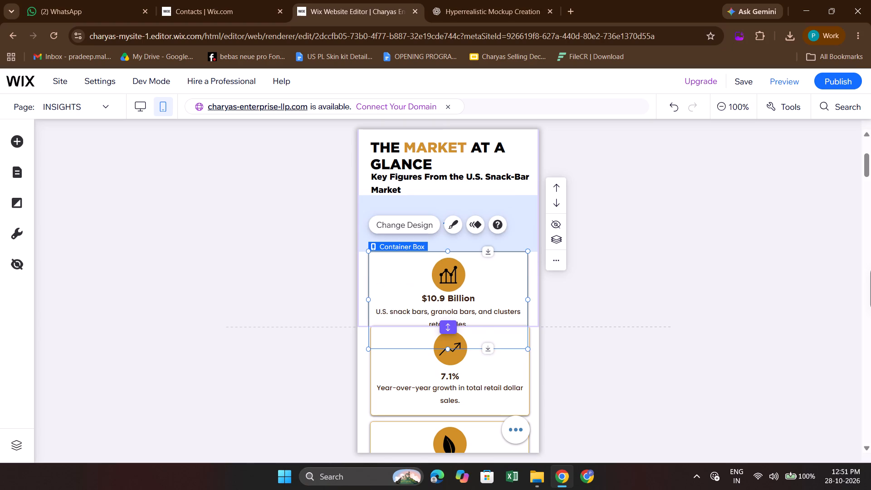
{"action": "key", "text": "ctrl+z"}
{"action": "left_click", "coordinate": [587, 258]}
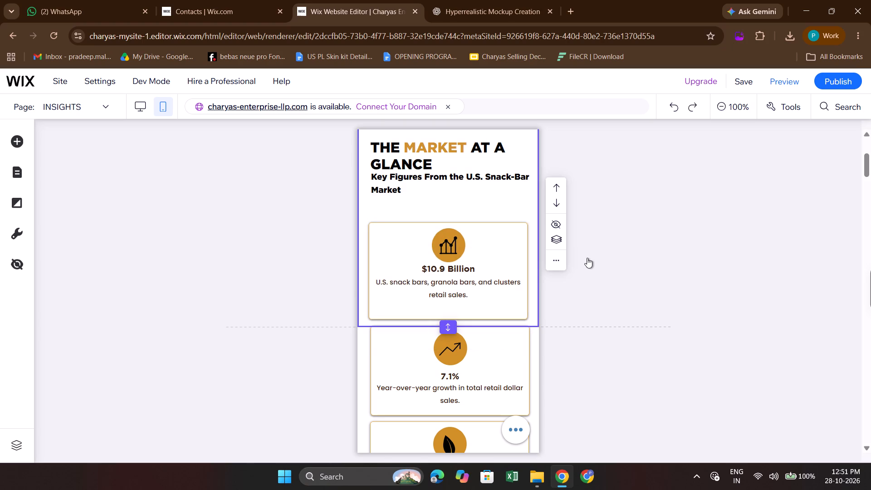
Widen the gap between the source note and the "THE REALITY BEHIND MARKET GROWTH" heading to more than 100 px.
{"action": "scroll", "coordinate": [549, 276], "scroll_direction": "up", "scroll_amount": 2}
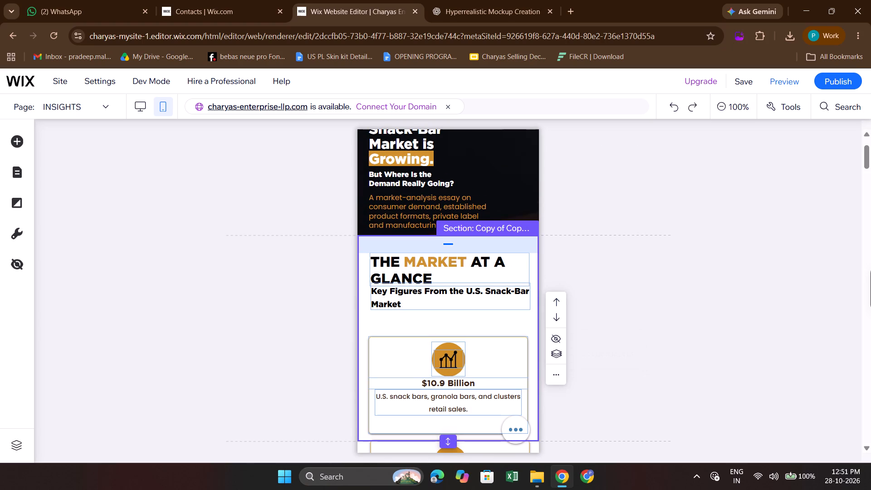
{"action": "scroll", "coordinate": [417, 387], "scroll_direction": "down", "scroll_amount": 6}
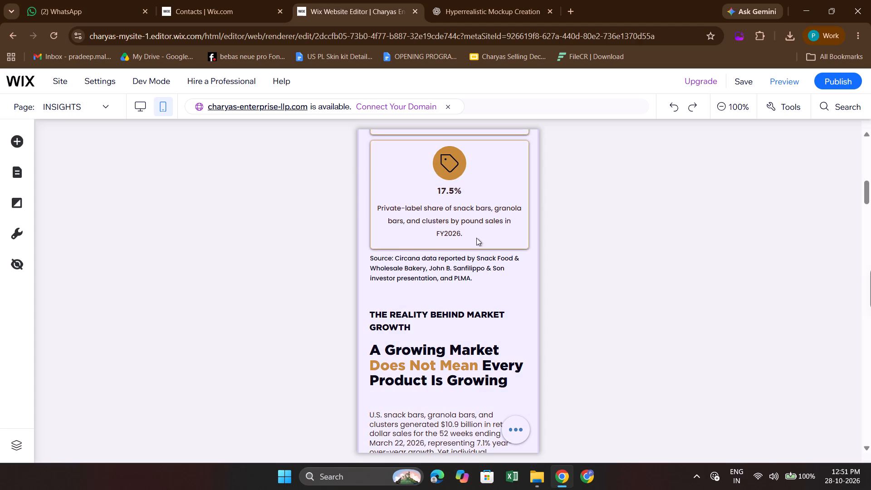
{"action": "left_click", "coordinate": [451, 273]}
{"action": "left_click", "coordinate": [438, 287]}
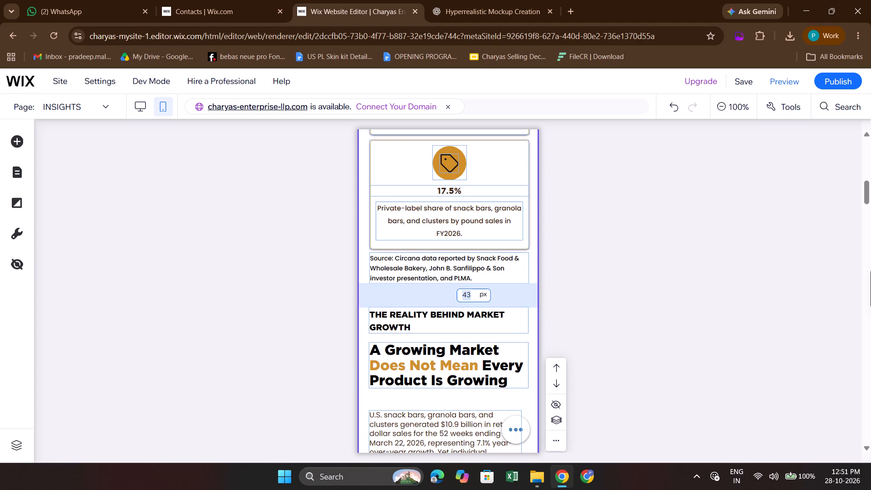
{"action": "left_click", "coordinate": [497, 289]}
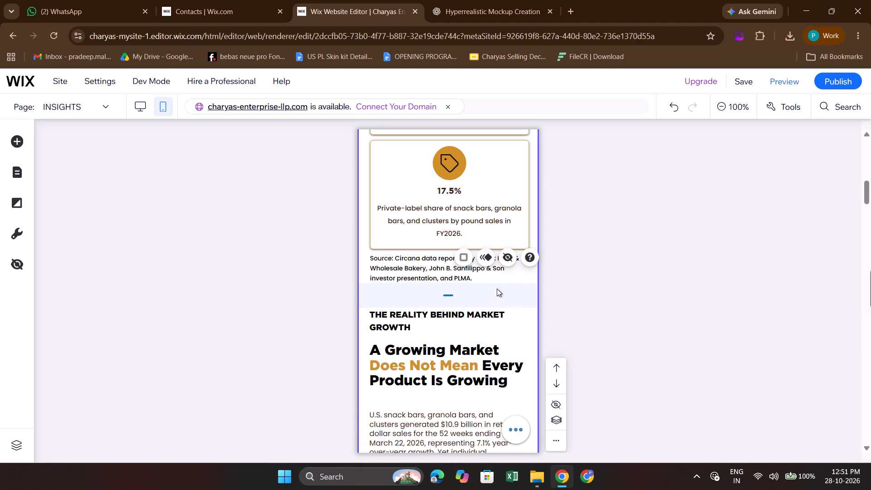
{"action": "left_click_drag", "start_coordinate": [447, 293], "coordinate": [450, 309]}
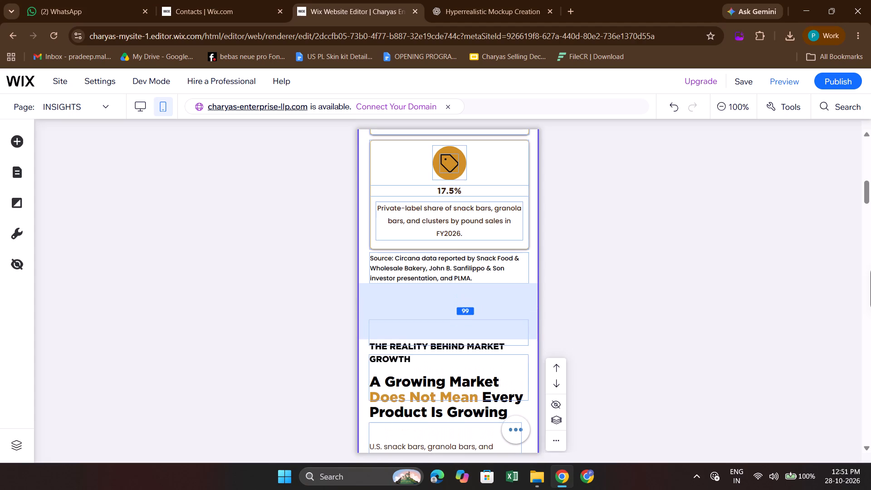
{"action": "left_click_drag", "start_coordinate": [447, 314], "coordinate": [447, 318]}
Move the 7.1%, 15.4% and 17.5% cards together with the source note down, opening a gap at the top of their section.
{"action": "left_click", "coordinate": [460, 270]}
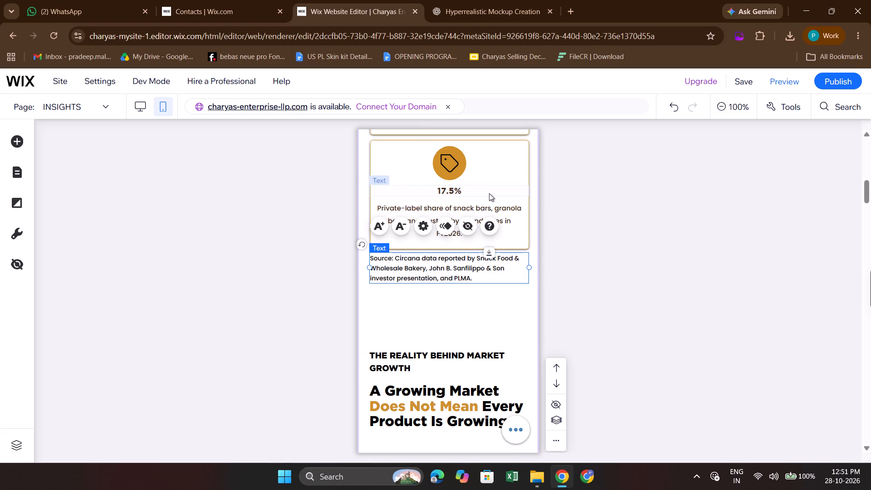
{"action": "scroll", "coordinate": [509, 166], "scroll_direction": "up", "scroll_amount": 2}
{"action": "left_click", "coordinate": [519, 231], "text": "shift"}
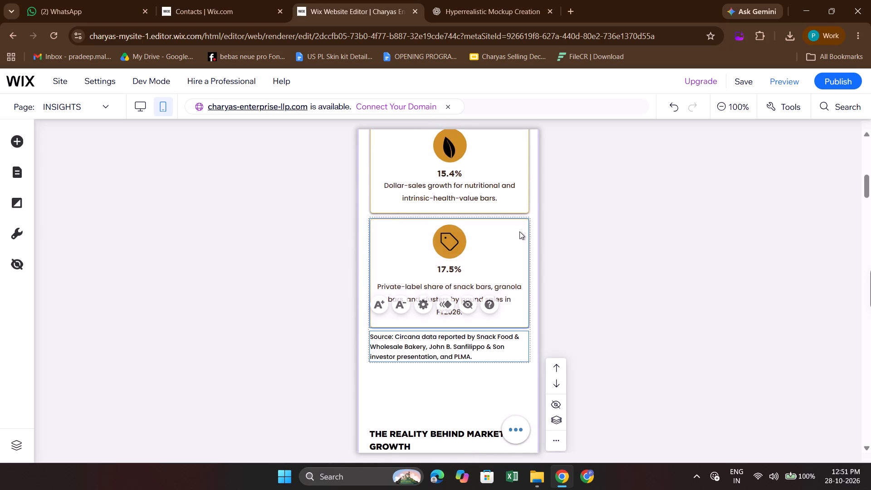
{"action": "scroll", "coordinate": [519, 231], "scroll_direction": "up", "scroll_amount": 2}
{"action": "left_click", "coordinate": [514, 243], "text": "shift"}
{"action": "scroll", "coordinate": [514, 243], "scroll_direction": "up", "scroll_amount": 1}
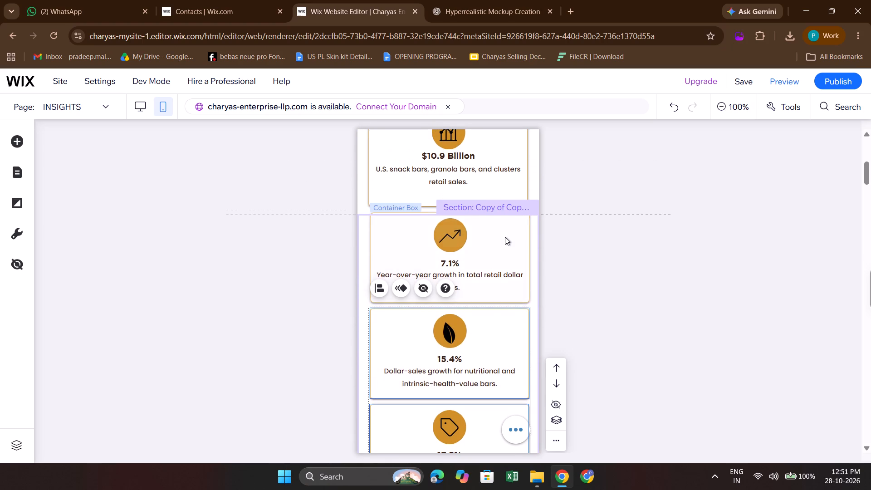
{"action": "left_click", "coordinate": [505, 237], "text": "shift"}
{"action": "scroll", "coordinate": [505, 237], "scroll_direction": "up", "scroll_amount": 2}
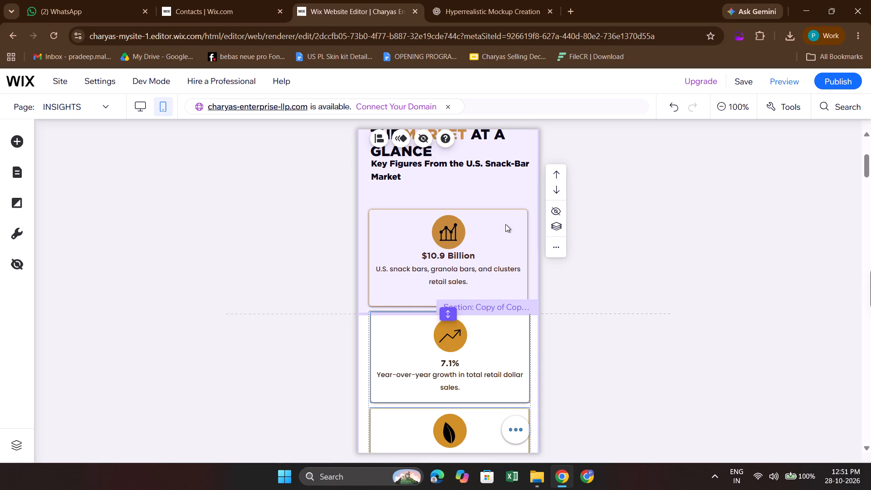
{"action": "left_click", "coordinate": [505, 224], "text": "shift"}
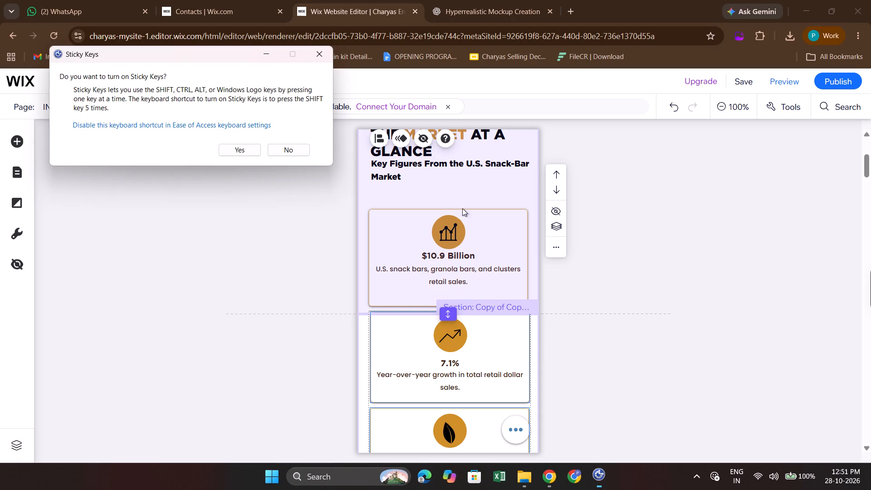
{"action": "left_click", "coordinate": [497, 224], "text": "shift"}
{"action": "key", "text": "shift+Down"}
{"action": "key", "text": "shift+Down"}
{"action": "key", "text": "shift+Down"}
{"action": "key", "text": "shift+Down"}
{"action": "scroll", "coordinate": [497, 224], "scroll_direction": "down", "scroll_amount": 1}
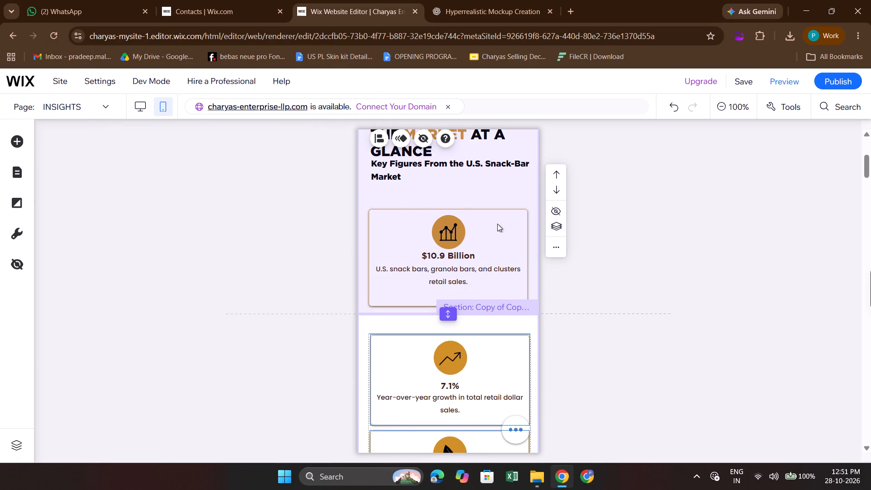
{"action": "scroll", "coordinate": [497, 224], "scroll_direction": "down", "scroll_amount": 3}
{"action": "key", "text": "shift+Down"}
{"action": "key", "text": "shift+Down"}
{"action": "key", "text": "shift+Down"}
{"action": "key", "text": "shift+Down"}
{"action": "key", "text": "shift+Down"}
Move the "$10.9 Billion" card down across its section's lower edge to just above the 7.1% card.
{"action": "scroll", "coordinate": [497, 224], "scroll_direction": "up", "scroll_amount": 1}
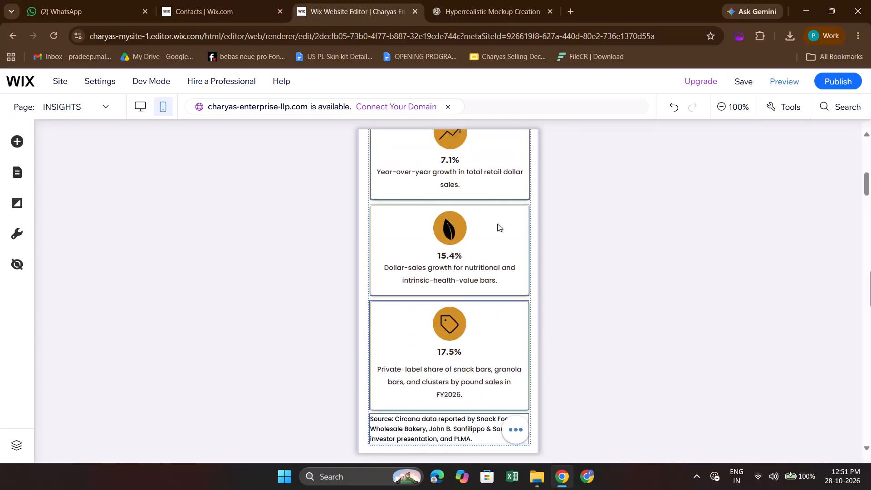
{"action": "scroll", "coordinate": [497, 224], "scroll_direction": "up", "scroll_amount": 3}
{"action": "left_click", "coordinate": [511, 195]}
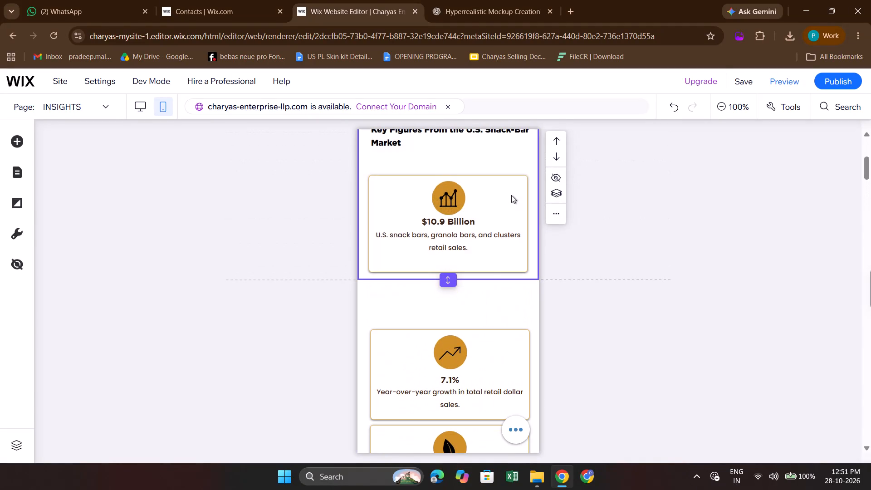
{"action": "left_click", "coordinate": [511, 195]}
{"action": "key", "text": "shift+Down"}
{"action": "key", "text": "shift+Down"}
{"action": "key", "text": "shift+Down"}
{"action": "key", "text": "shift+Down"}
{"action": "key", "text": "shift+Down"}
{"action": "key", "text": "shift+Down"}
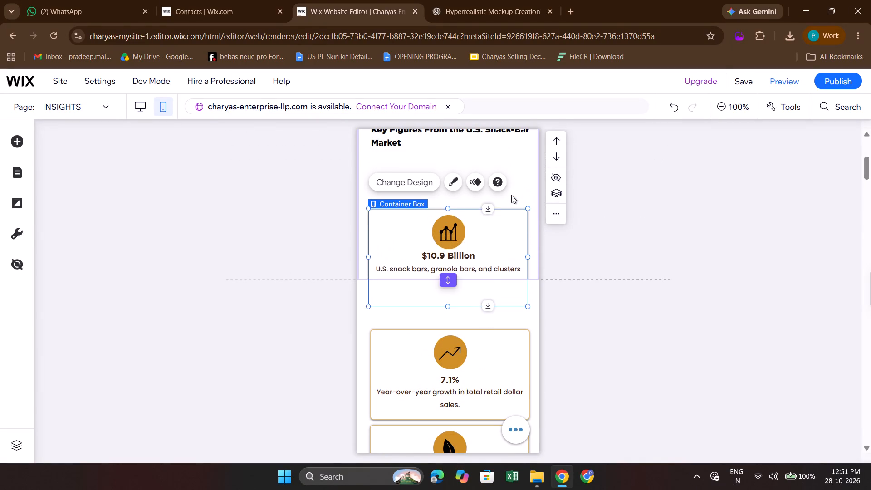
{"action": "key", "text": "shift+Down"}
{"action": "key", "text": "shift+Down"}
{"action": "key", "text": "shift+Down"}
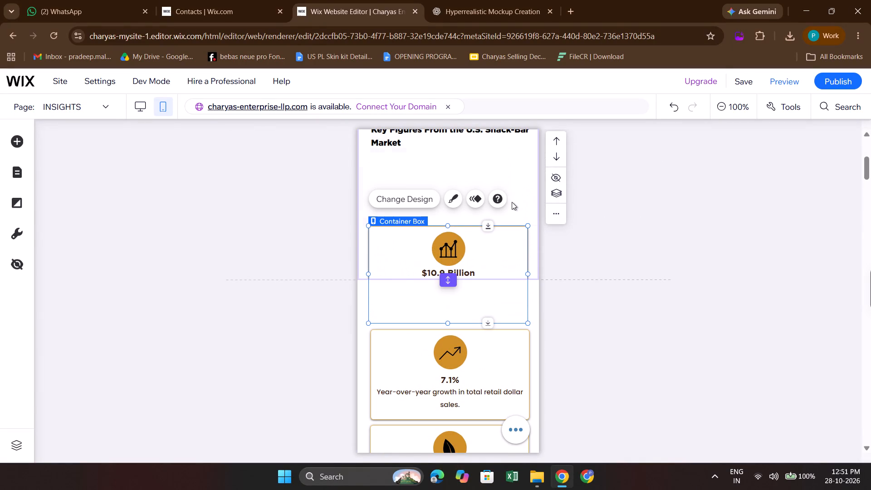
{"action": "left_click", "coordinate": [558, 276]}
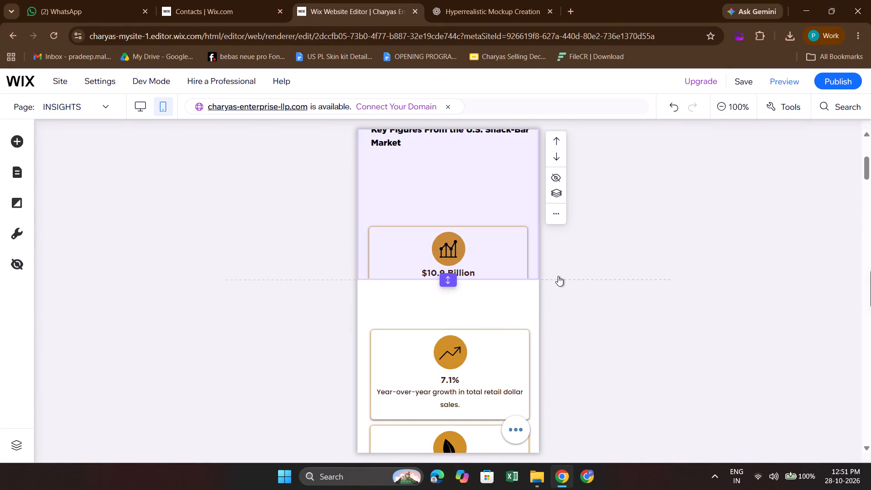
{"action": "left_click", "coordinate": [578, 309]}
{"action": "left_click", "coordinate": [497, 234]}
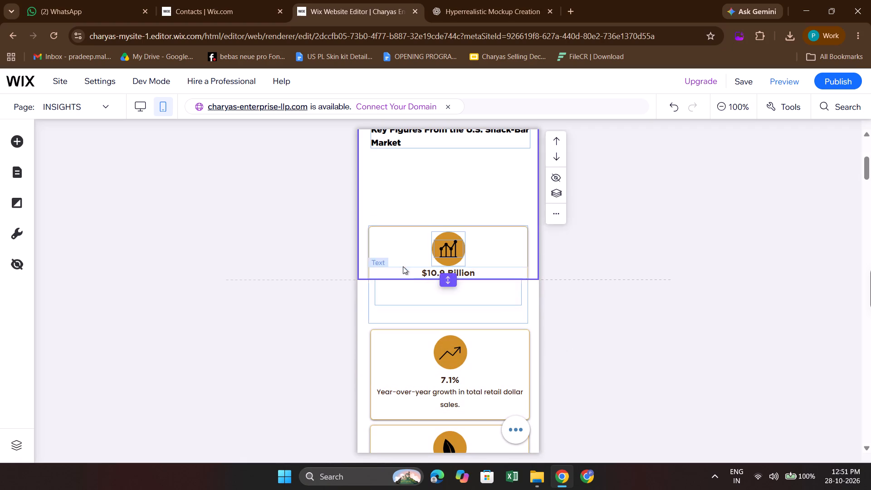
{"action": "left_click", "coordinate": [404, 279]}
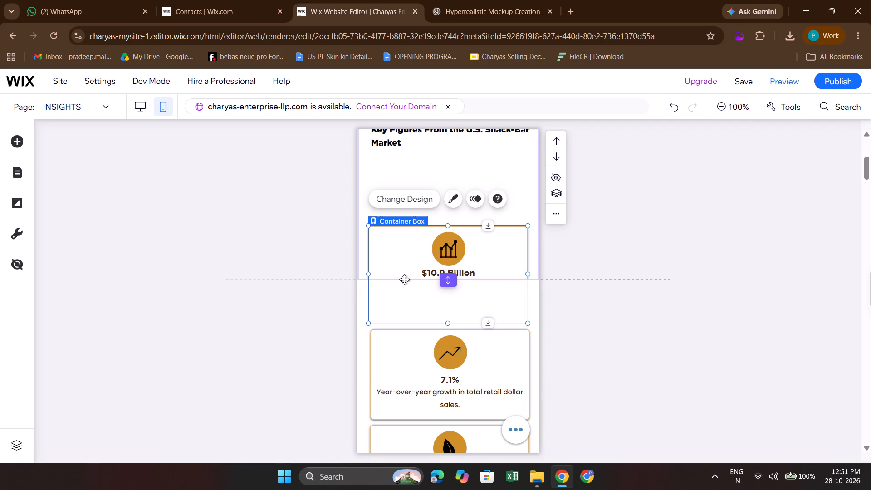
Extend the height of the MARKET AT A GLANCE section to just below the "$10.9 Billion" card.
{"action": "left_click", "coordinate": [403, 179]}
{"action": "left_click_drag", "start_coordinate": [447, 279], "coordinate": [450, 324]}
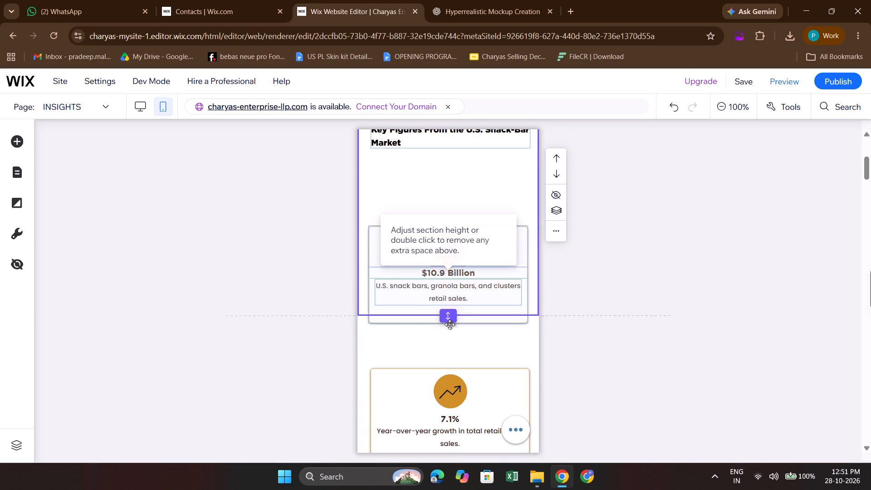
{"action": "left_click_drag", "start_coordinate": [450, 324], "coordinate": [450, 328]}
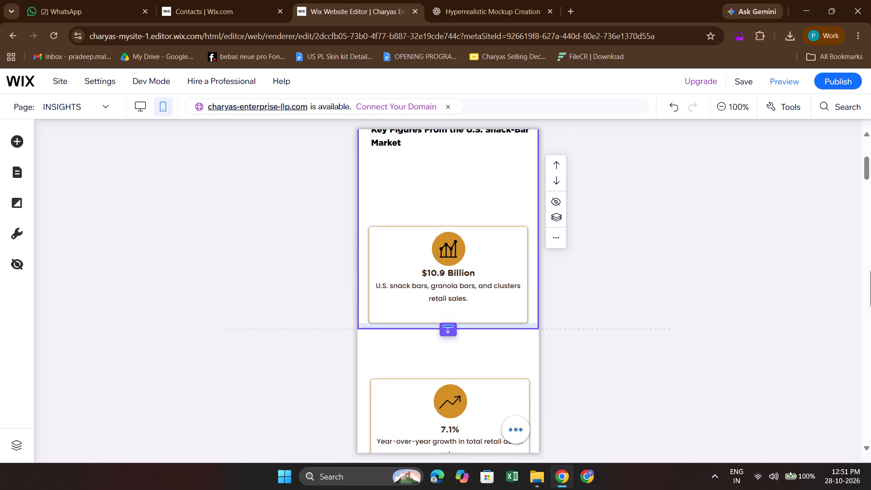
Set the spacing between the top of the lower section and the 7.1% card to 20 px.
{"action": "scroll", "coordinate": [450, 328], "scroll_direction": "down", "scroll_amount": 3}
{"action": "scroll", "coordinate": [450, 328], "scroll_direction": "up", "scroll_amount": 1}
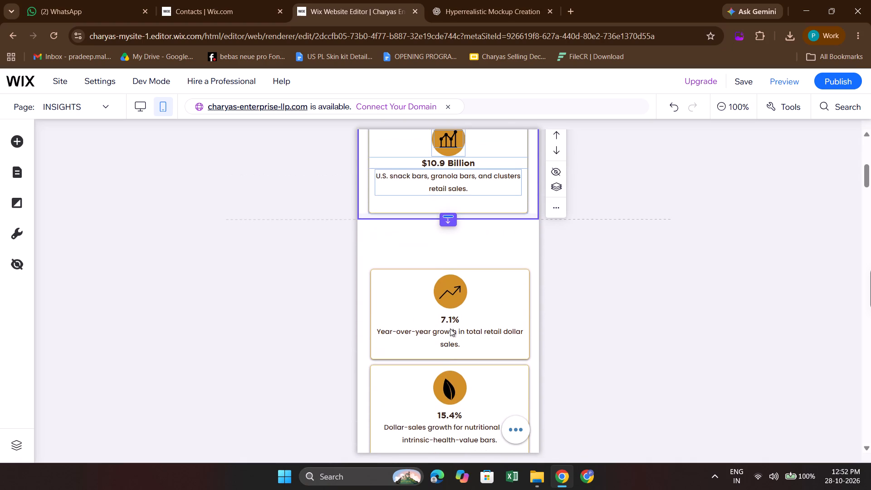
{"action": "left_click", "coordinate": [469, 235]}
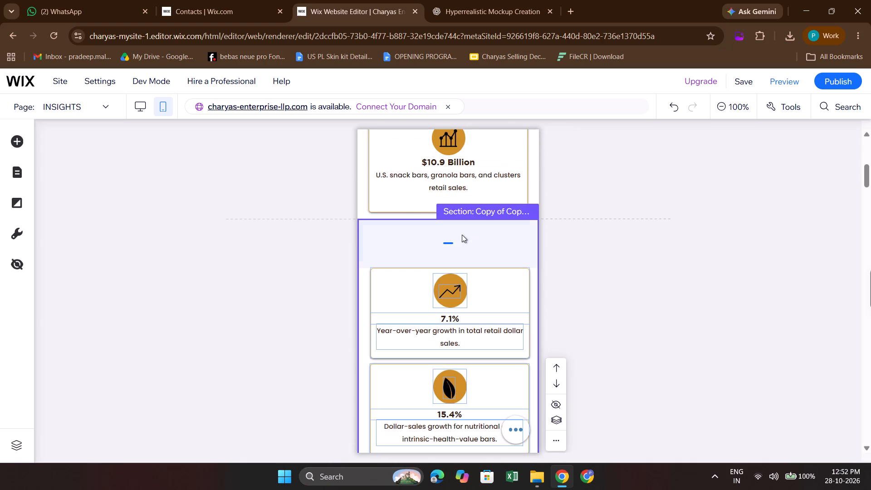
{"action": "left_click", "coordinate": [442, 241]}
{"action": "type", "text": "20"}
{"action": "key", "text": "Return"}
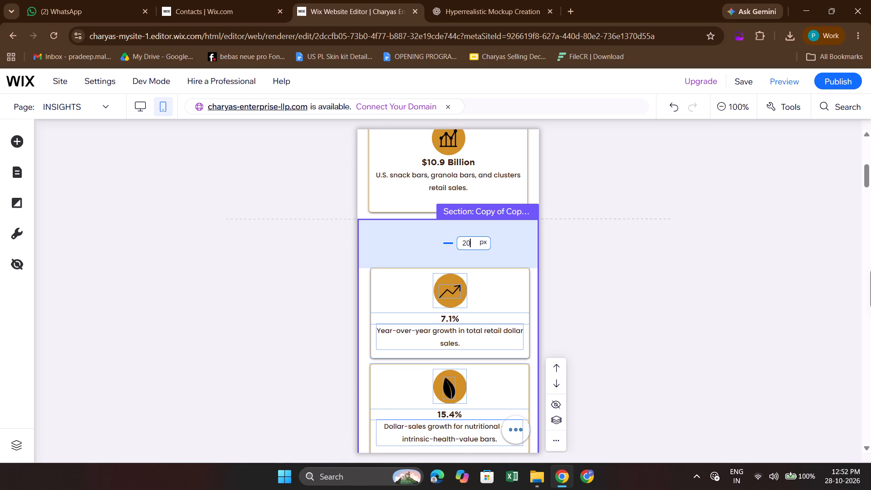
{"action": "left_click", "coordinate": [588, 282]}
Set the spacing between the top of the lower section and the 7.1% card to 0 px.
{"action": "scroll", "coordinate": [588, 282], "scroll_direction": "up", "scroll_amount": 1}
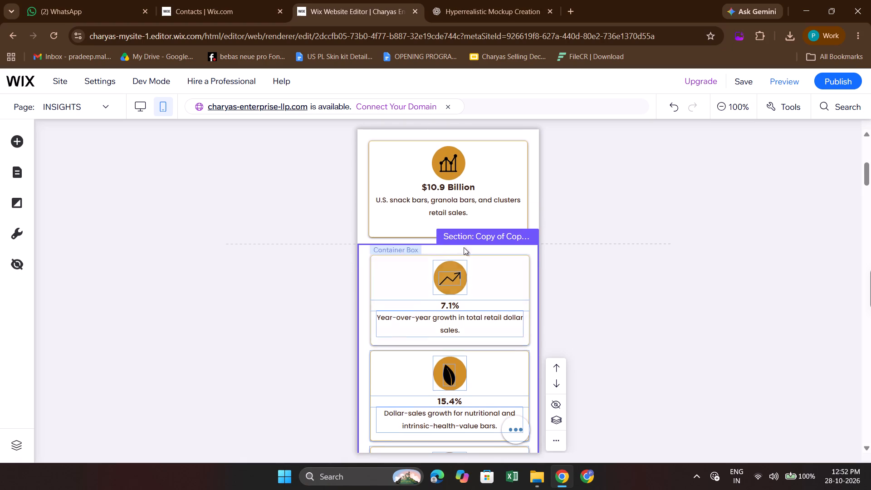
{"action": "left_click", "coordinate": [446, 251]}
{"action": "key", "text": "0"}
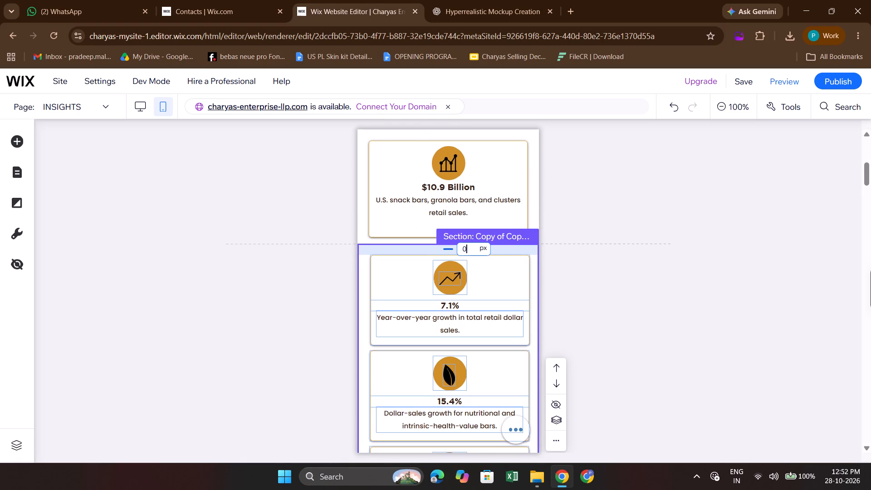
{"action": "key", "text": "Return"}
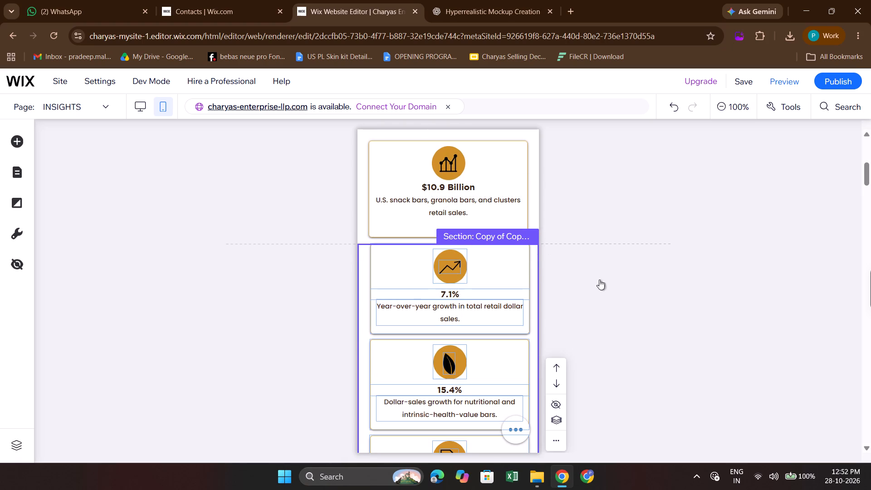
Duplicate the "$10.9 Billion" card's description text and place the copy just below the "Key Figures From the U.S. Snack-Bar Market" subheading.
{"action": "left_click", "coordinate": [602, 312]}
{"action": "scroll", "coordinate": [602, 312], "scroll_direction": "up", "scroll_amount": 1}
{"action": "left_click", "coordinate": [508, 164]}
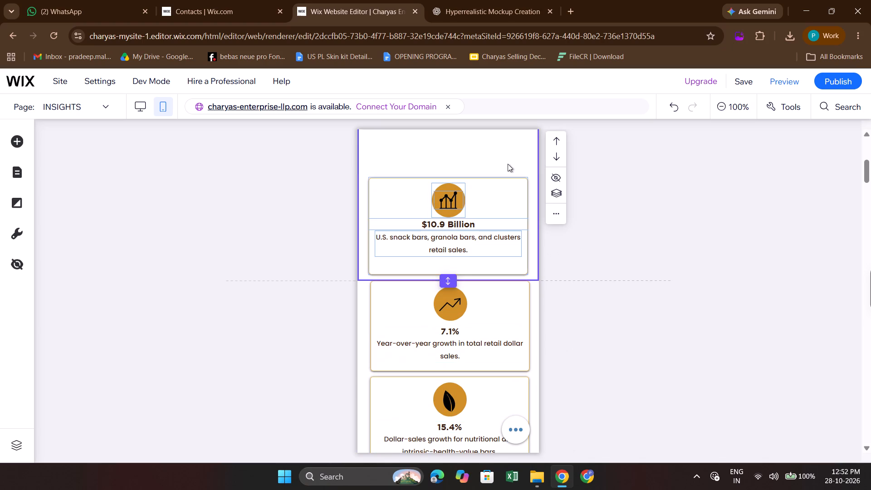
{"action": "scroll", "coordinate": [508, 164], "scroll_direction": "up", "scroll_amount": 1}
{"action": "left_click", "coordinate": [457, 237]}
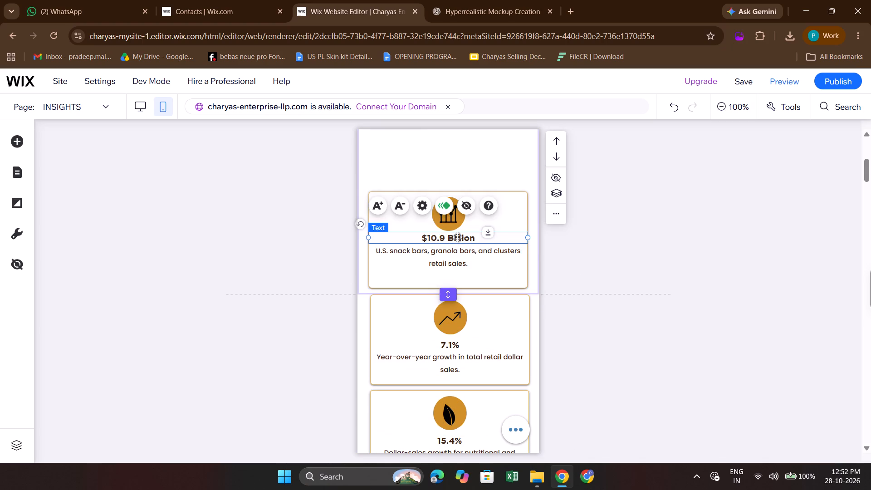
{"action": "left_click", "coordinate": [514, 201]}
{"action": "scroll", "coordinate": [514, 201], "scroll_direction": "up", "scroll_amount": 2}
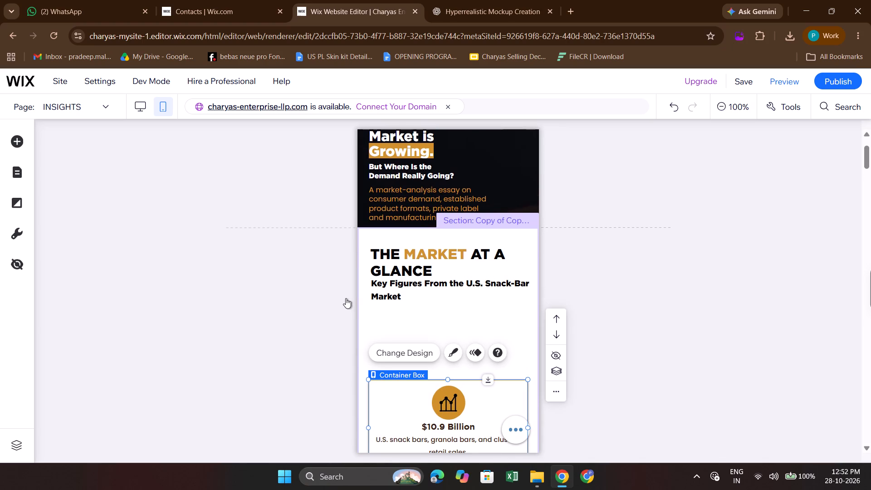
{"action": "scroll", "coordinate": [346, 298], "scroll_direction": "down", "scroll_amount": 2}
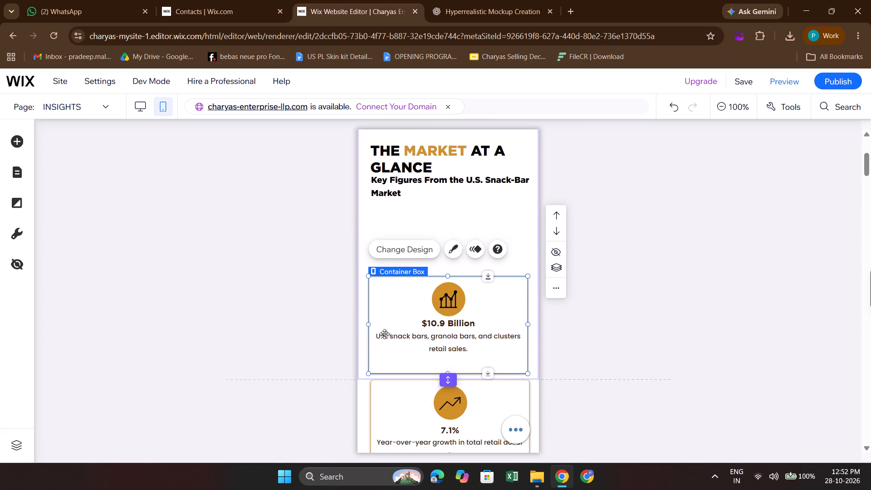
{"action": "left_click", "coordinate": [426, 343]}
{"action": "key", "text": "ctrl+d"}
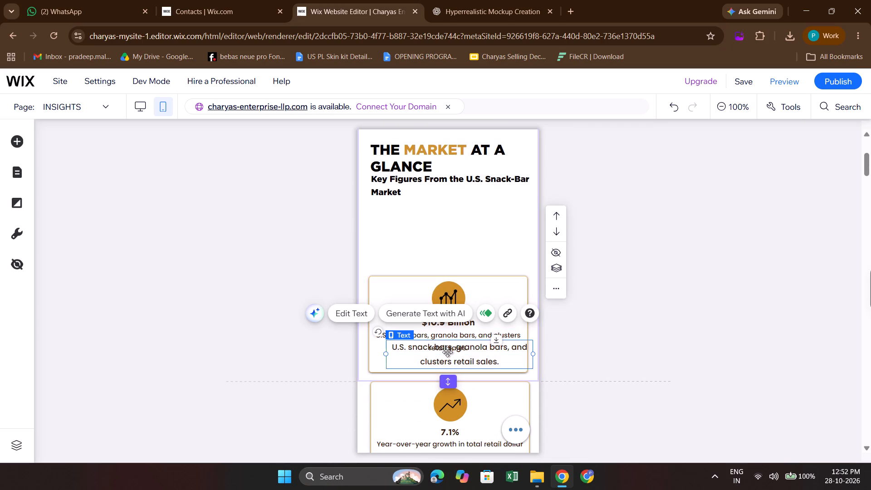
{"action": "left_click_drag", "start_coordinate": [448, 353], "coordinate": [424, 196]}
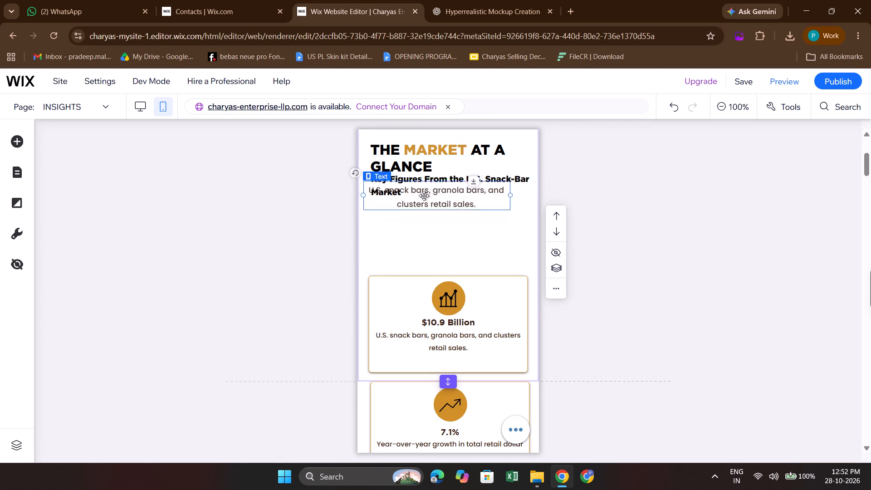
{"action": "left_click_drag", "start_coordinate": [424, 196], "coordinate": [425, 210]}
Replace the copied text with "The latest market data shows a large and evolving category, with different segments experiencing different growth patterns.".
{"action": "scroll", "coordinate": [425, 210], "scroll_direction": "up", "scroll_amount": 1}
{"action": "double_click", "coordinate": [423, 216]}
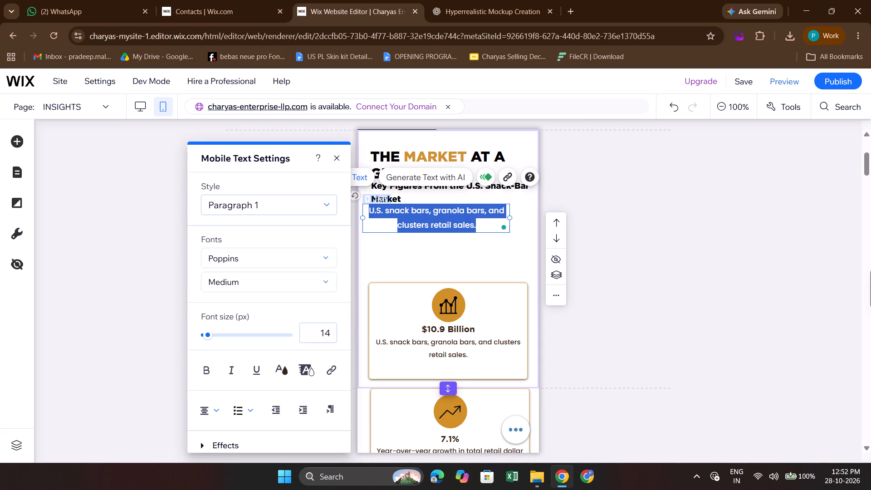
{"action": "type", "text": "The"}
{"action": "key", "text": "space"}
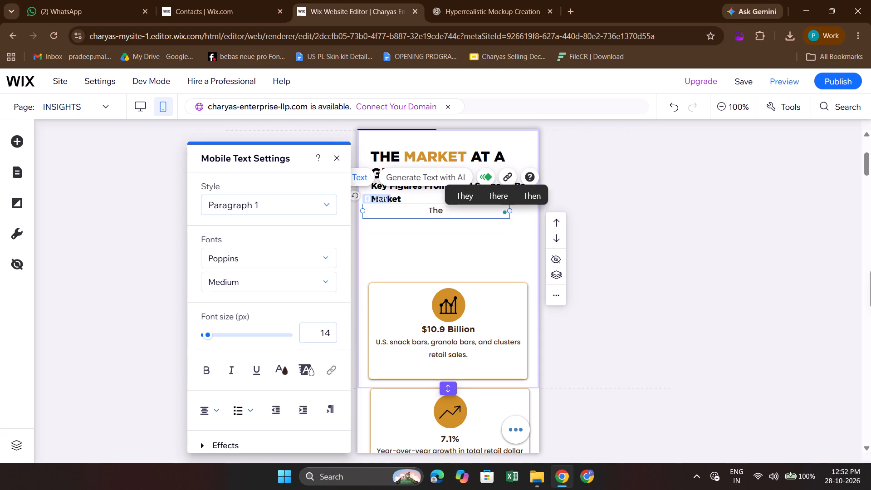
{"action": "key", "text": "l"}
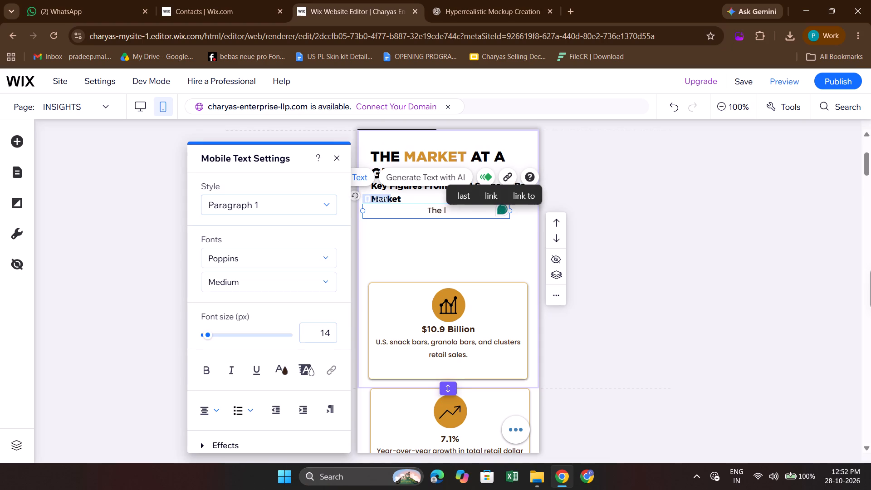
{"action": "type", "text": "atest"}
{"action": "key", "text": "space"}
{"action": "type", "text": "mar"}
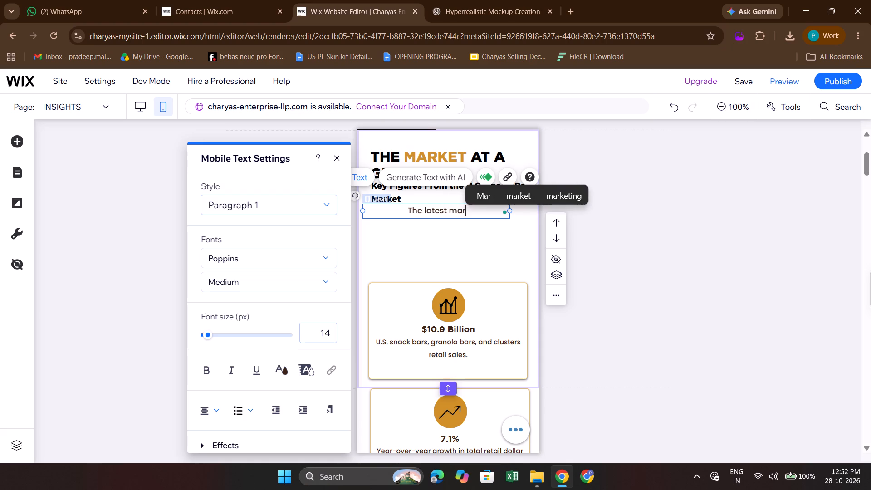
{"action": "type", "text": "ket"}
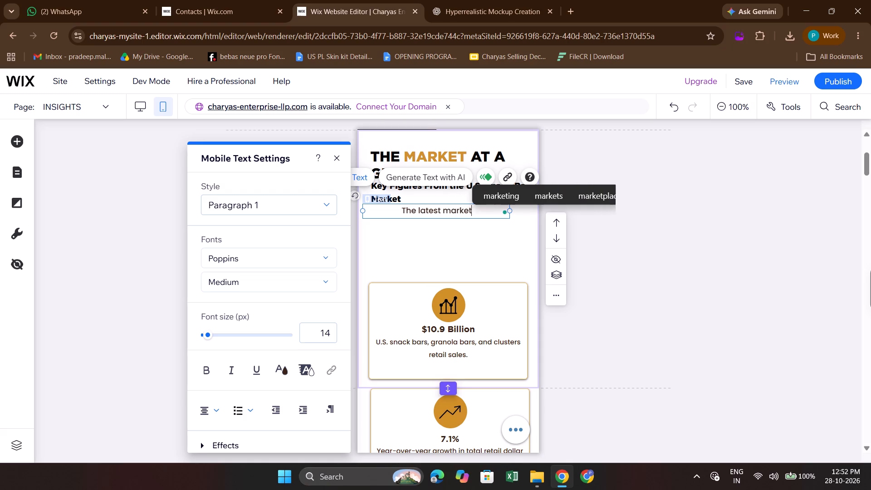
{"action": "key", "text": "space"}
{"action": "type", "text": "data sho"}
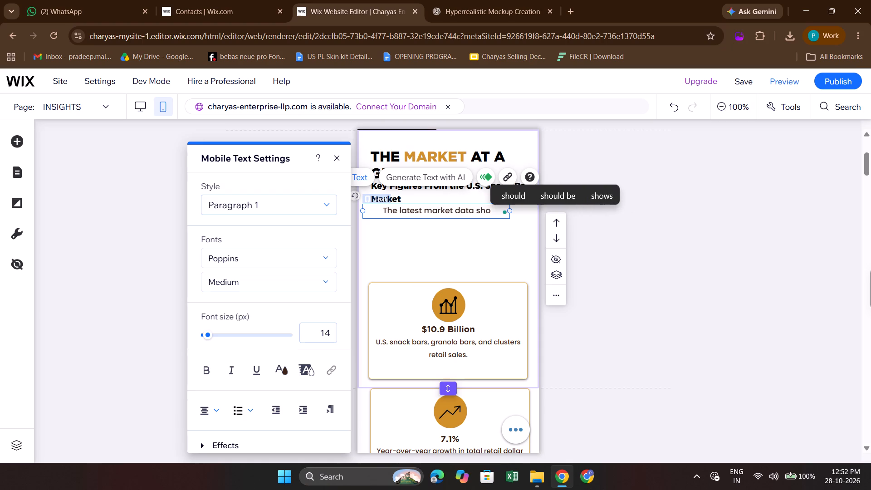
{"action": "type", "text": "ws a"}
{"action": "key", "text": "space"}
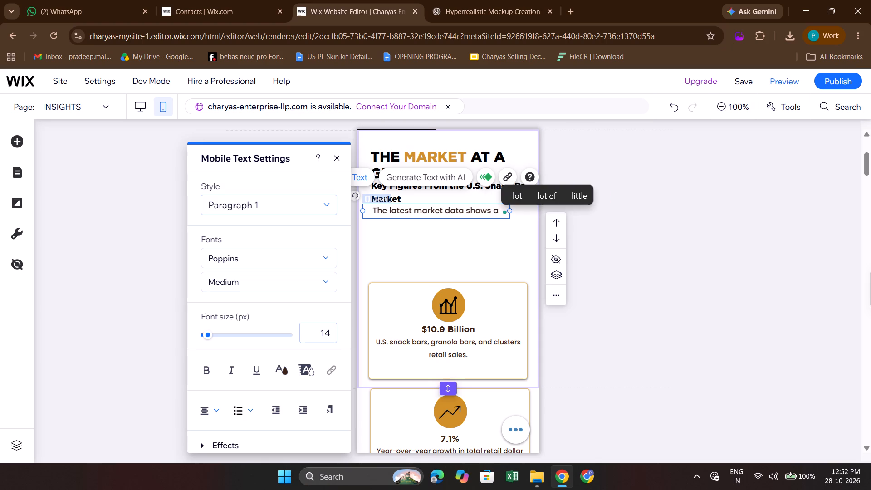
{"action": "type", "text": "large"}
{"action": "key", "text": "space"}
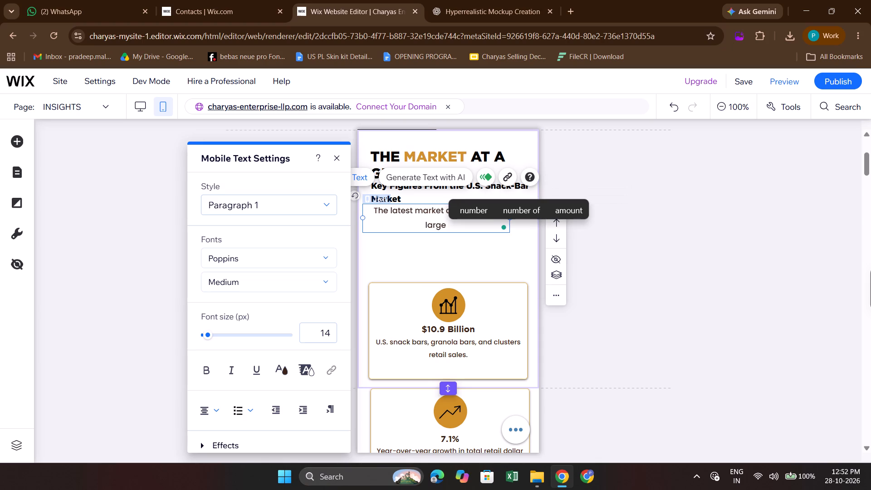
{"action": "type", "text": "and evo"}
{"action": "type", "text": "lving"}
{"action": "key", "text": "space"}
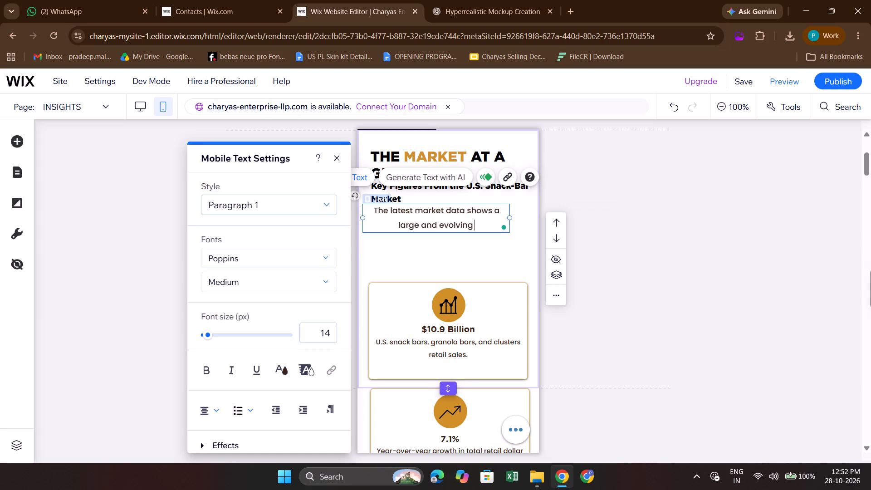
{"action": "type", "text": "cat"}
{"action": "type", "text": "egory"}
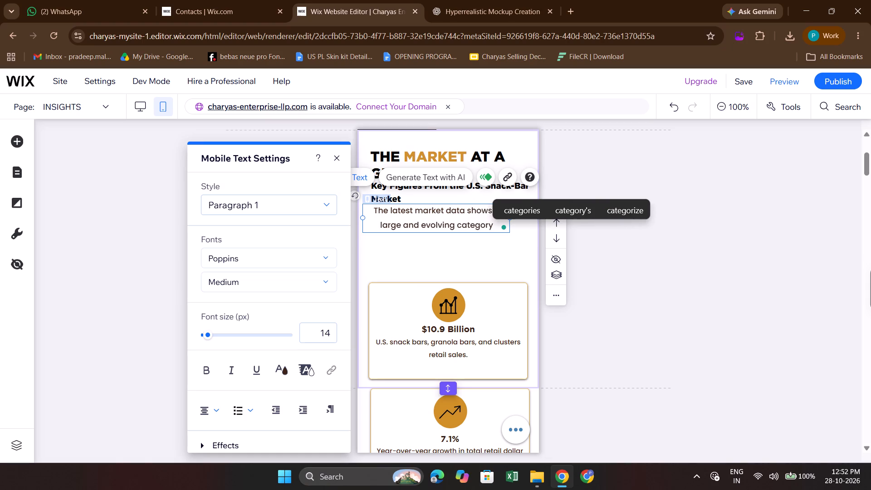
{"action": "type", "text": ", with"}
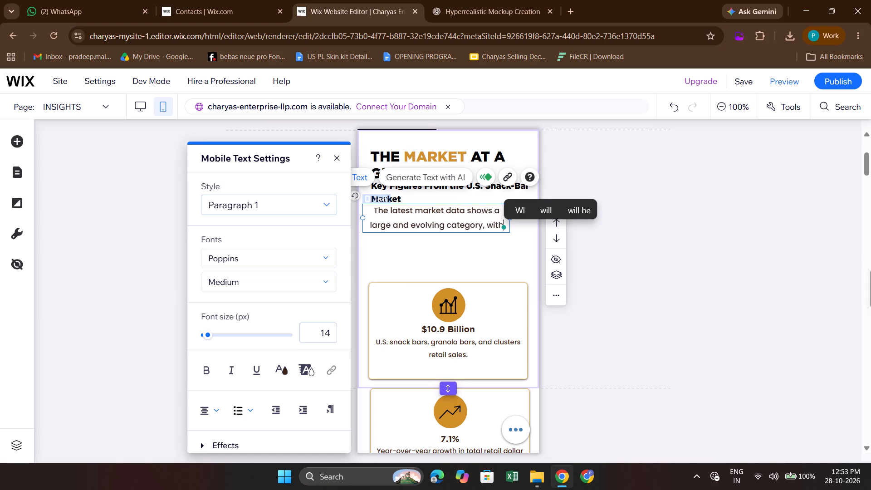
{"action": "key", "text": "space"}
{"action": "type", "text": "diffr"}
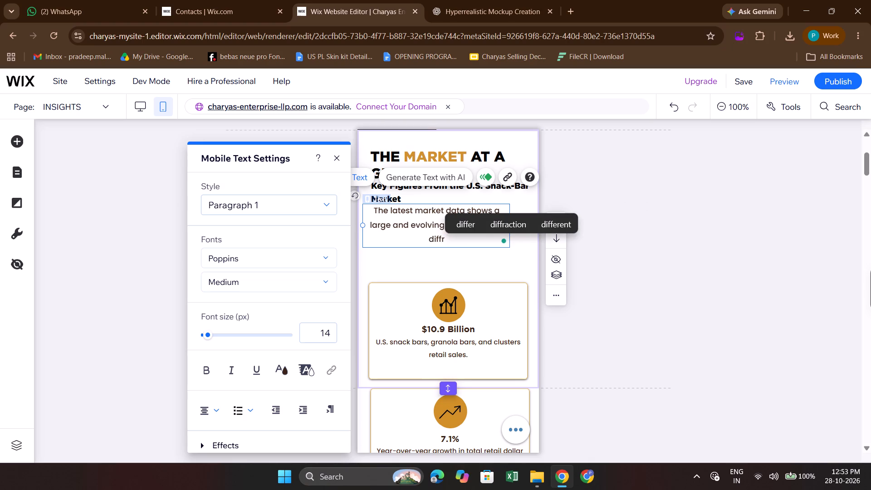
{"action": "key", "text": "e"}
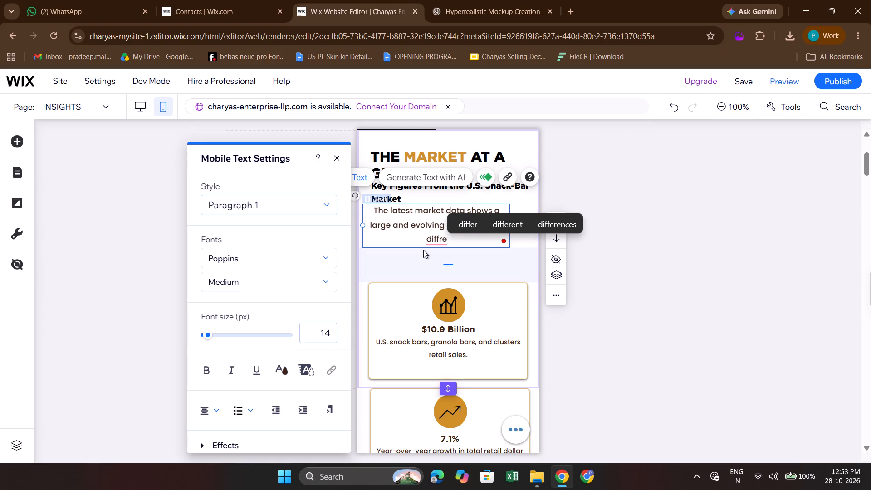
{"action": "key", "text": "BackSpace"}
{"action": "key", "text": "BackSpace"}
{"action": "key", "text": "e"}
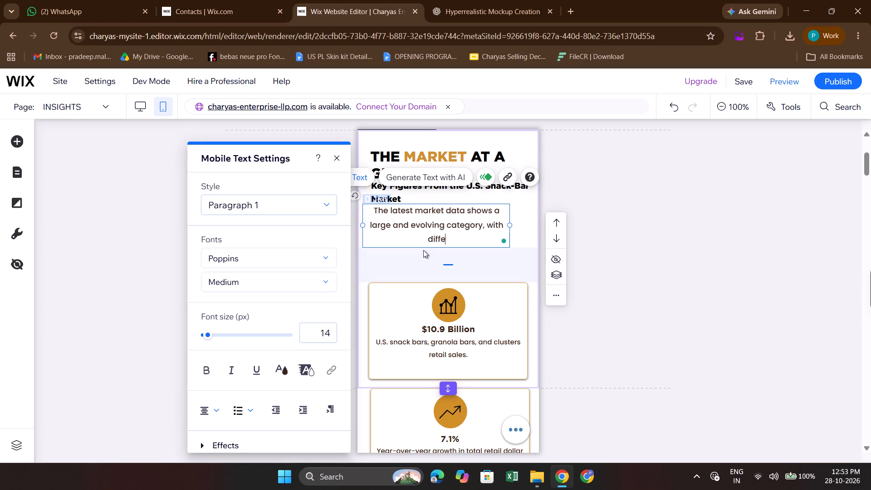
{"action": "key", "text": "r"}
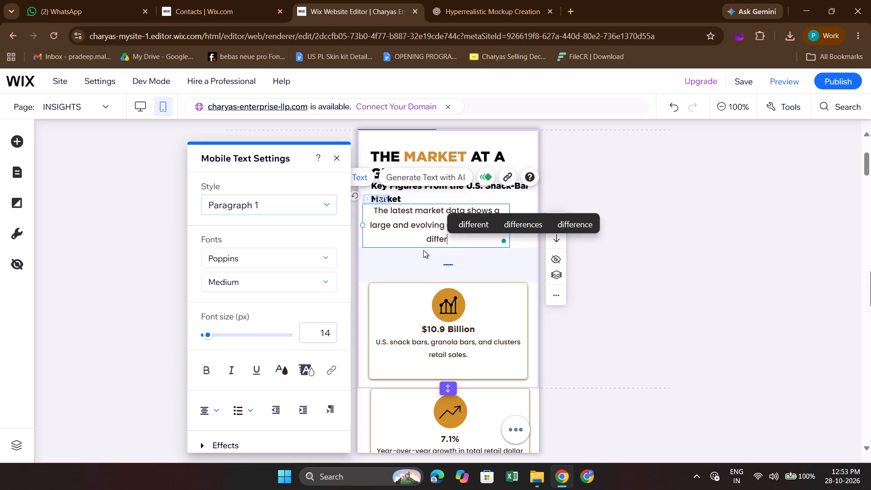
{"action": "type", "text": "ent"}
{"action": "key", "text": "space"}
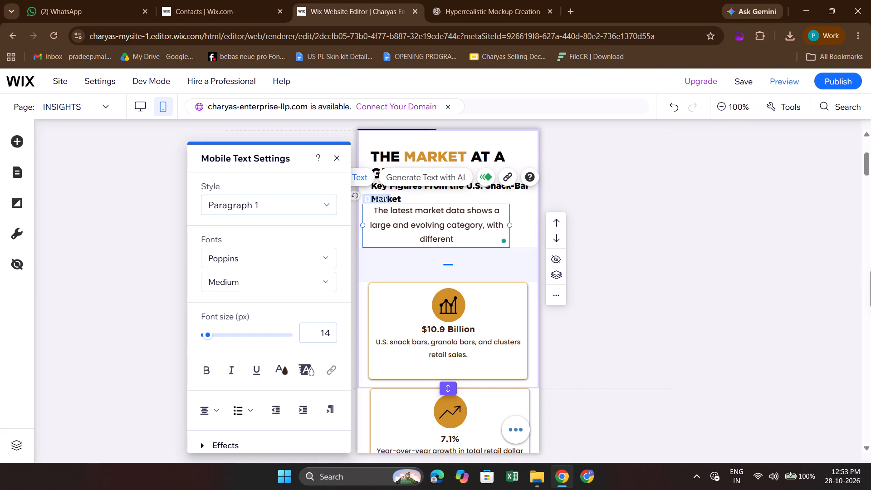
{"action": "type", "text": "seg"}
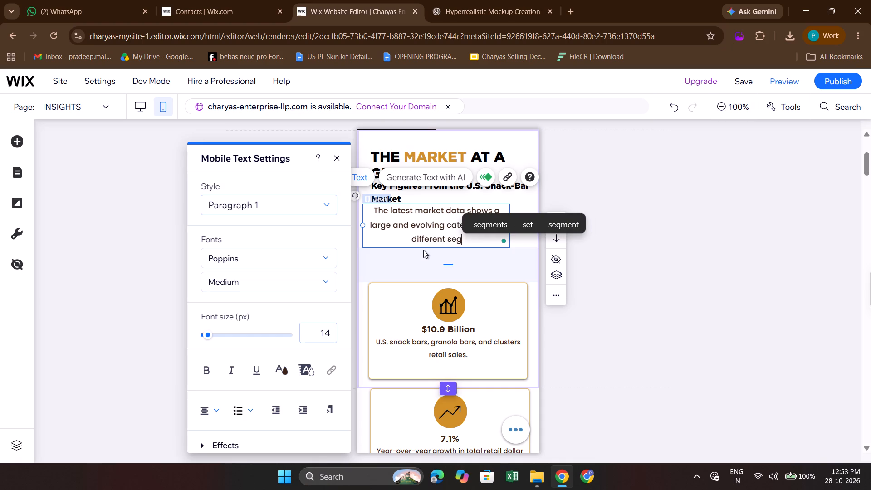
{"action": "type", "text": "men"}
{"action": "type", "text": "ts"}
{"action": "key", "text": "space"}
{"action": "type", "text": "exp"}
{"action": "type", "text": "er"}
{"action": "type", "text": "ie"}
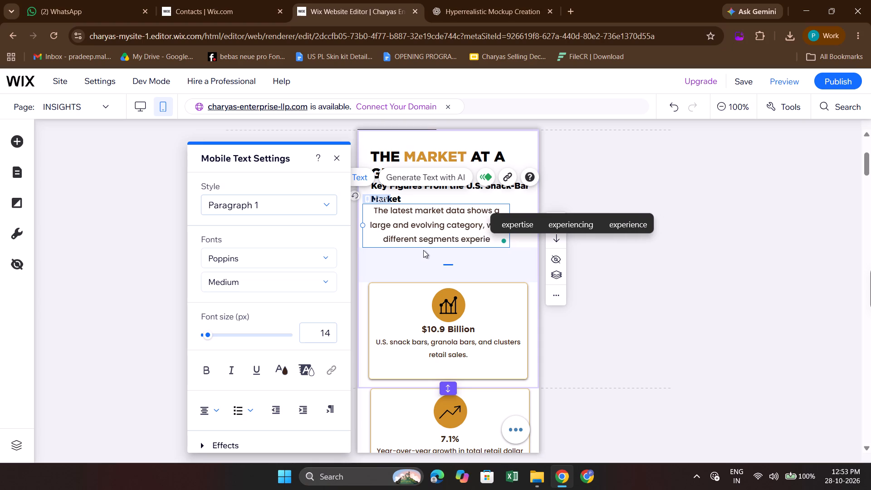
{"action": "type", "text": "ncing diffr"}
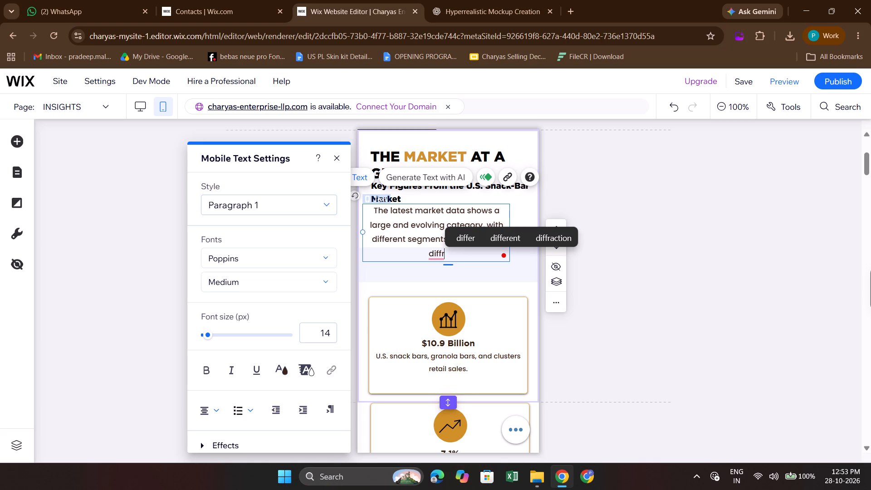
{"action": "key", "text": "BackSpace"}
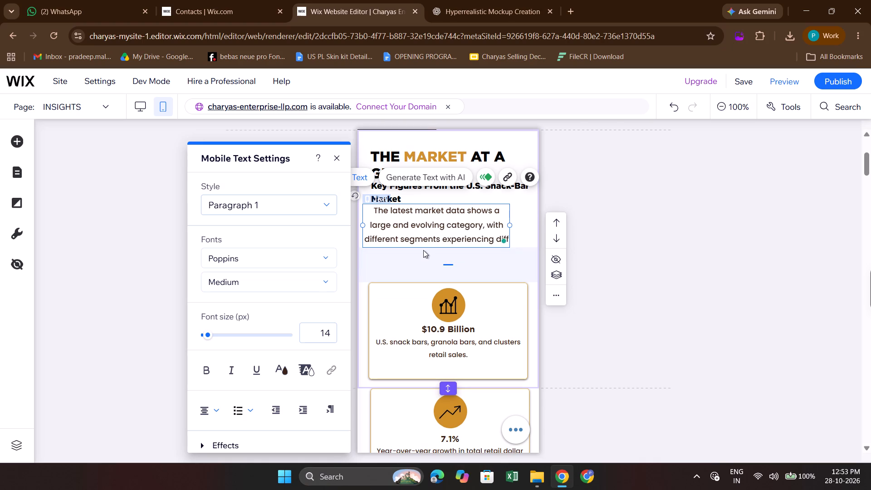
{"action": "type", "text": "erent"}
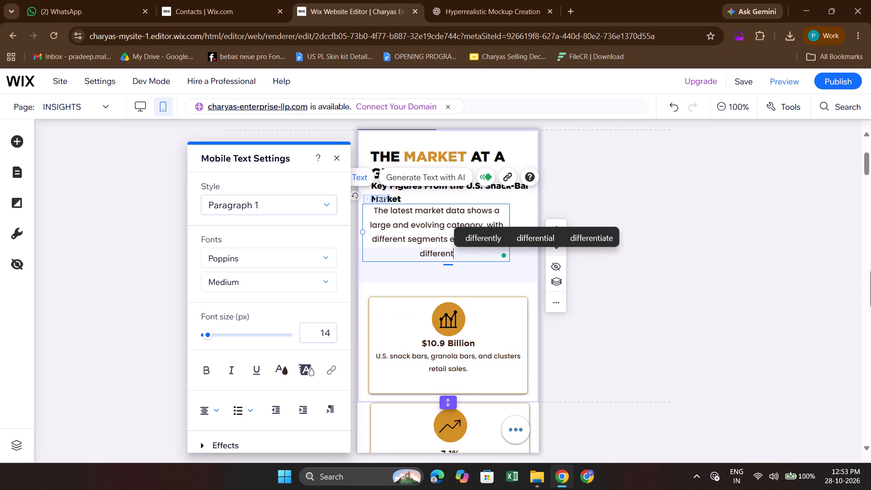
{"action": "key", "text": "space"}
{"action": "type", "text": "gr"}
{"action": "key", "text": "o"}
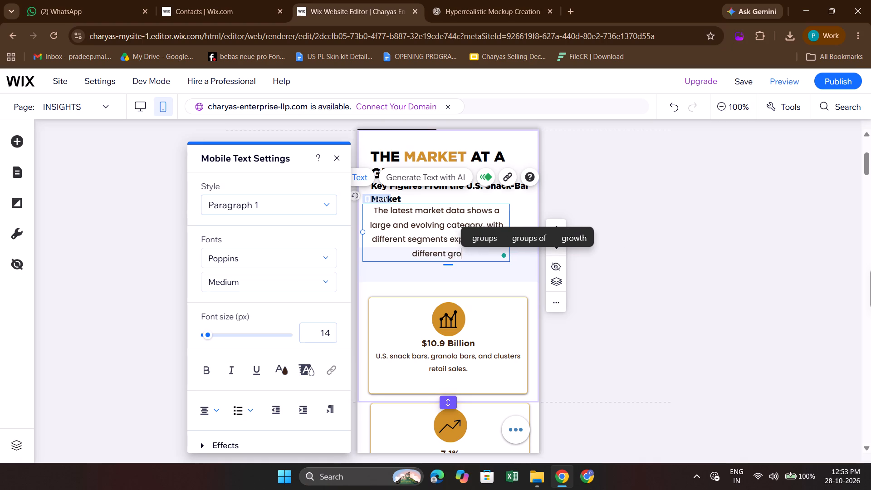
{"action": "key", "text": "w"}
{"action": "type", "text": "th patt"}
{"action": "type", "text": "erns."}
Widen the new paragraph's text box to line up with the right edge of the "$10.9 Billion" card.
{"action": "key", "text": "ctrl+a"}
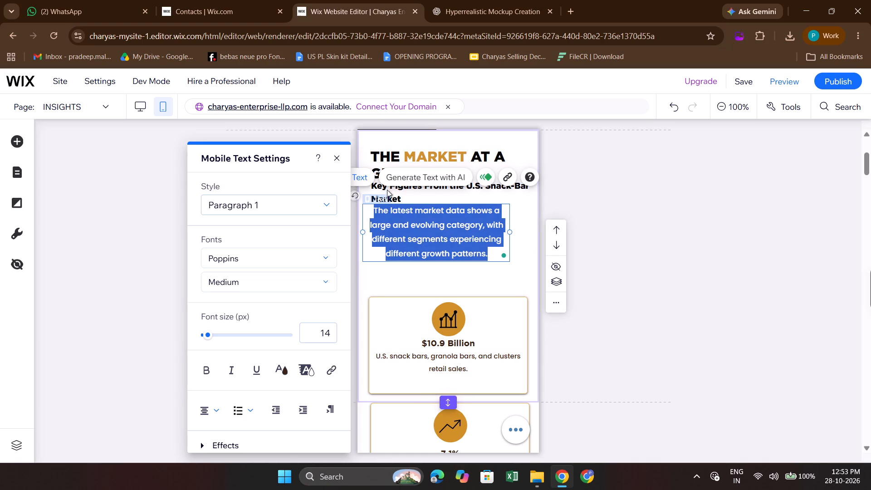
{"action": "left_click", "coordinate": [283, 254]}
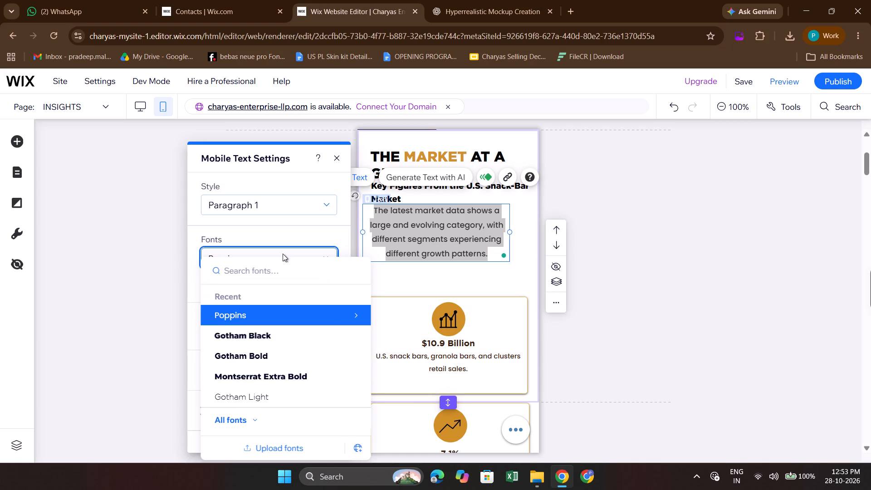
{"action": "left_click", "coordinate": [296, 233]}
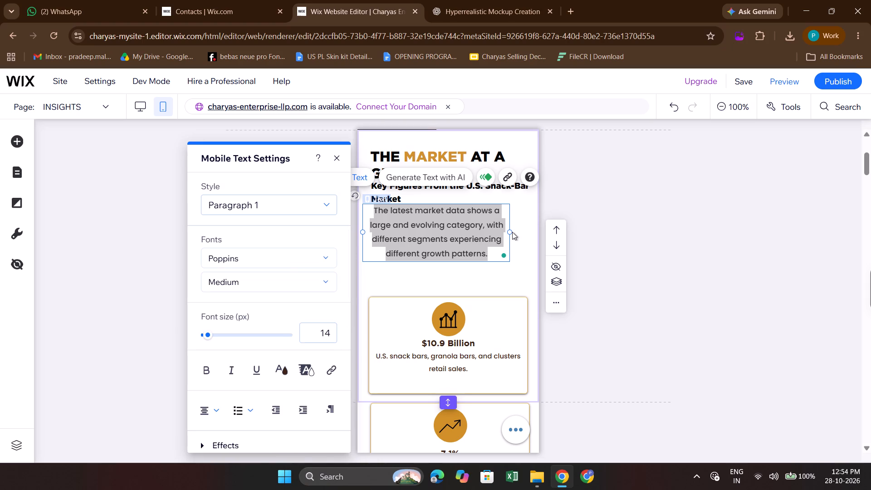
{"action": "left_click_drag", "start_coordinate": [510, 232], "coordinate": [528, 233]}
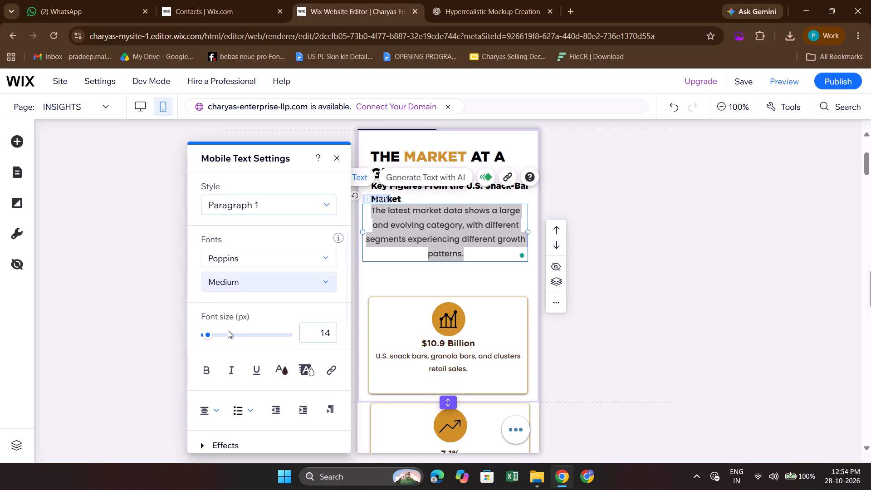
Left-align the new market data paragraph and set its font size to 13 px.
{"action": "left_click", "coordinate": [206, 410]}
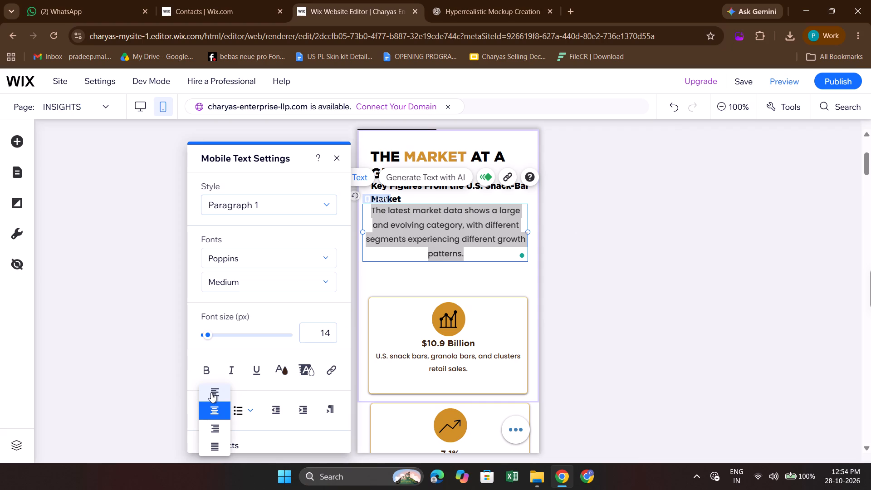
{"action": "left_click", "coordinate": [211, 392]}
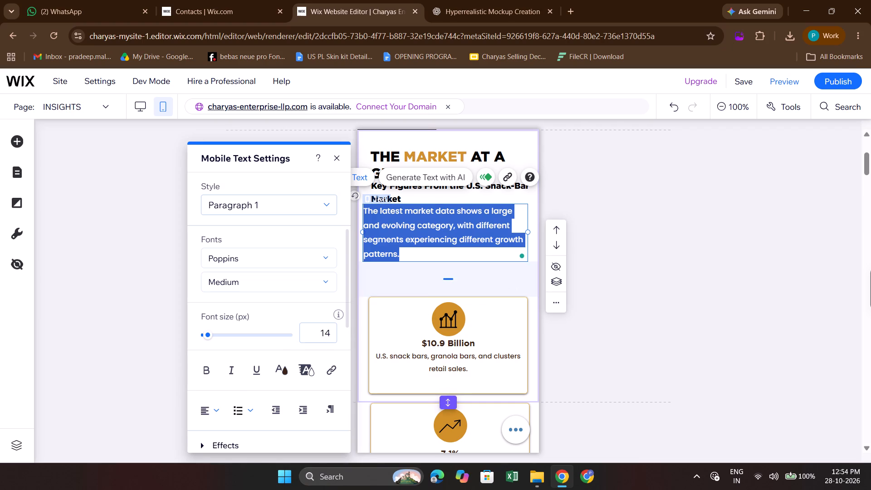
{"action": "left_click", "coordinate": [331, 327]}
{"action": "type", "text": "13"}
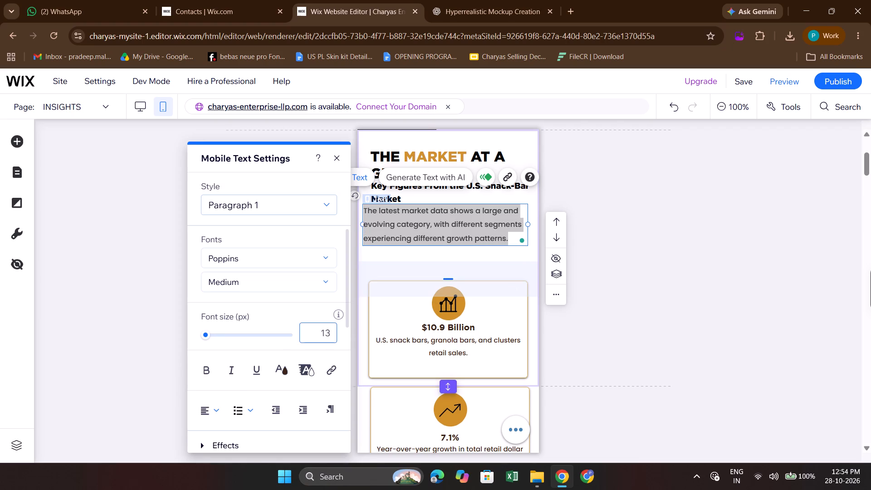
Check the text settings of the "U.S. snack bars, granola bars, and clusters generated" paragraph in the market growth section.
{"action": "left_click", "coordinate": [628, 292]}
{"action": "left_click", "coordinate": [495, 352]}
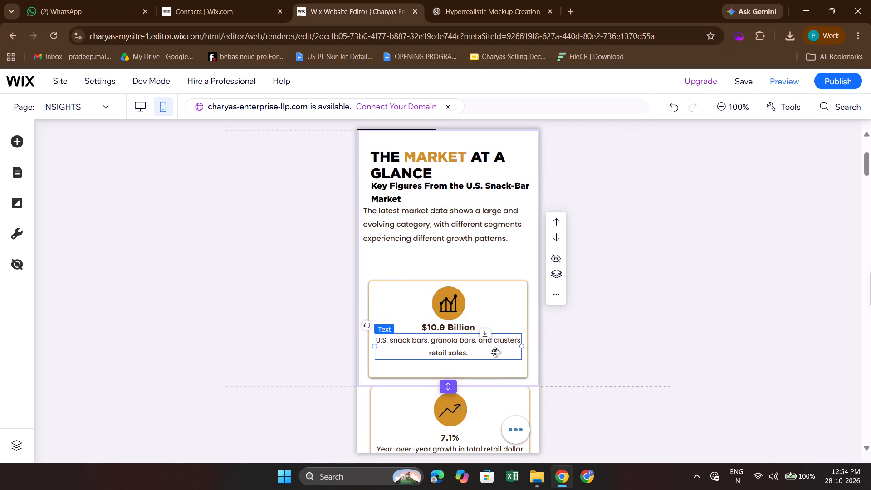
{"action": "scroll", "coordinate": [495, 352], "scroll_direction": "down", "scroll_amount": 6}
{"action": "left_click", "coordinate": [445, 348]}
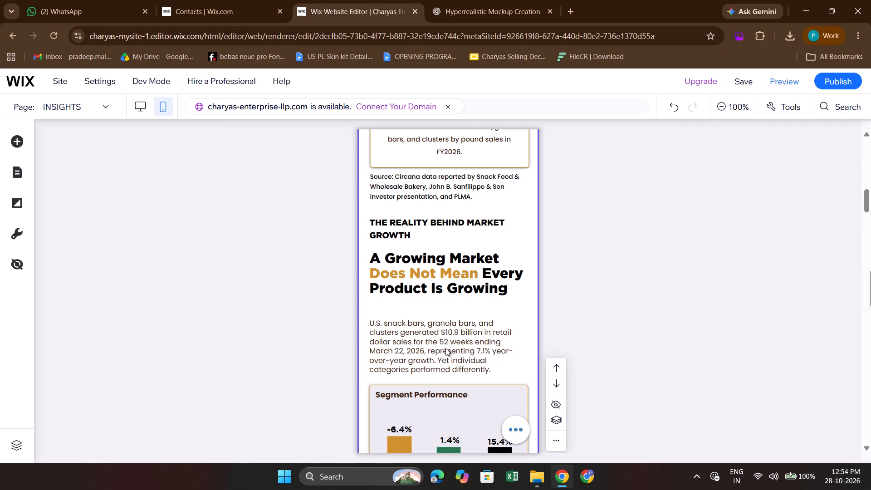
{"action": "left_click", "coordinate": [445, 348]}
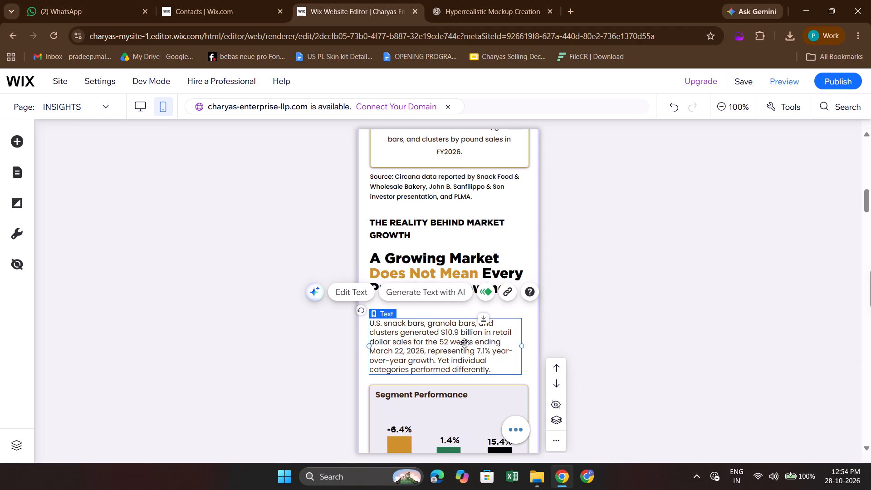
{"action": "left_click", "coordinate": [464, 343]}
{"action": "scroll", "coordinate": [464, 343], "scroll_direction": "down", "scroll_amount": 1}
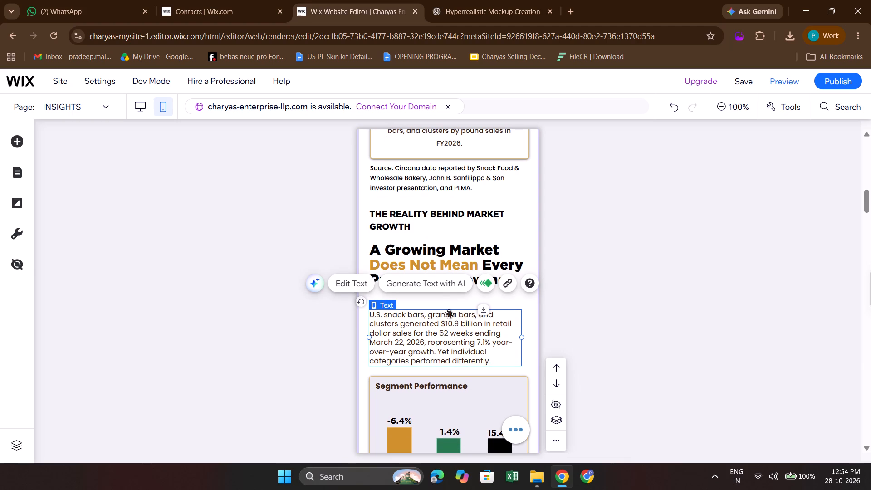
{"action": "left_click", "coordinate": [362, 289]}
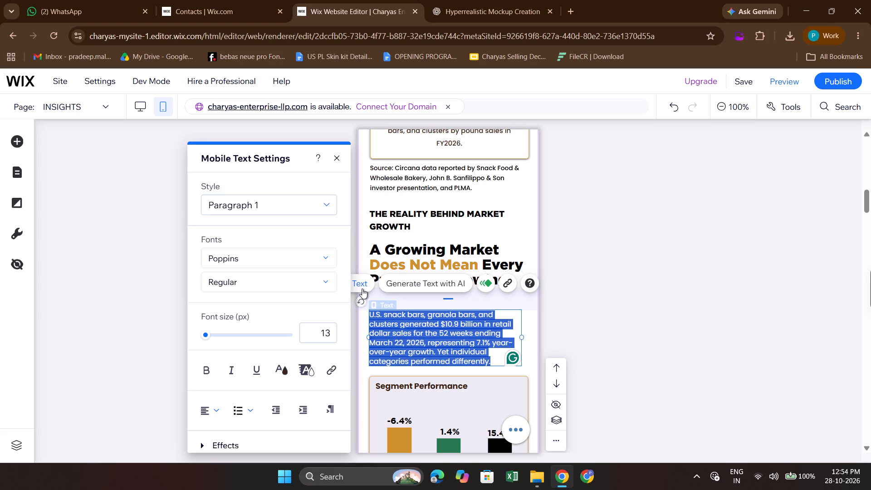
{"action": "left_click", "coordinate": [654, 252]}
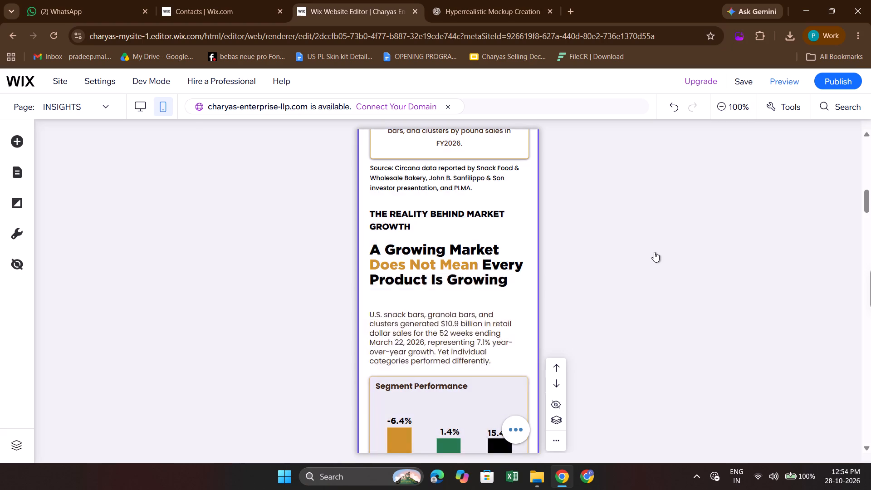
{"action": "scroll", "coordinate": [654, 252], "scroll_direction": "up", "scroll_amount": 4}
{"action": "scroll", "coordinate": [654, 252], "scroll_direction": "down", "scroll_amount": 1}
{"action": "scroll", "coordinate": [429, 338], "scroll_direction": "down", "scroll_amount": 2}
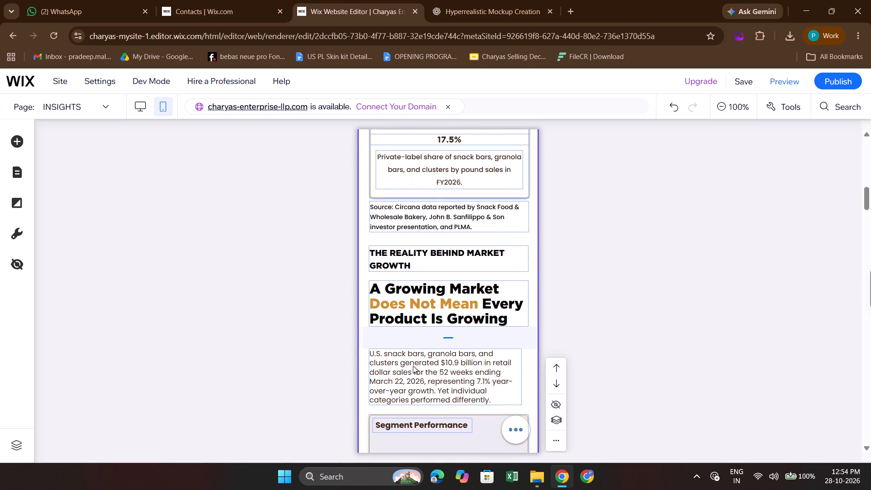
{"action": "left_click", "coordinate": [411, 369]}
{"action": "left_click", "coordinate": [354, 319]}
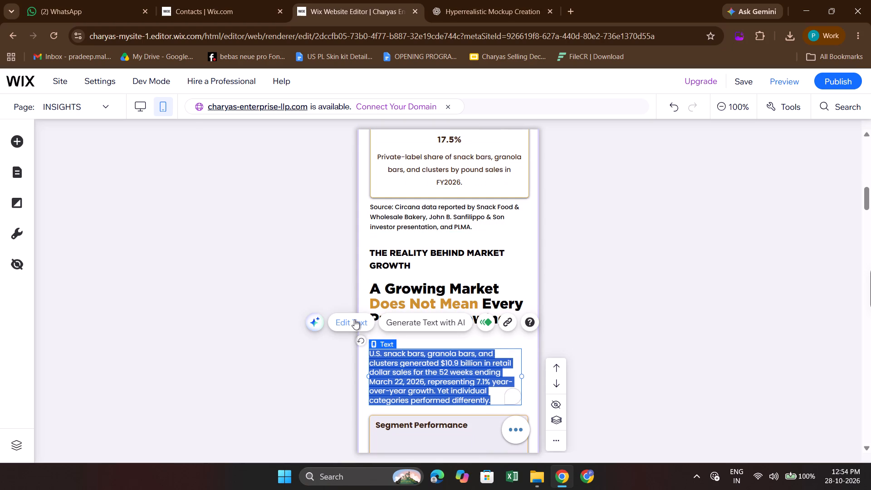
Set the font weight of the "The latest market data shows" paragraph to Regular.
{"action": "scroll", "coordinate": [561, 257], "scroll_direction": "up", "scroll_amount": 4}
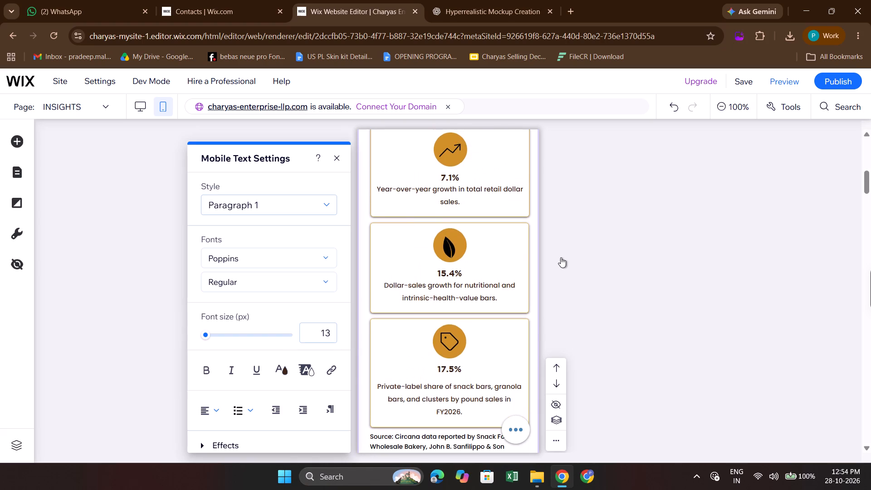
{"action": "scroll", "coordinate": [561, 257], "scroll_direction": "up", "scroll_amount": 3}
{"action": "left_click", "coordinate": [441, 265]}
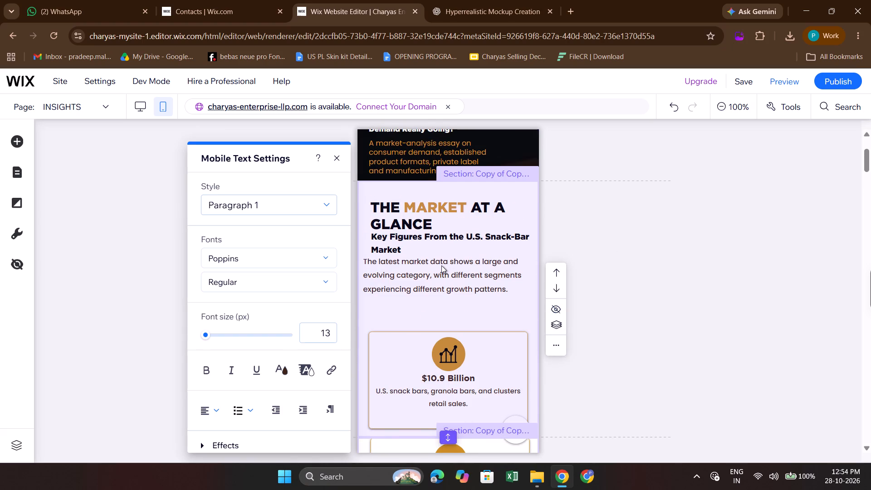
{"action": "left_click", "coordinate": [441, 265]}
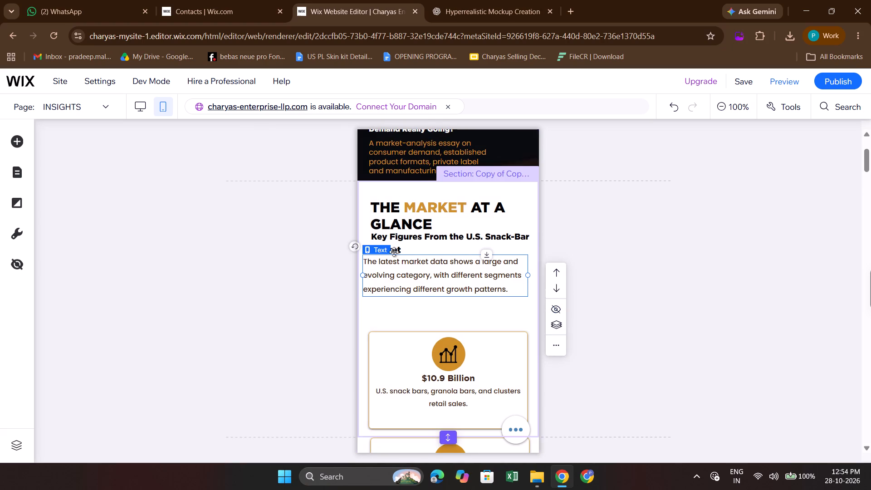
{"action": "left_click", "coordinate": [354, 232]}
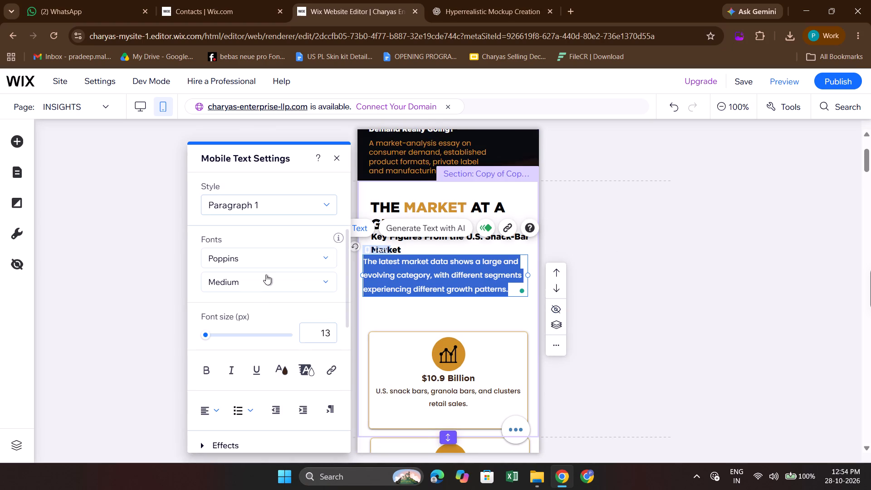
{"action": "left_click", "coordinate": [266, 274]}
{"action": "left_click", "coordinate": [241, 357]}
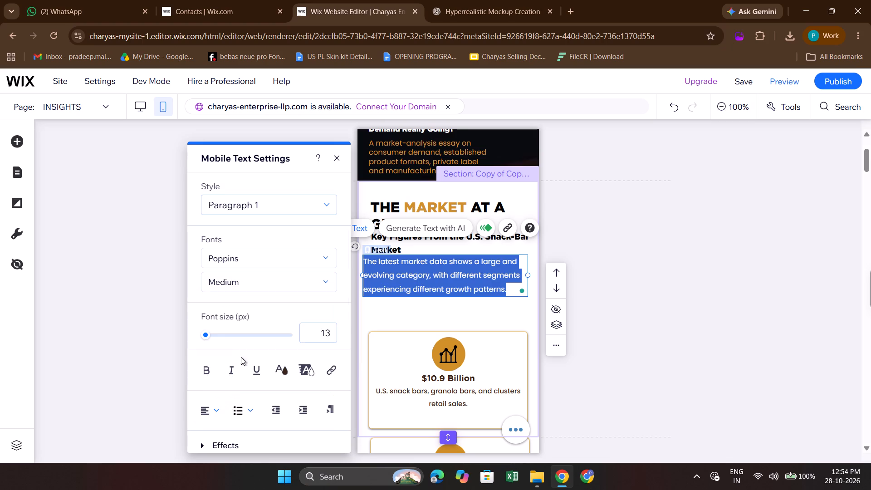
{"action": "left_click", "coordinate": [414, 286]}
{"action": "key", "text": "ctrl+a"}
{"action": "left_click", "coordinate": [613, 242]}
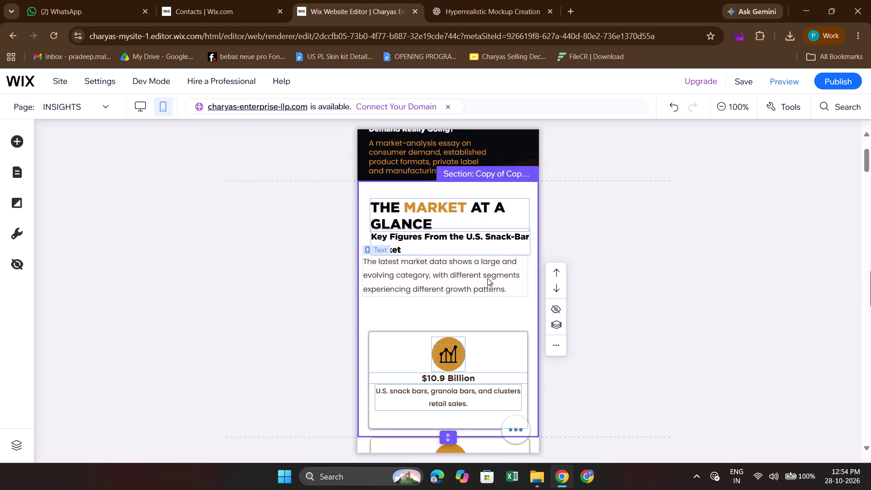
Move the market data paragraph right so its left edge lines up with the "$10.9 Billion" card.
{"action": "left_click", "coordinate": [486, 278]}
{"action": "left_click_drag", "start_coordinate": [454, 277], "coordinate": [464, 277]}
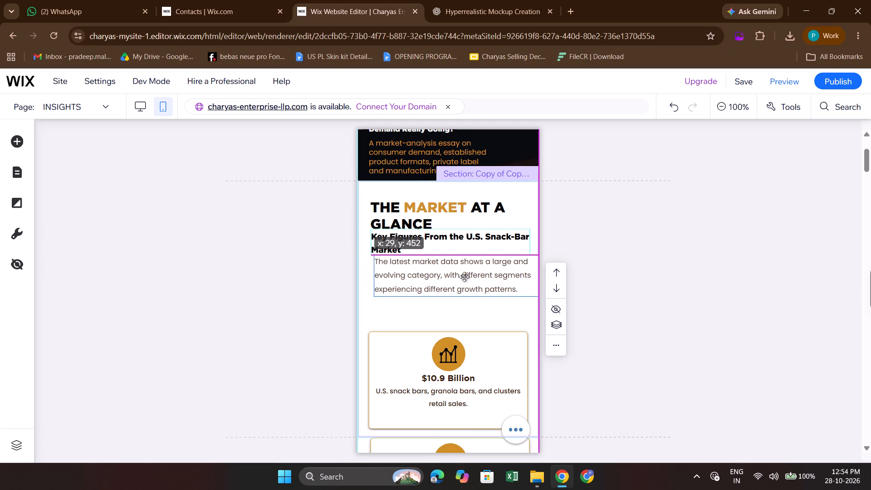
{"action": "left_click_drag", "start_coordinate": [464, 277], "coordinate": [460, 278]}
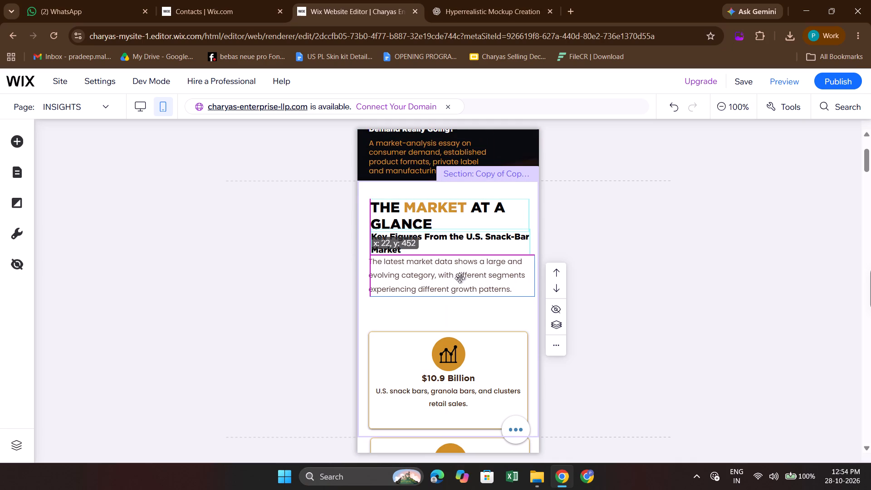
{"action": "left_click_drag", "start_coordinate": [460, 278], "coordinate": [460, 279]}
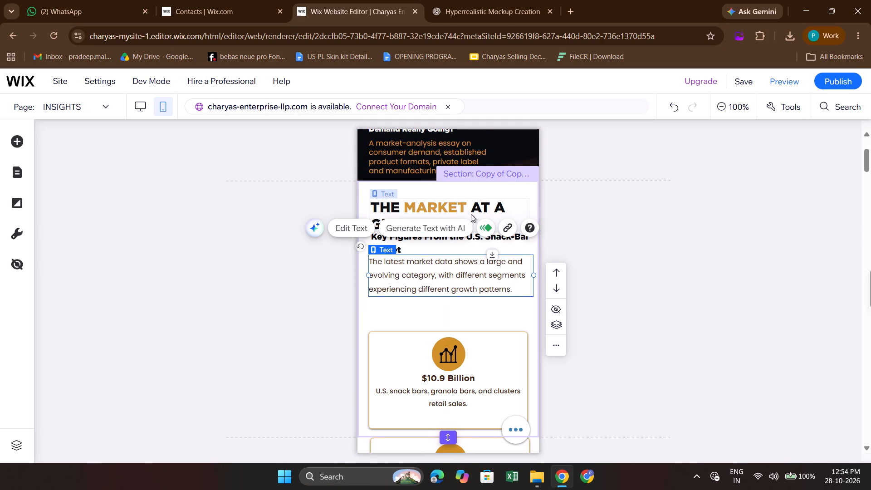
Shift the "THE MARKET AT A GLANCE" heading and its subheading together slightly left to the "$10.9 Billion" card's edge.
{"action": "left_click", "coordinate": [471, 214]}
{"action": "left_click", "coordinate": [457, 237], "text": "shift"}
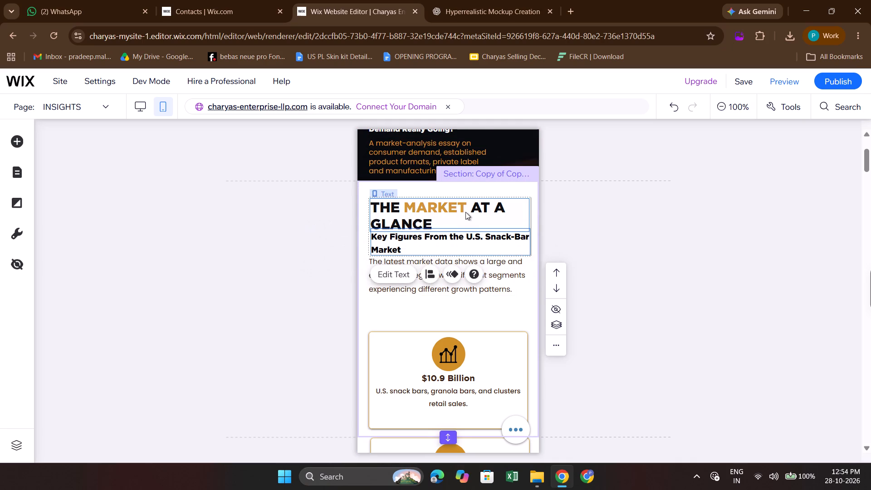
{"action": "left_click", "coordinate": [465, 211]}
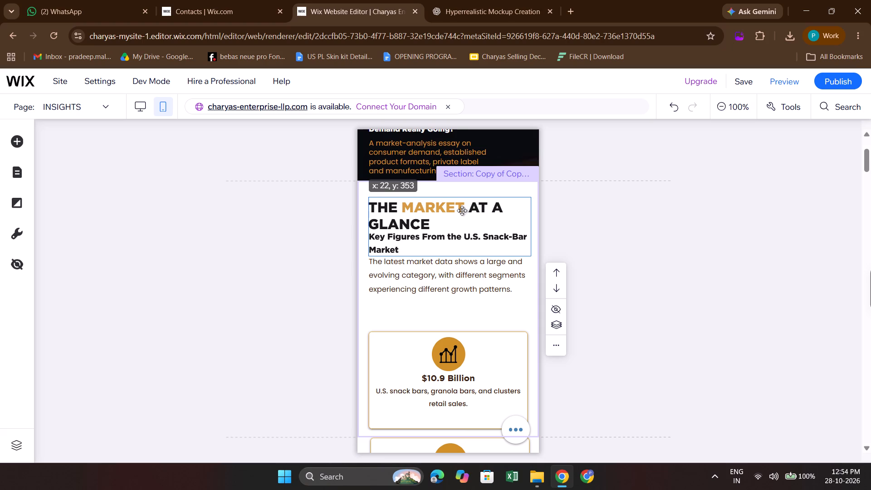
Move the market data paragraph down and to the right, leaving a gap below the subheading.
{"action": "left_click", "coordinate": [506, 257]}
{"action": "left_click_drag", "start_coordinate": [501, 268], "coordinate": [517, 278]}
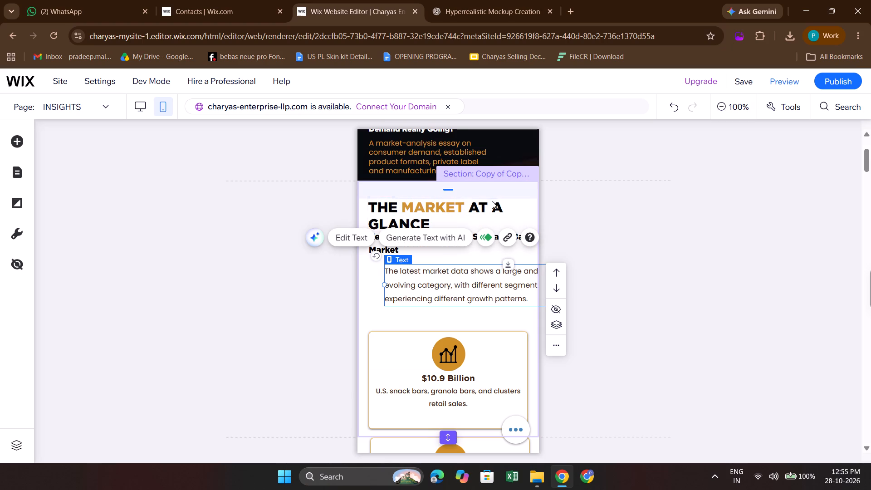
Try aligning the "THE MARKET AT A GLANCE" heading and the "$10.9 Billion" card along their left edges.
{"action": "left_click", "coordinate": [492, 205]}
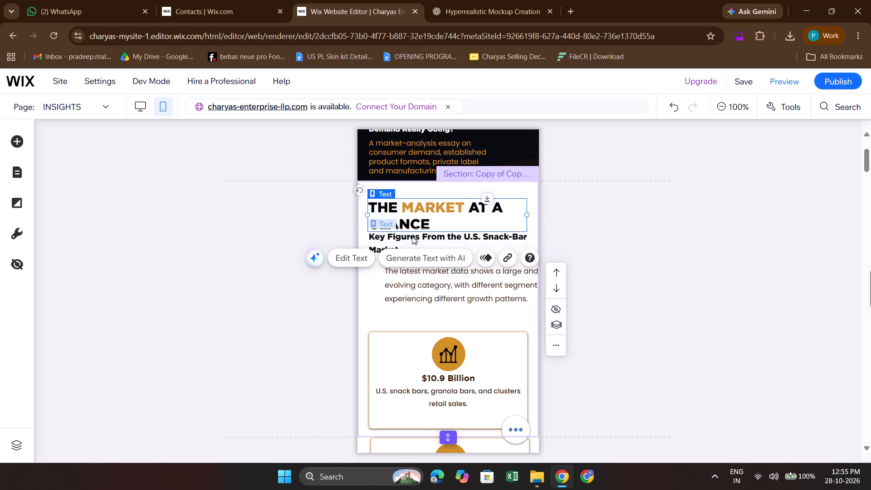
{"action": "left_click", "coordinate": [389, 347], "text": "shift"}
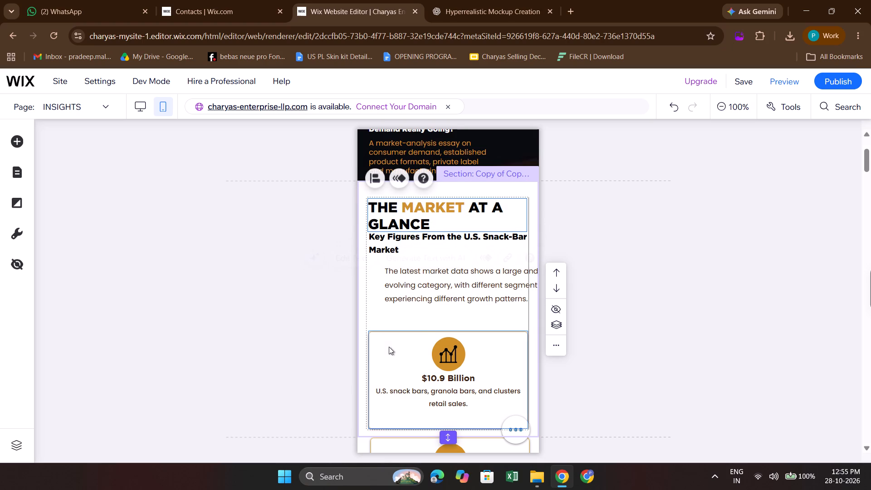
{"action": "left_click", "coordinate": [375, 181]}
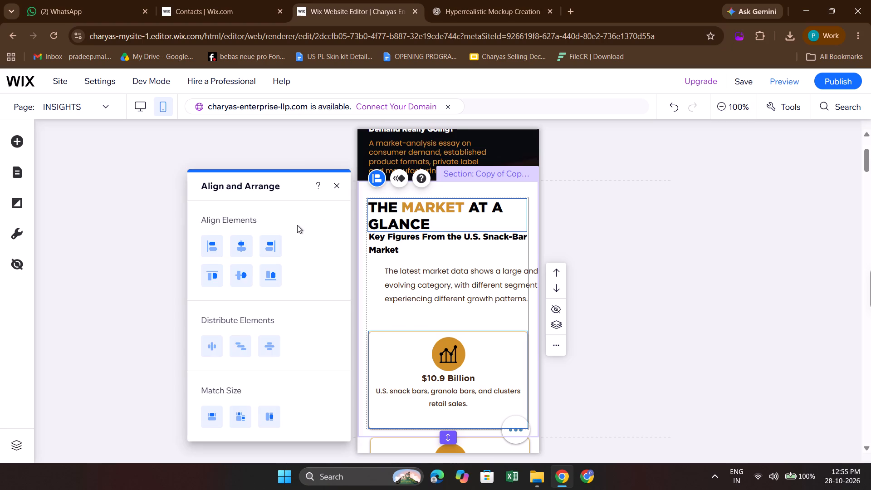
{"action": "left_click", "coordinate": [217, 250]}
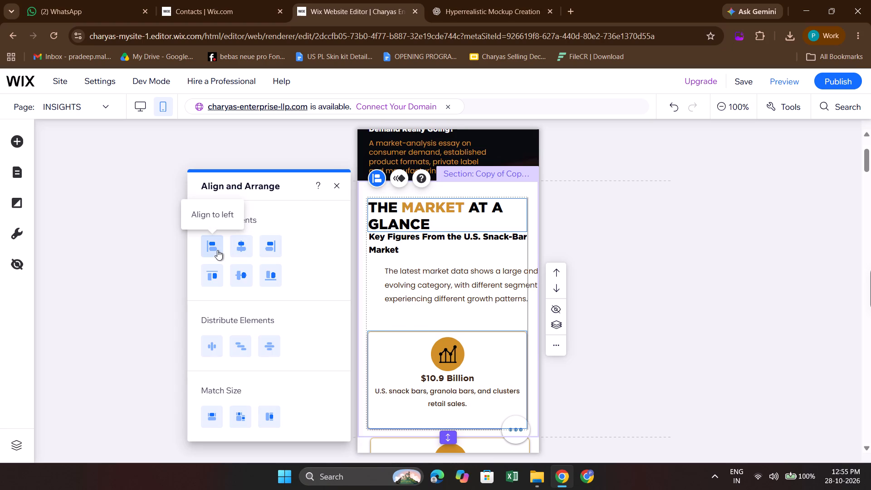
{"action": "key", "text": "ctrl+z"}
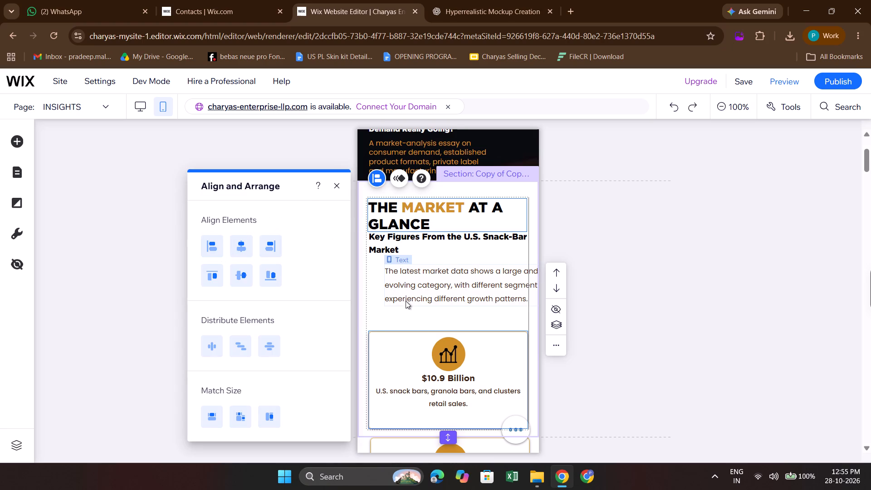
Shift the "$10.9 Billion" card slightly right to line up with the edges of the "7.1%" card below.
{"action": "left_click", "coordinate": [579, 274]}
{"action": "scroll", "coordinate": [577, 347], "scroll_direction": "down", "scroll_amount": 1}
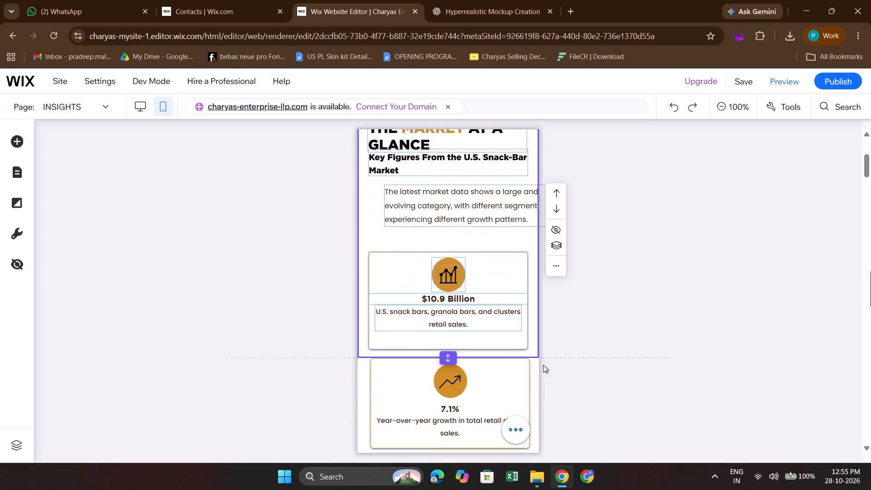
{"action": "left_click", "coordinate": [509, 385]}
{"action": "left_click", "coordinate": [501, 276]}
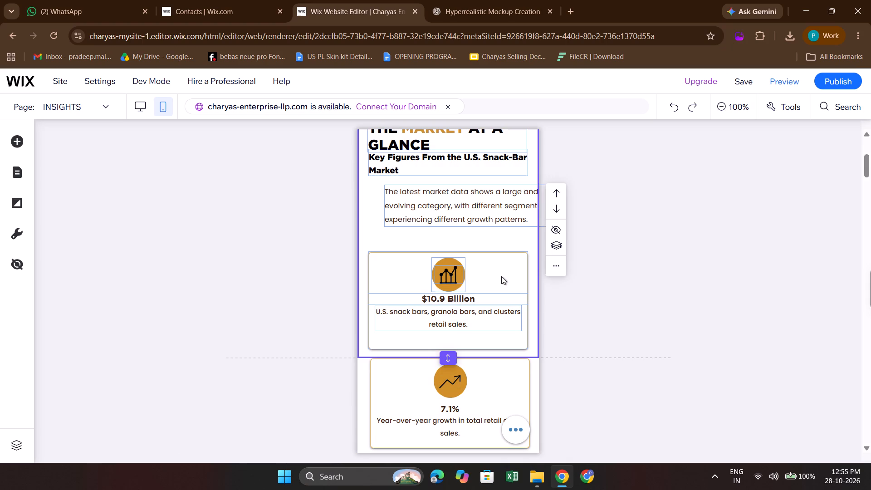
{"action": "left_click", "coordinate": [504, 268]}
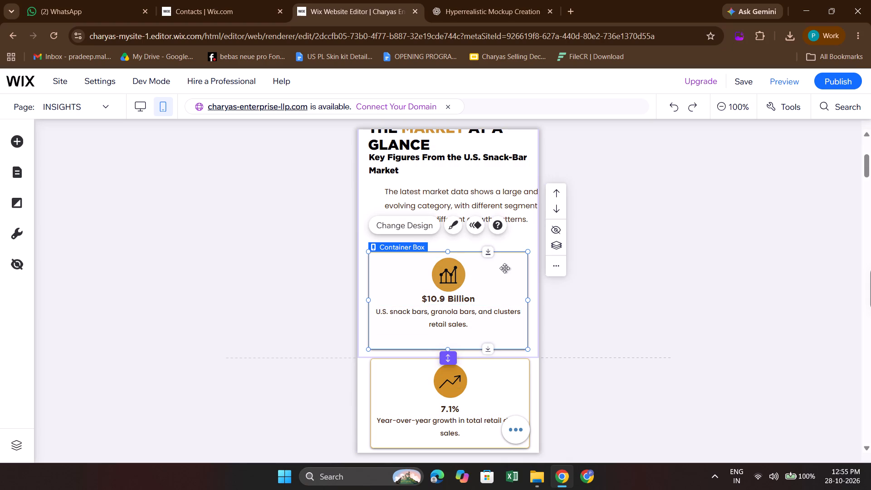
{"action": "left_click", "coordinate": [504, 268]}
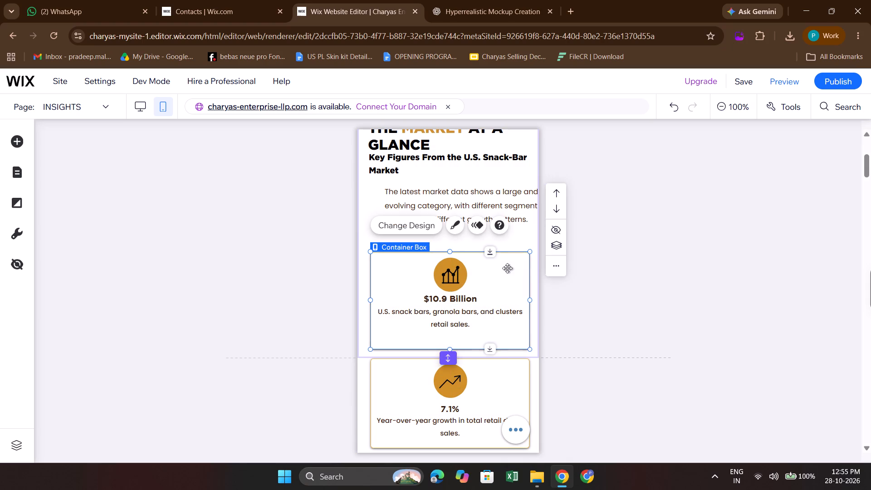
Line up the "Key Figures" subheading and the "THE MARKET AT A GLANCE" heading with the "$10.9 Billion" card, subheading directly below the heading.
{"action": "scroll", "coordinate": [469, 169], "scroll_direction": "up", "scroll_amount": 1}
{"action": "left_click", "coordinate": [426, 176]}
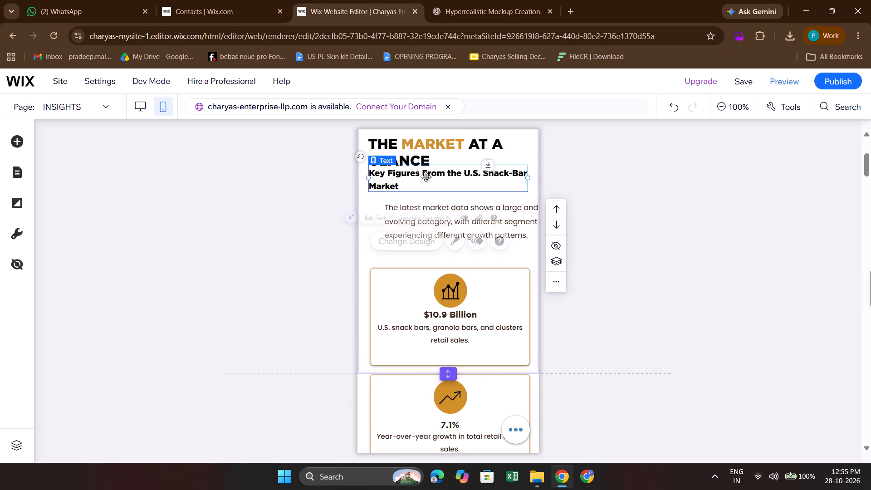
{"action": "left_click", "coordinate": [426, 176]}
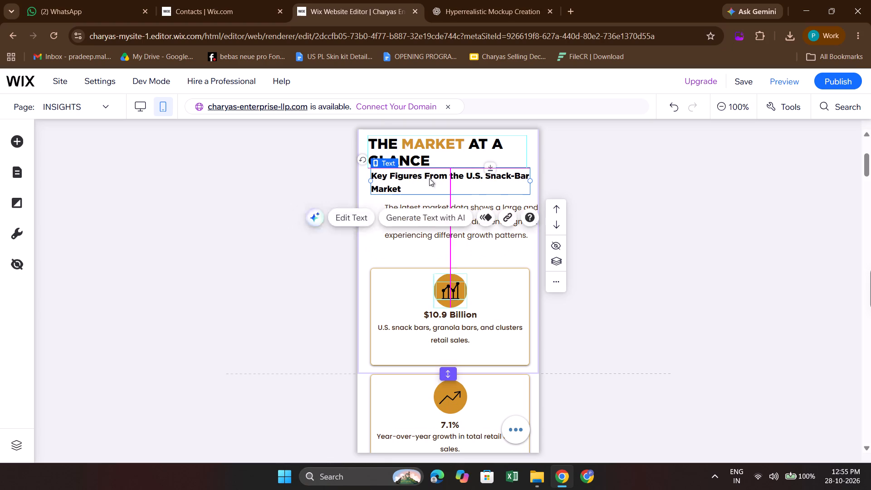
{"action": "scroll", "coordinate": [435, 154], "scroll_direction": "up", "scroll_amount": 1}
{"action": "left_click", "coordinate": [407, 197]}
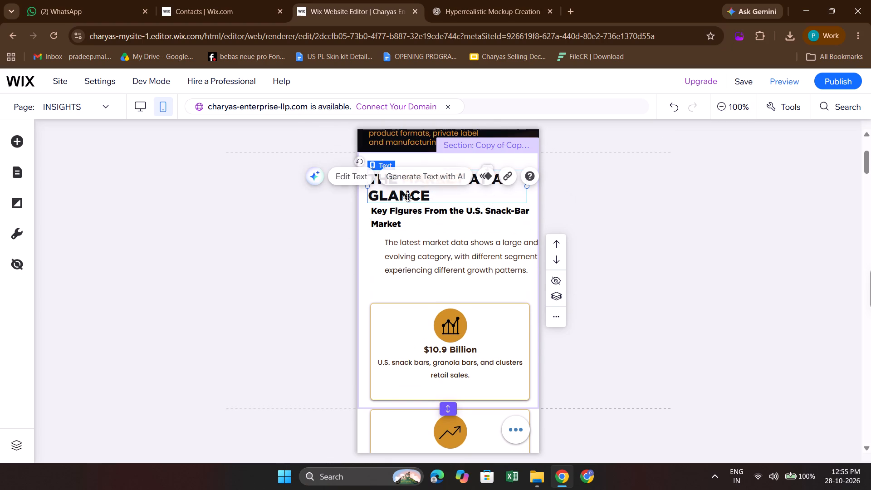
{"action": "left_click_drag", "start_coordinate": [424, 193], "coordinate": [427, 193]}
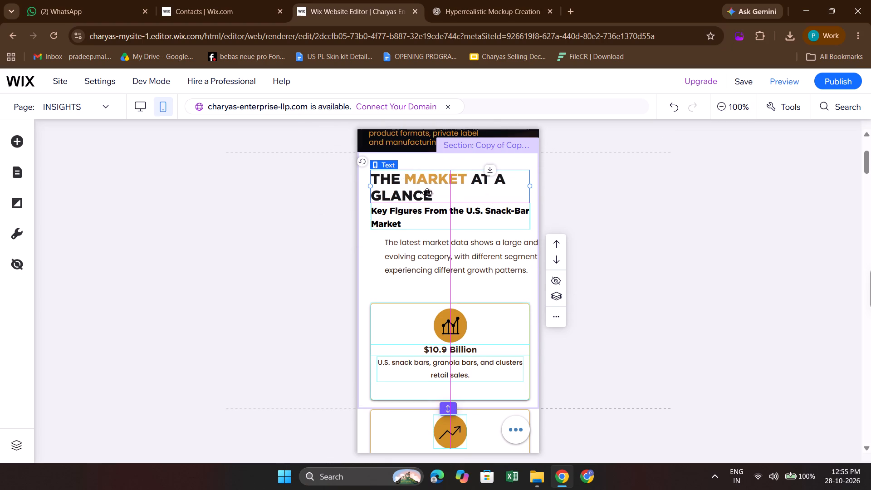
Align the market data paragraph's left edge with the heading and the "$10.9 Billion" card, and narrow it to the card's right edge.
{"action": "left_click_drag", "start_coordinate": [427, 193], "coordinate": [430, 194]}
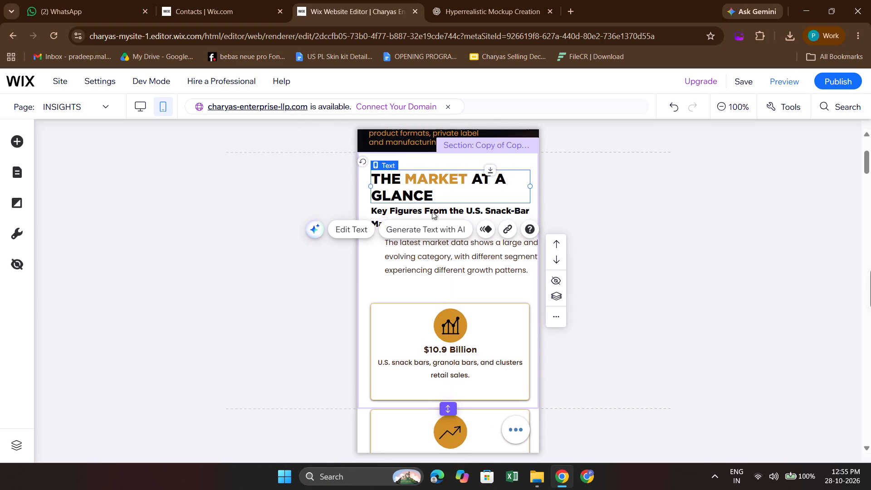
{"action": "left_click", "coordinate": [443, 259]}
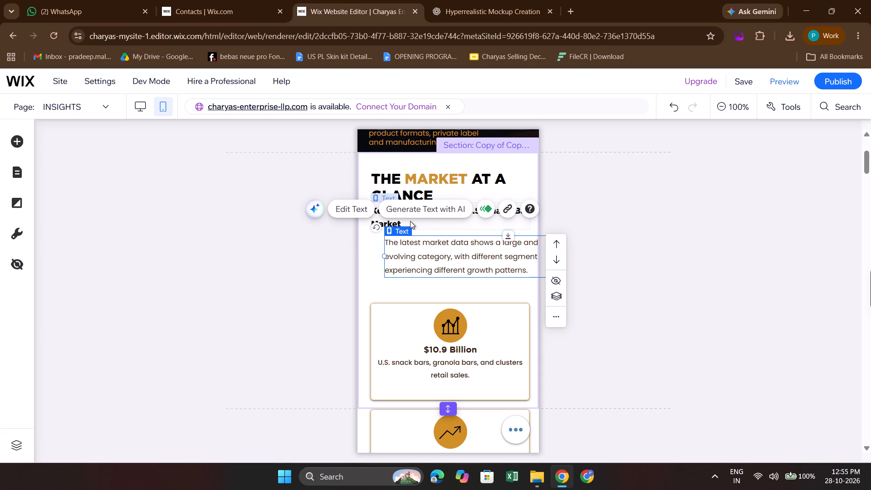
{"action": "left_click", "coordinate": [402, 224]}
{"action": "left_click", "coordinate": [418, 217]}
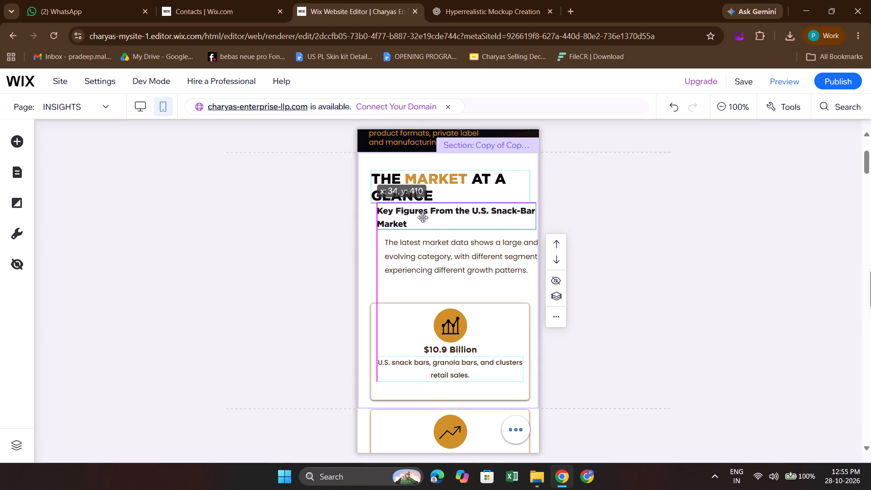
{"action": "left_click", "coordinate": [431, 258]}
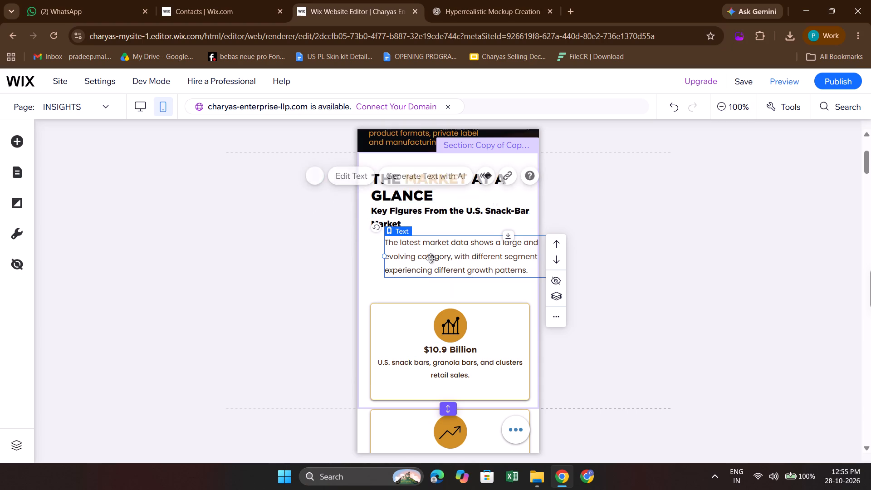
{"action": "left_click_drag", "start_coordinate": [451, 257], "coordinate": [437, 257]}
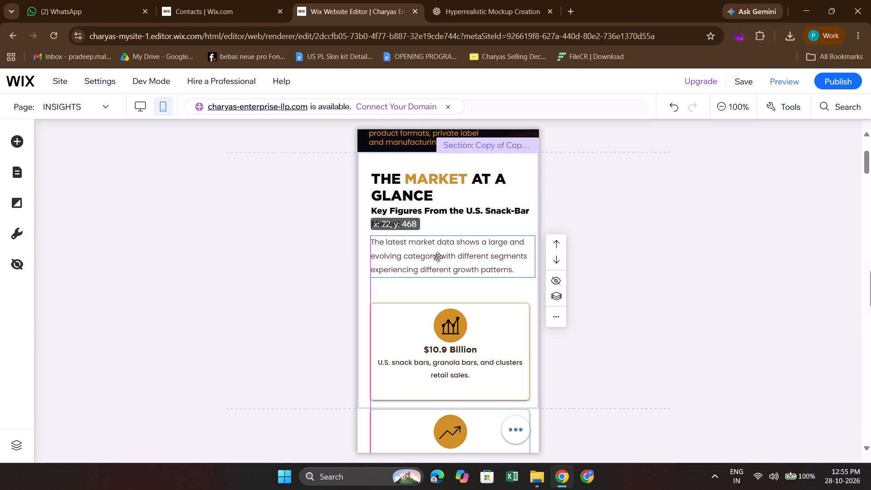
{"action": "left_click_drag", "start_coordinate": [437, 257], "coordinate": [439, 256]}
{"action": "left_click_drag", "start_coordinate": [535, 255], "coordinate": [527, 255]}
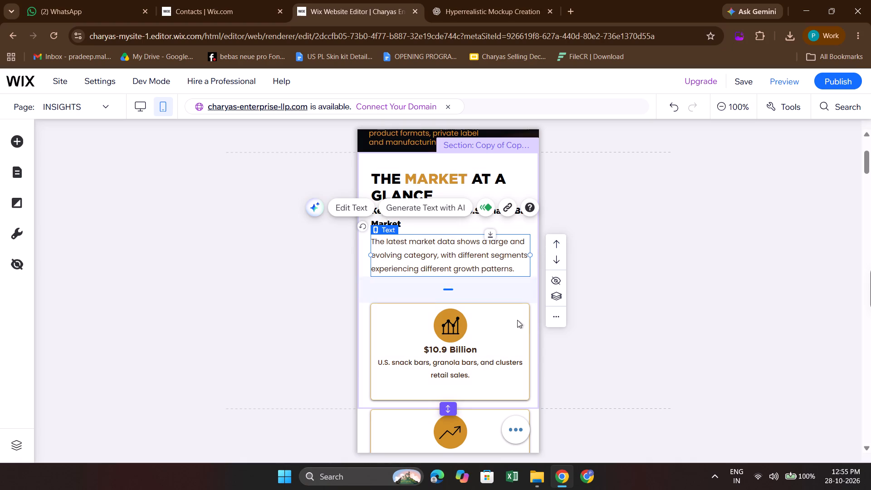
{"action": "left_click", "coordinate": [488, 309]}
{"action": "scroll", "coordinate": [488, 309], "scroll_direction": "up", "scroll_amount": 1}
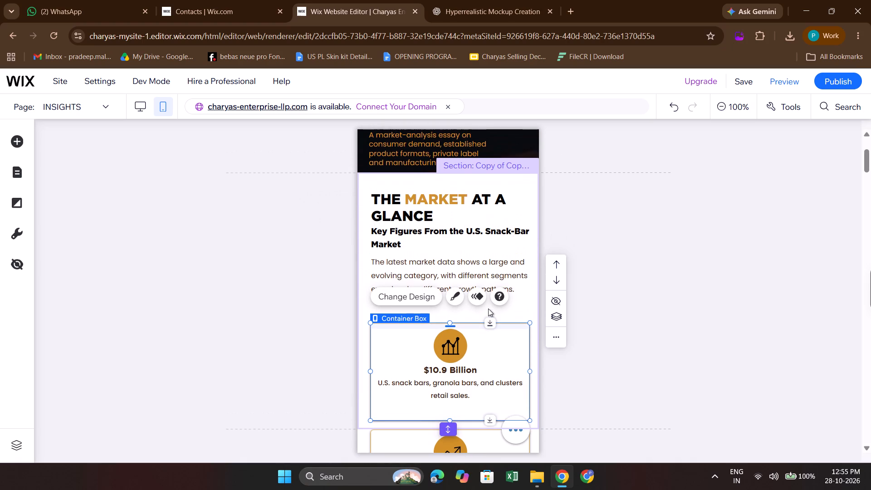
{"action": "left_click", "coordinate": [490, 274]}
{"action": "left_click", "coordinate": [490, 274]}
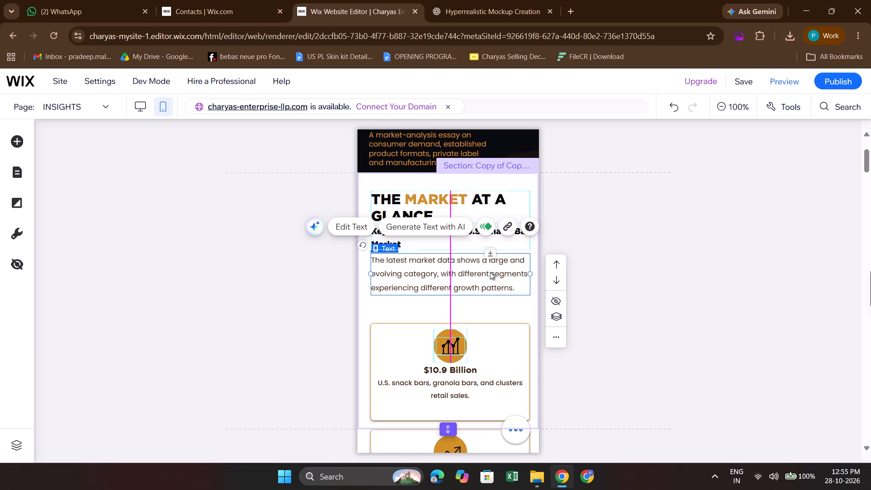
Check the line spacing of the paragraph below the "A Growing Market Does Not Mean Every Product Is Growing" heading.
{"action": "scroll", "coordinate": [475, 360], "scroll_direction": "down", "scroll_amount": 6}
{"action": "double_click", "coordinate": [452, 351]}
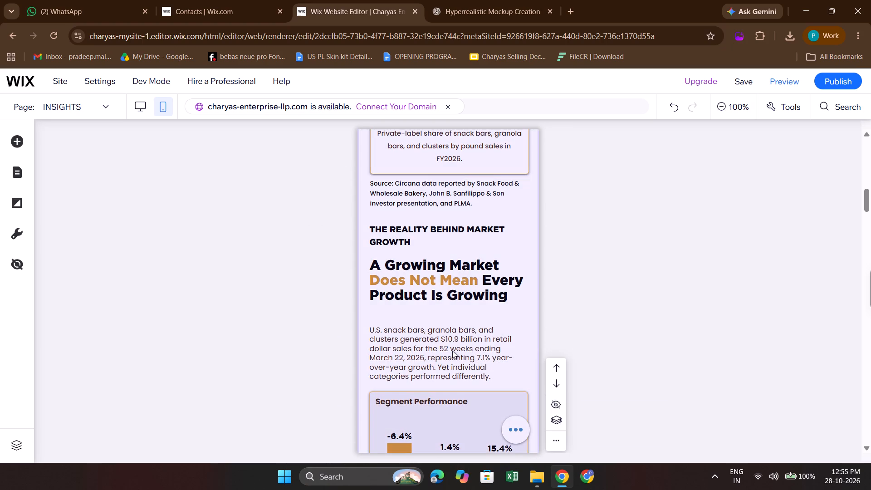
{"action": "left_click", "coordinate": [349, 294]}
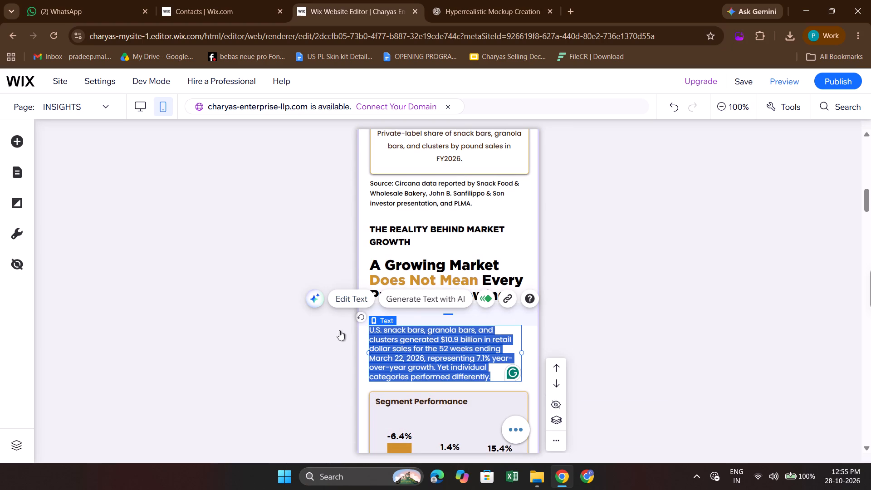
{"action": "scroll", "coordinate": [257, 341], "scroll_direction": "down", "scroll_amount": 3}
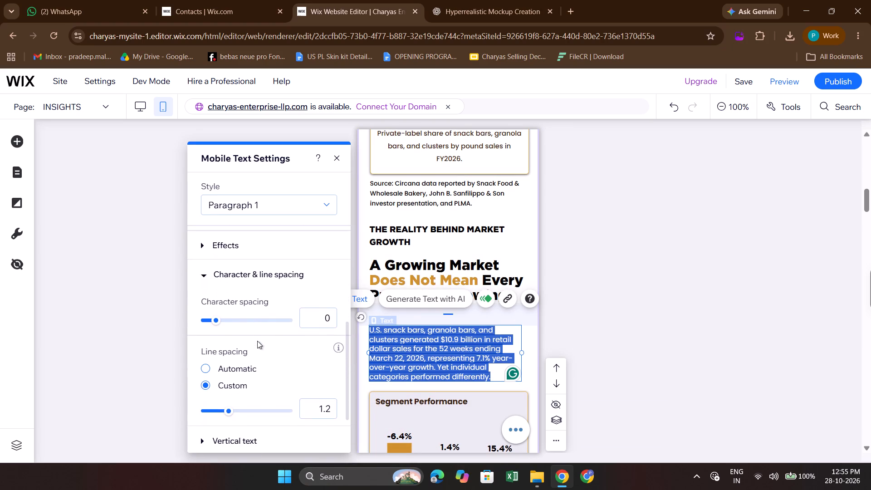
{"action": "scroll", "coordinate": [439, 306], "scroll_direction": "up", "scroll_amount": 1}
{"action": "scroll", "coordinate": [532, 219], "scroll_direction": "up", "scroll_amount": 2}
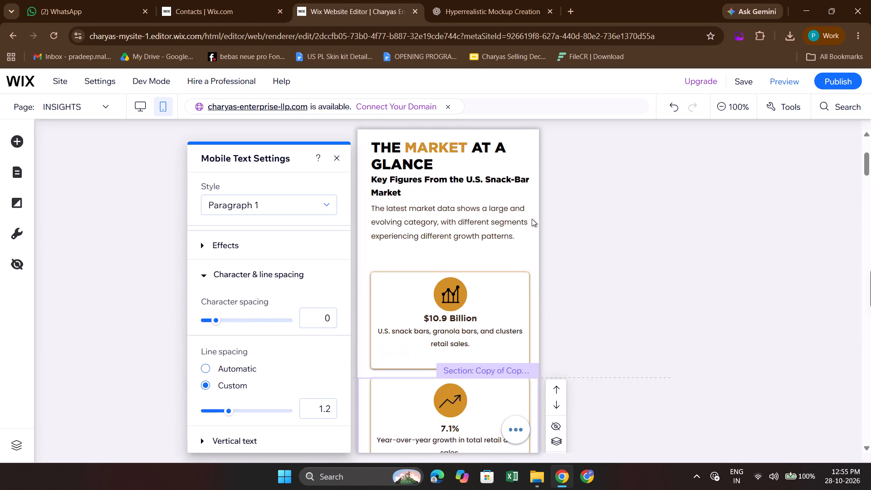
{"action": "scroll", "coordinate": [532, 219], "scroll_direction": "up", "scroll_amount": 1}
Set the line spacing of the market data paragraph under the "Key Figures" subheading to 1.2.
{"action": "double_click", "coordinate": [456, 239]}
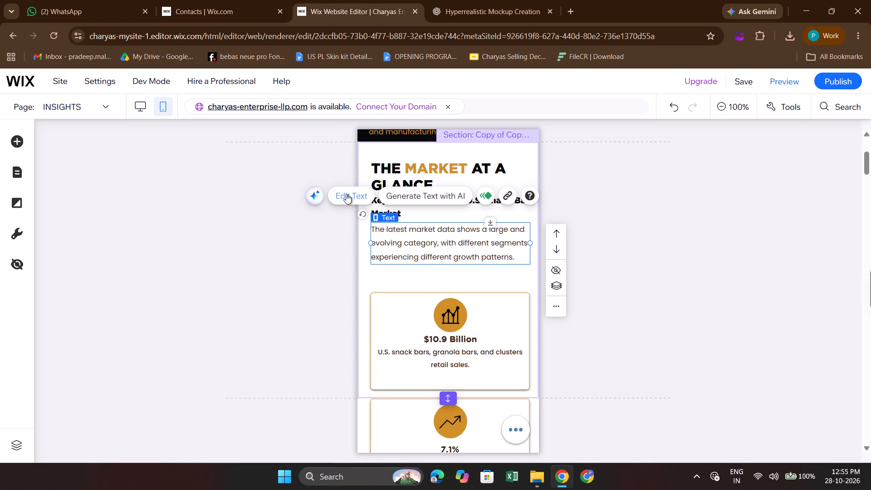
{"action": "left_click", "coordinate": [347, 194]}
{"action": "scroll", "coordinate": [267, 346], "scroll_direction": "down", "scroll_amount": 3}
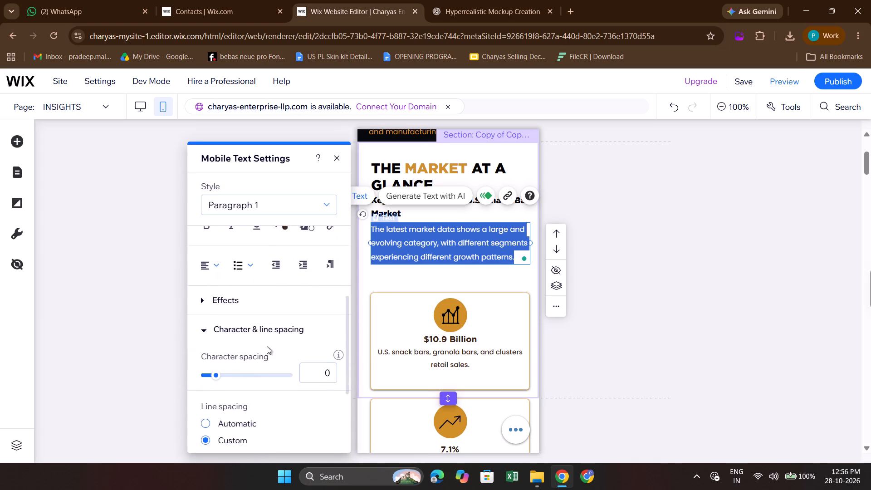
{"action": "scroll", "coordinate": [298, 367], "scroll_direction": "down", "scroll_amount": 1}
{"action": "left_click", "coordinate": [334, 408]}
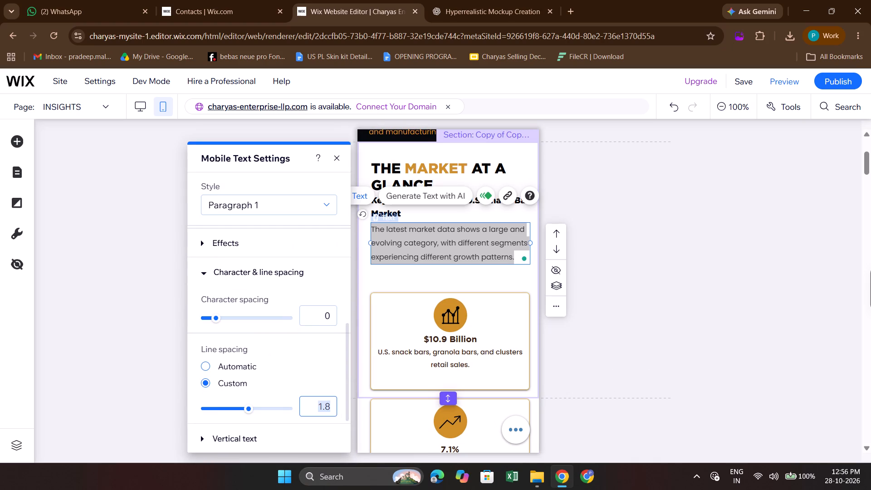
{"action": "left_click", "coordinate": [333, 407]}
{"action": "key", "text": "BackSpace"}
{"action": "key", "text": "2"}
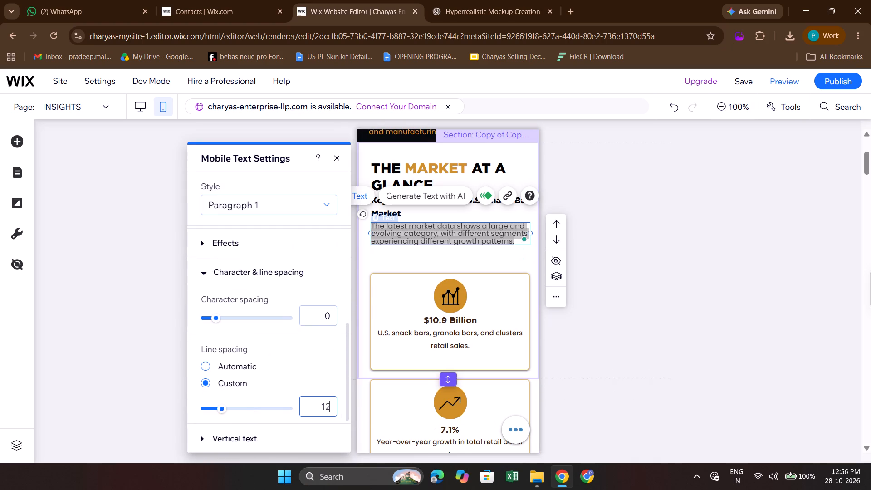
{"action": "key", "text": "BackSpace"}
{"action": "type", "text": ".2"}
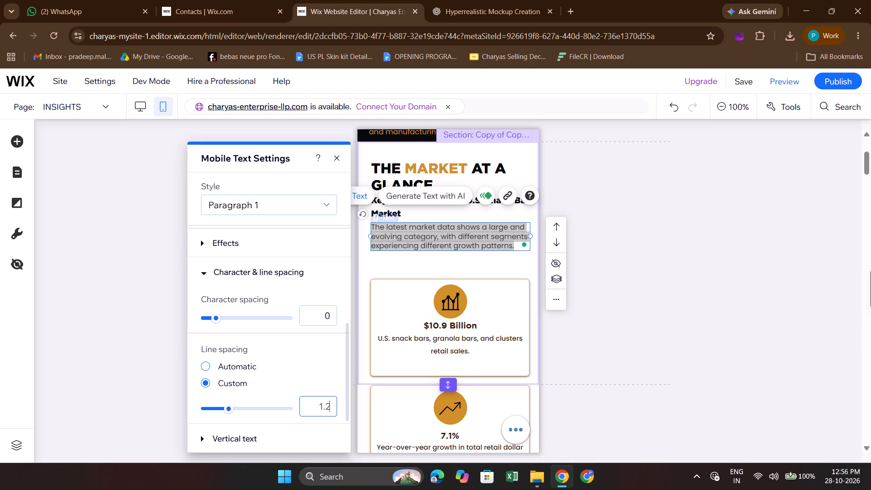
{"action": "left_click", "coordinate": [611, 309]}
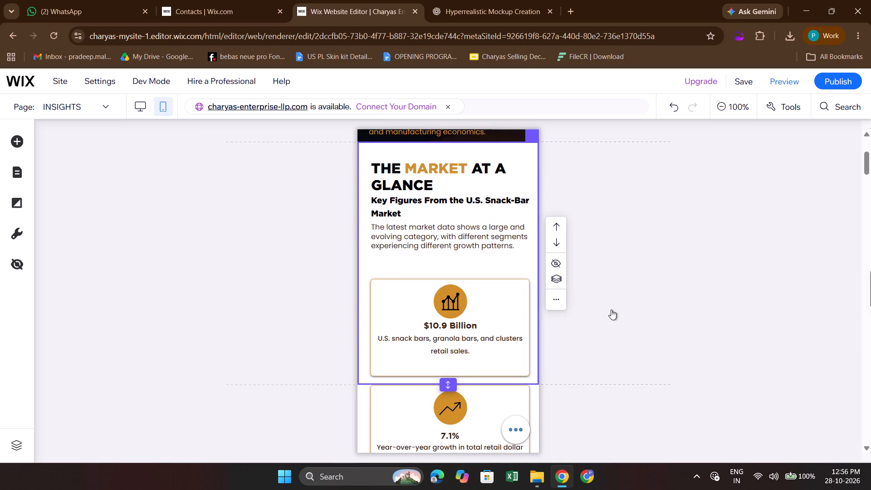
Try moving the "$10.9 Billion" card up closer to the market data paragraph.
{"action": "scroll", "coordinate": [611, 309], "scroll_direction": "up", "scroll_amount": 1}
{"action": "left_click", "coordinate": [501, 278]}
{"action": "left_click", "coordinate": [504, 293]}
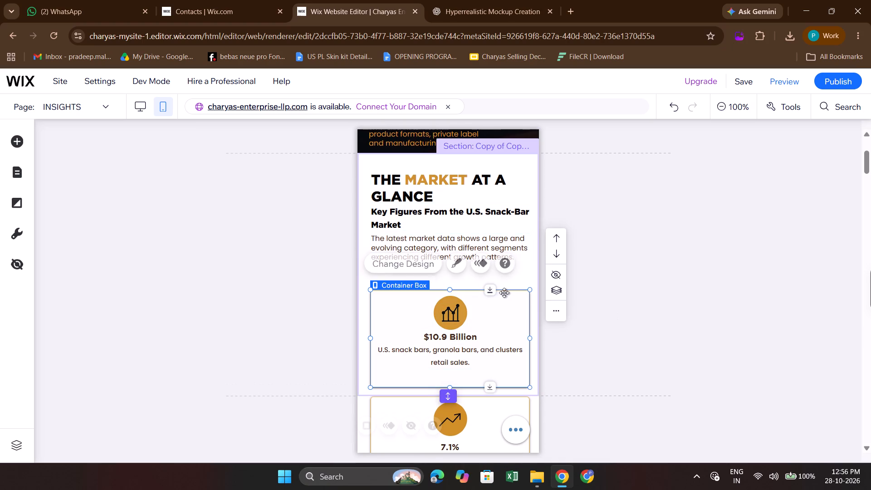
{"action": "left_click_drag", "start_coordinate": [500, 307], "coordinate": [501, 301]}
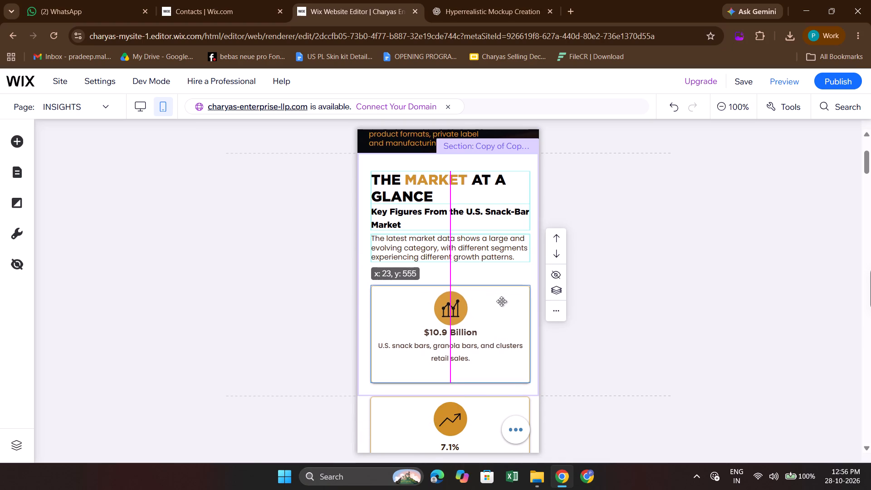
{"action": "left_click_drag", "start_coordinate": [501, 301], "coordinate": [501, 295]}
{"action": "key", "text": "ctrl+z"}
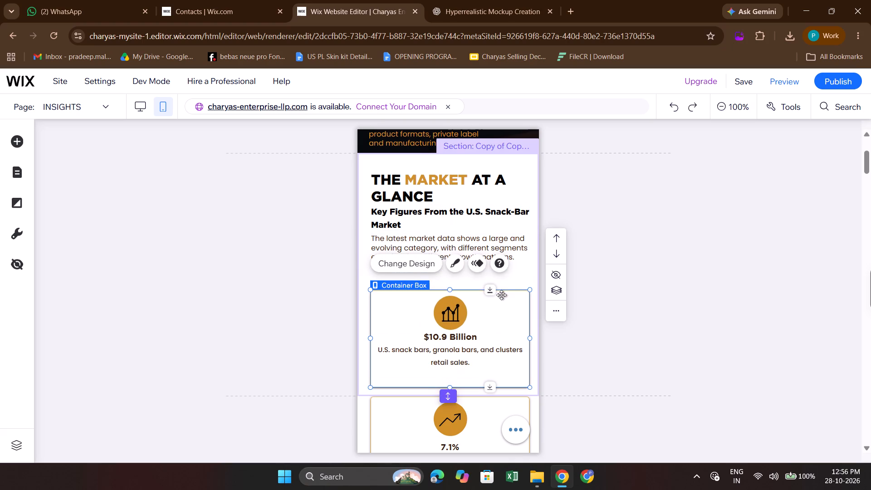
Set the gap between the market data paragraph and the "$10.9 Billion" card to 20 px.
{"action": "left_click", "coordinate": [461, 279]}
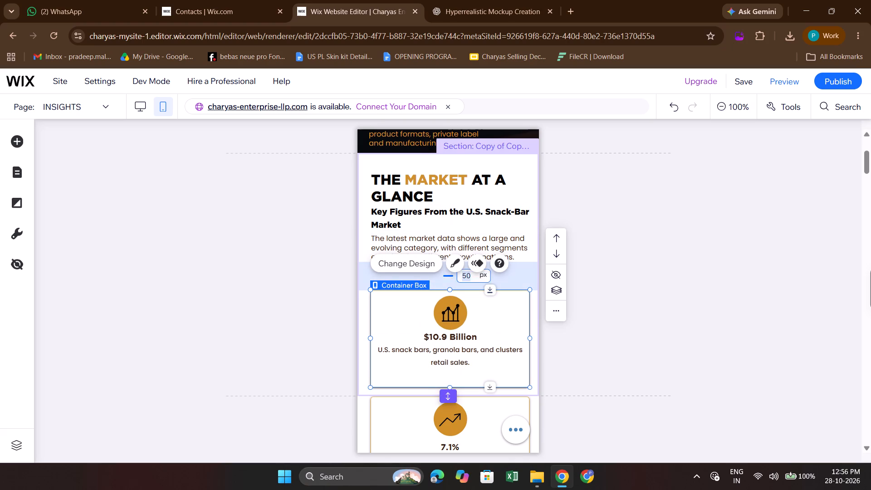
{"action": "left_click", "coordinate": [449, 277]}
{"action": "type", "text": "20"}
{"action": "key", "text": "Return"}
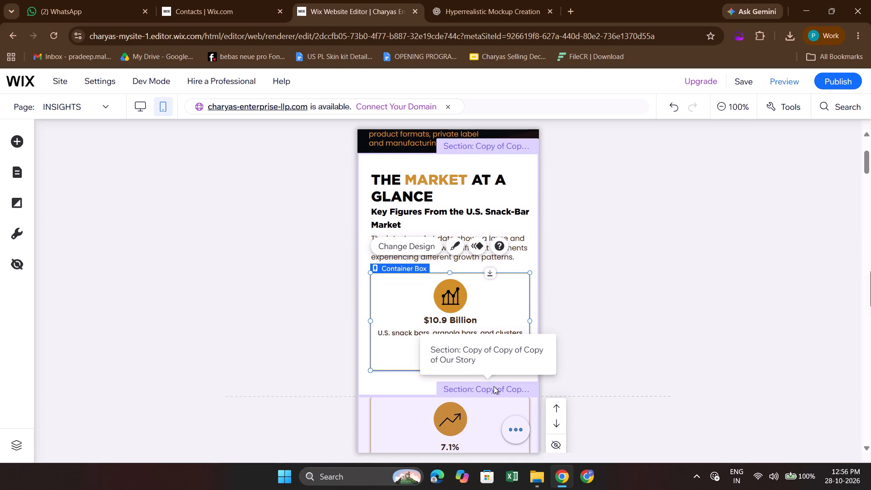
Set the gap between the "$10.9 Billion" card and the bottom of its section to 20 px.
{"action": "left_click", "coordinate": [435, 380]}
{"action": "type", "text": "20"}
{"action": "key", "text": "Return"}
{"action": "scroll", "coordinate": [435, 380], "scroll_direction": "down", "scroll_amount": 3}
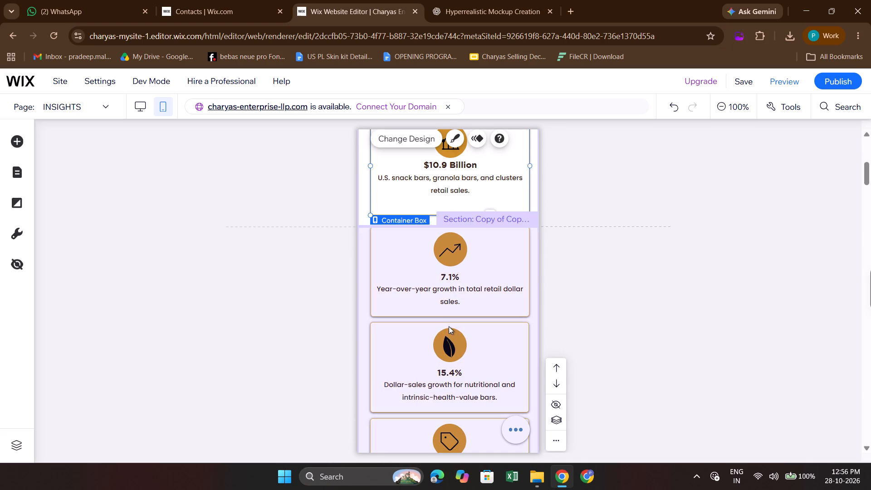
Set the gap between the "$10.9 Billion" card and the bottom of its section to 10 px.
{"action": "left_click", "coordinate": [559, 283]}
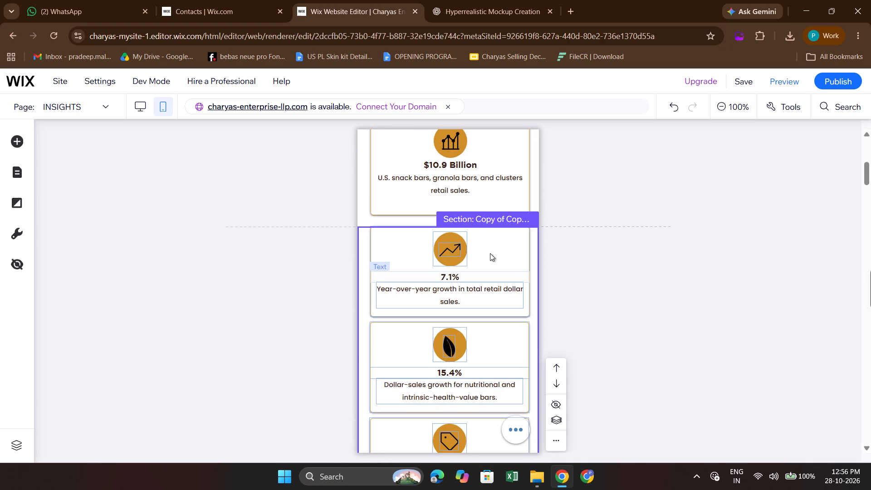
{"action": "scroll", "coordinate": [490, 253], "scroll_direction": "up", "scroll_amount": 1}
{"action": "left_click", "coordinate": [428, 258]}
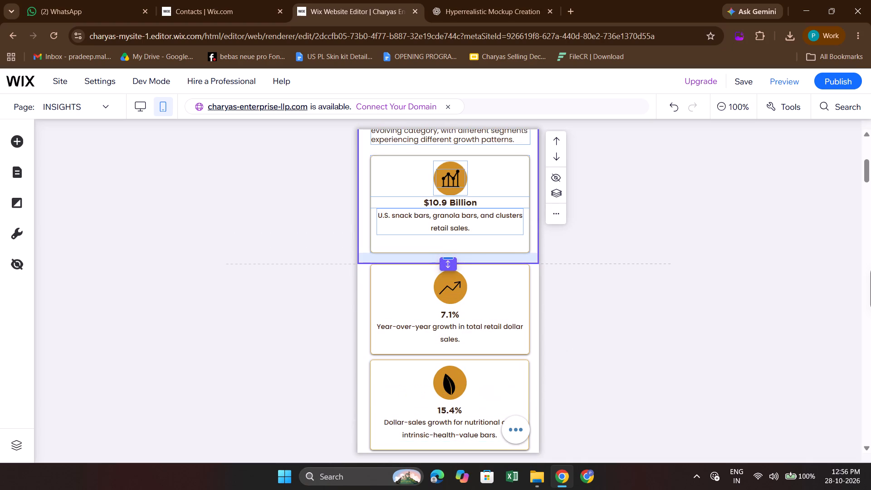
{"action": "left_click", "coordinate": [455, 259]}
{"action": "type", "text": "10"}
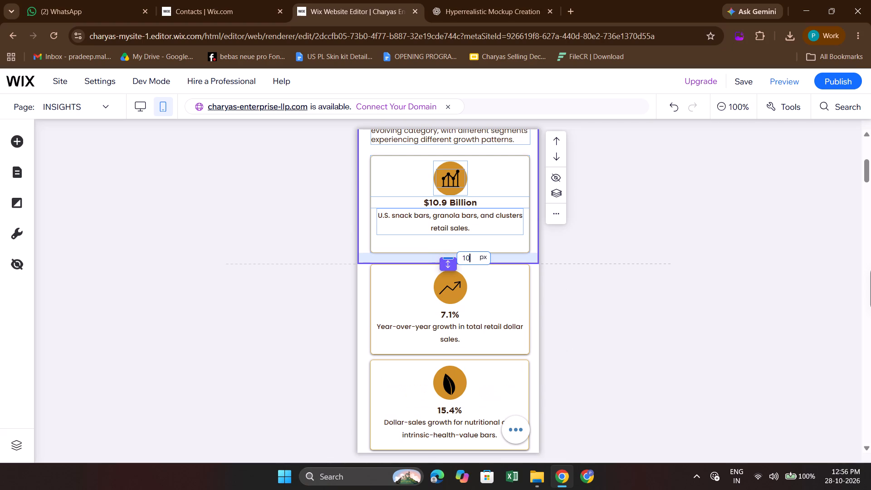
{"action": "key", "text": "Return"}
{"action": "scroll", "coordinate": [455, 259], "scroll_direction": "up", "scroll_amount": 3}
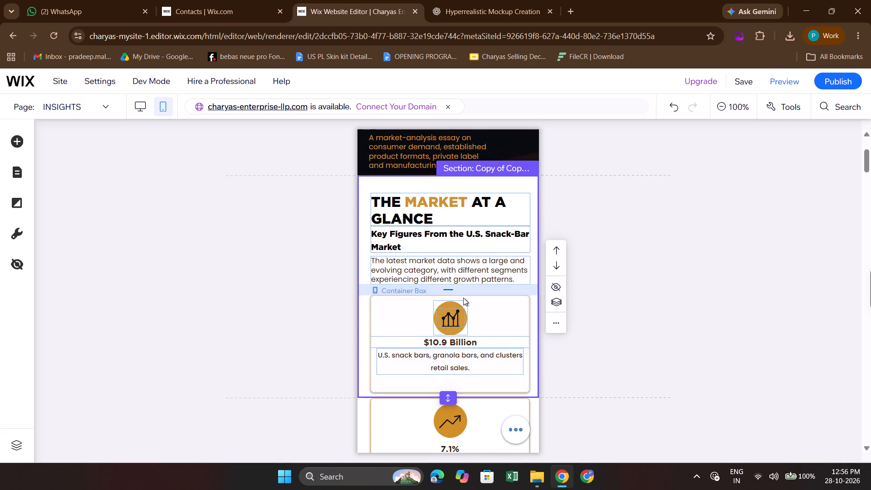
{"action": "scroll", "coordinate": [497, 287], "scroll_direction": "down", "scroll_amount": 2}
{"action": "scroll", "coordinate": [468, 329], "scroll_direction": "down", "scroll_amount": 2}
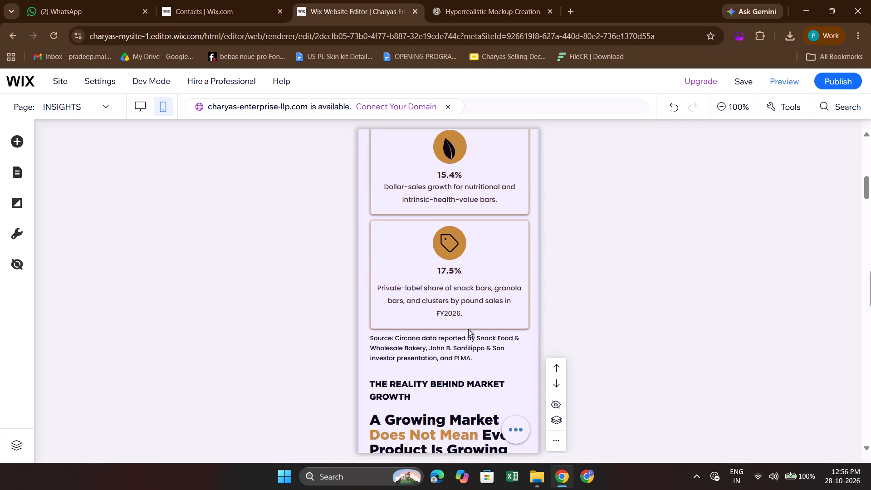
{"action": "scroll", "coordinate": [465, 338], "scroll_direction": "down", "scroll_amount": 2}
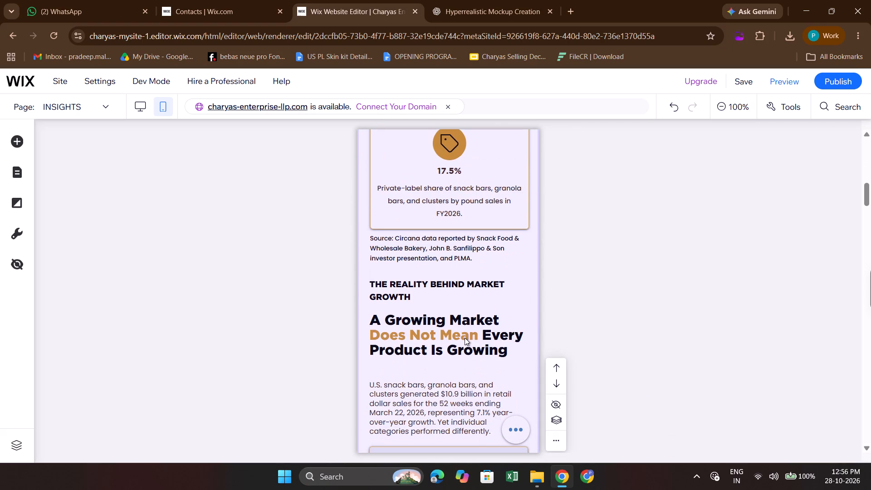
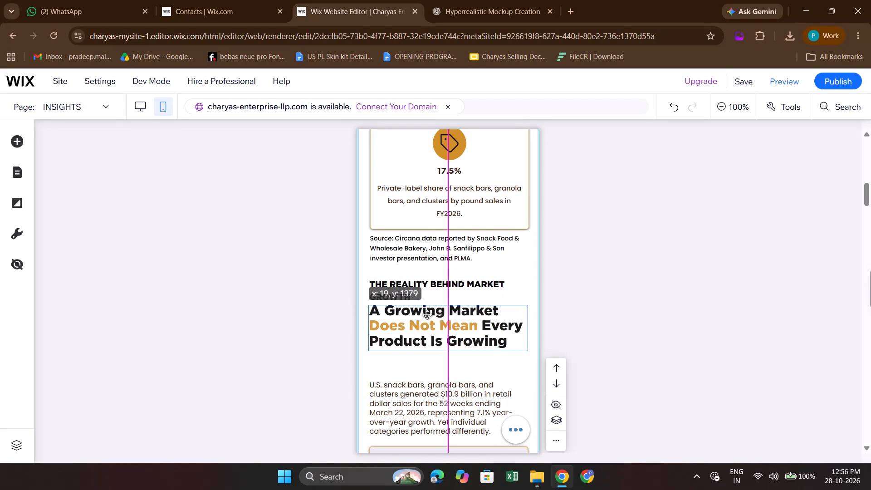
Set the gap between the "A Growing Market" heading and the paragraph below it to 20 px, then tighten it to 10 px.
{"action": "left_click", "coordinate": [430, 387]}
{"action": "left_click", "coordinate": [440, 371]}
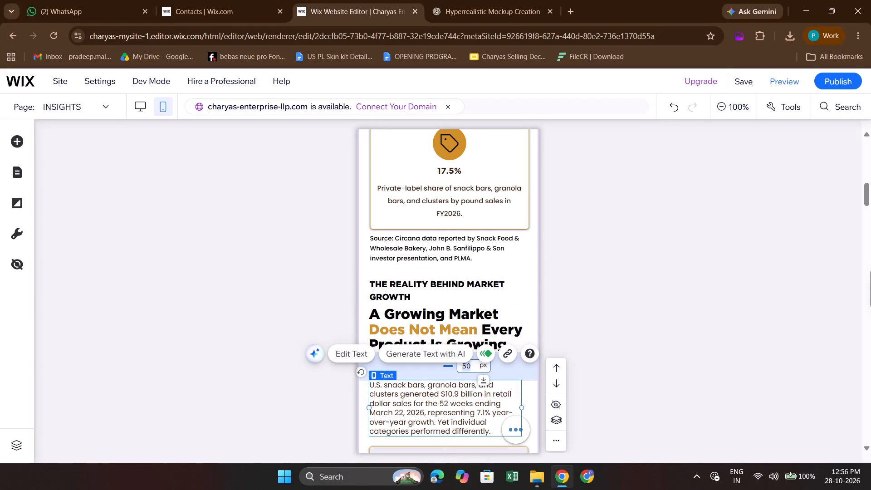
{"action": "type", "text": "20"}
{"action": "key", "text": "Return"}
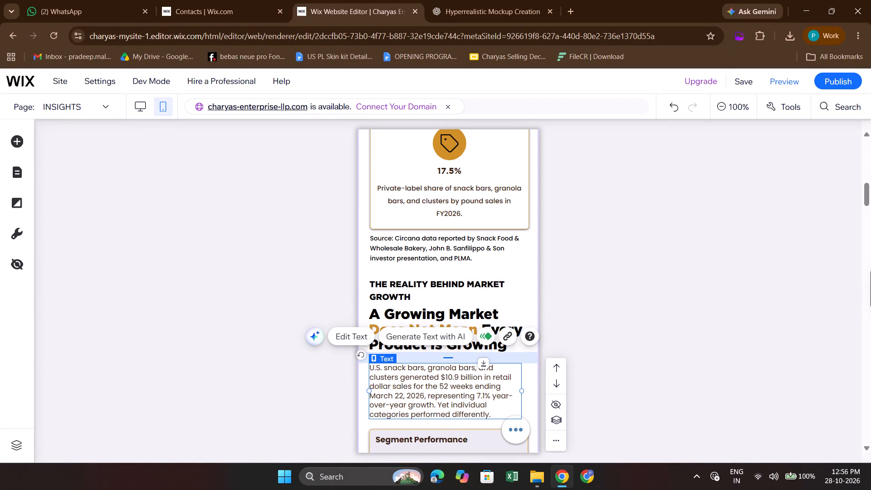
{"action": "left_click", "coordinate": [455, 359]}
{"action": "type", "text": "10"}
{"action": "key", "text": "Return"}
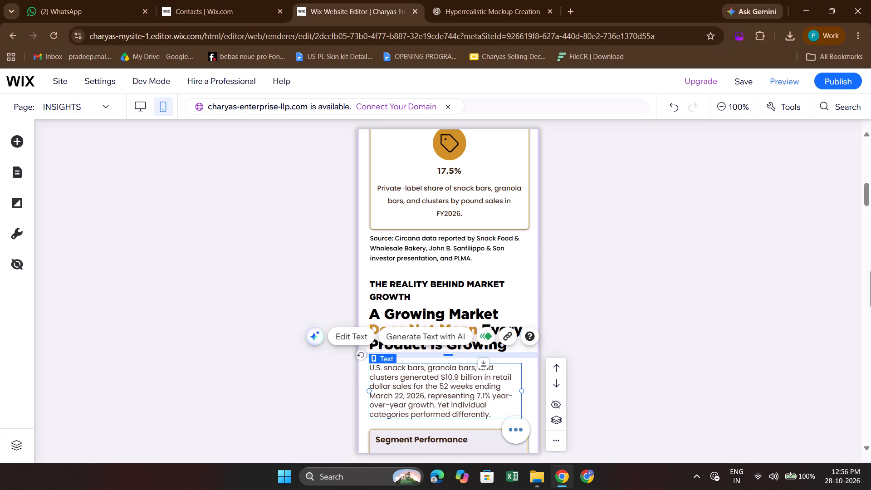
{"action": "left_click", "coordinate": [529, 378]}
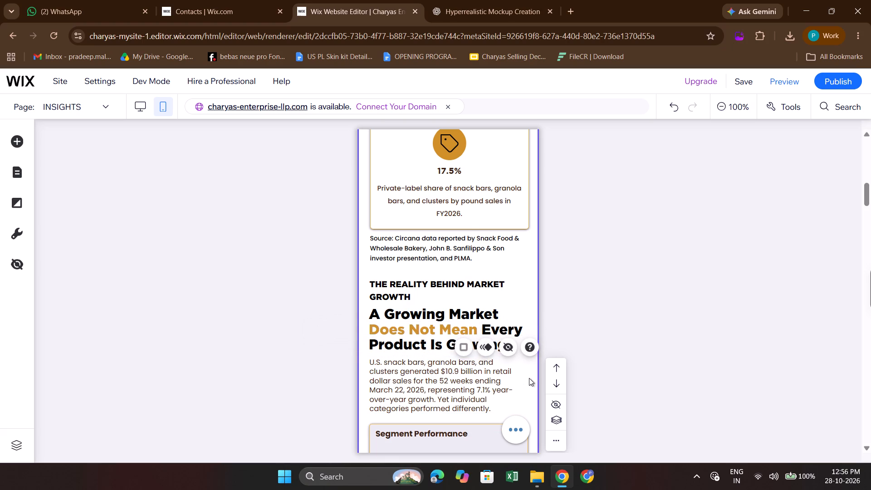
Nudge the "U.S. snack bars, granola bars" paragraph up by four small increments, closer to its heading.
{"action": "scroll", "coordinate": [529, 378], "scroll_direction": "down", "scroll_amount": 1}
{"action": "left_click", "coordinate": [453, 346]}
{"action": "key", "text": "Up"}
{"action": "key", "text": "Up"}
{"action": "key", "text": "Up"}
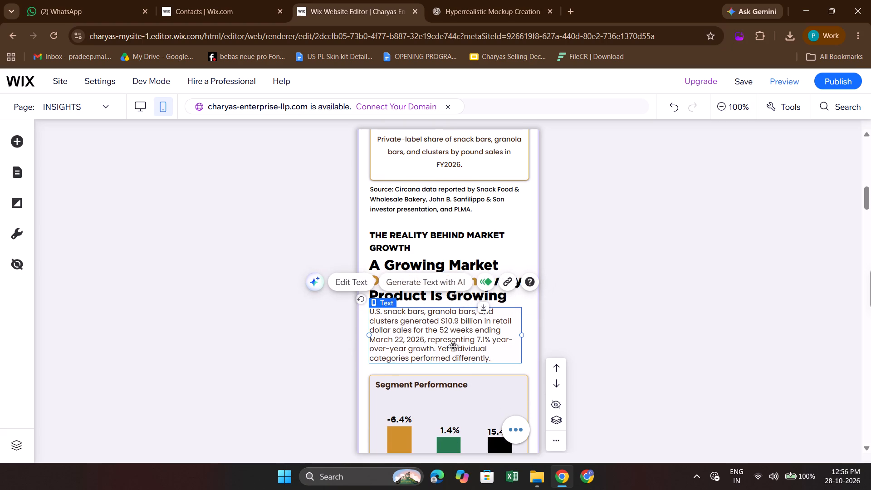
{"action": "key", "text": "Up"}
Nudge the "HOW CONSUMER DEMAND IS EVOLVING" label down by one small increment.
{"action": "scroll", "coordinate": [453, 346], "scroll_direction": "down", "scroll_amount": 1}
{"action": "scroll", "coordinate": [493, 346], "scroll_direction": "down", "scroll_amount": 2}
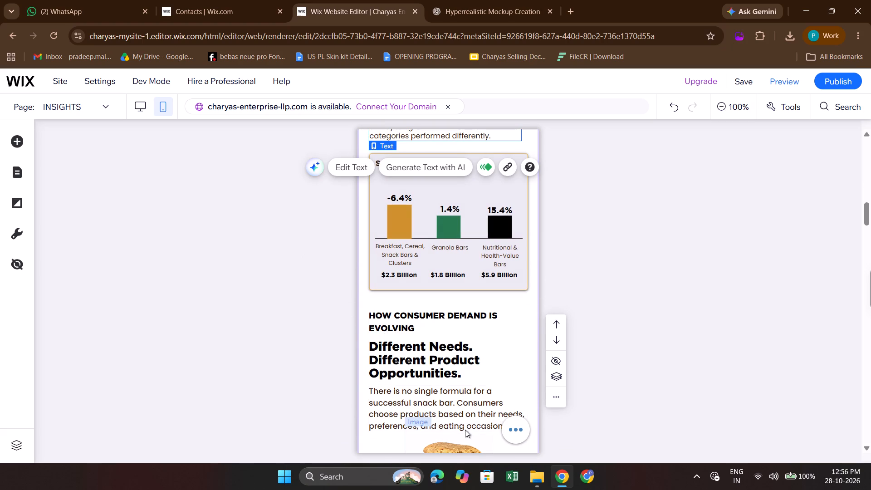
{"action": "scroll", "coordinate": [448, 390], "scroll_direction": "down", "scroll_amount": 1}
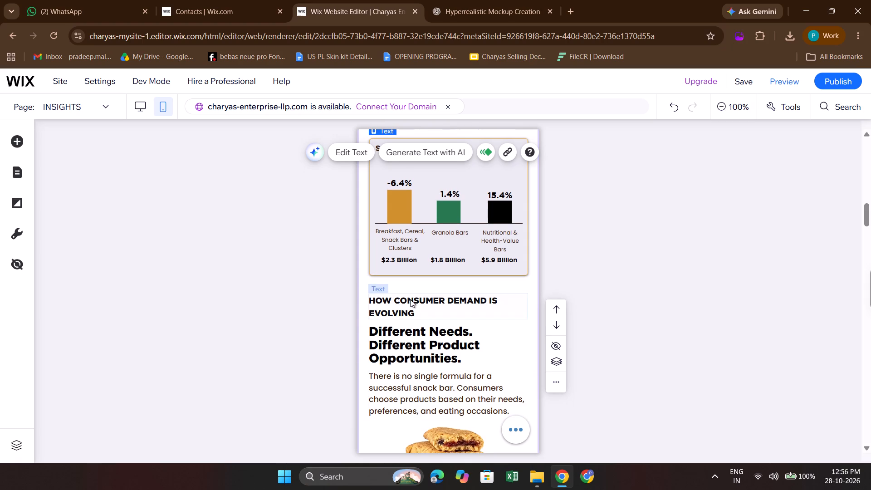
{"action": "left_click", "coordinate": [410, 299]}
{"action": "key", "text": "Down"}
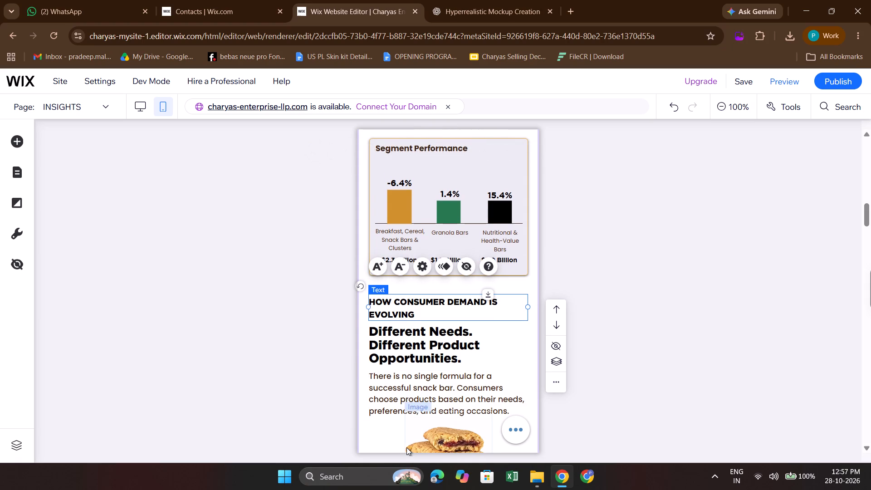
Set the empty space below the Protein & Function Bars card at the end of its section to 20 px.
{"action": "left_click", "coordinate": [417, 426]}
{"action": "scroll", "coordinate": [417, 426], "scroll_direction": "down", "scroll_amount": 2}
{"action": "scroll", "coordinate": [473, 279], "scroll_direction": "down", "scroll_amount": 2}
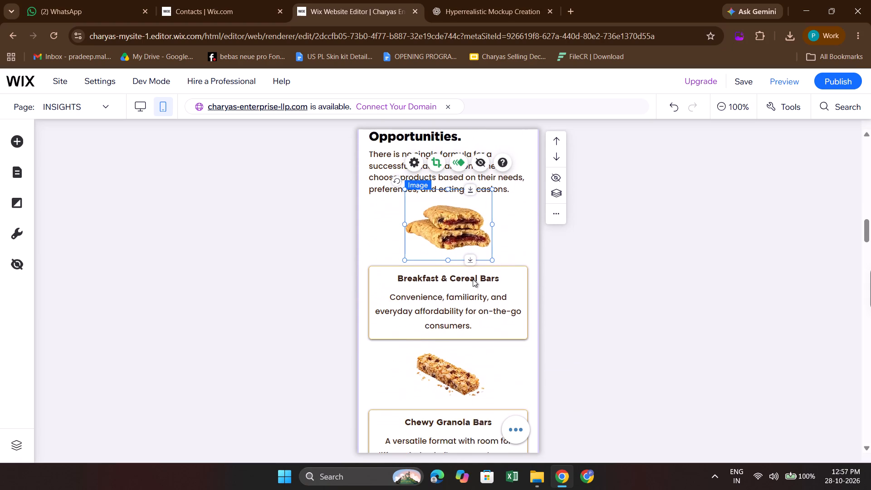
{"action": "scroll", "coordinate": [445, 350], "scroll_direction": "down", "scroll_amount": 3}
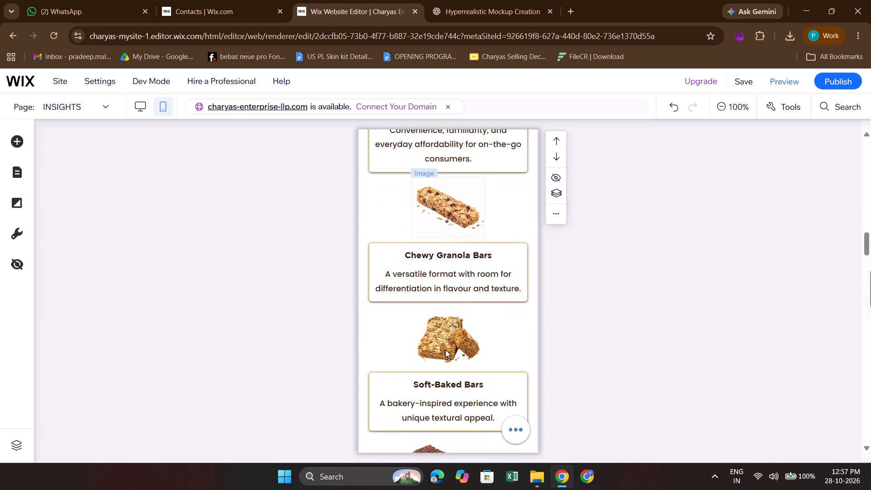
{"action": "scroll", "coordinate": [445, 350], "scroll_direction": "down", "scroll_amount": 3}
{"action": "left_click", "coordinate": [451, 331]}
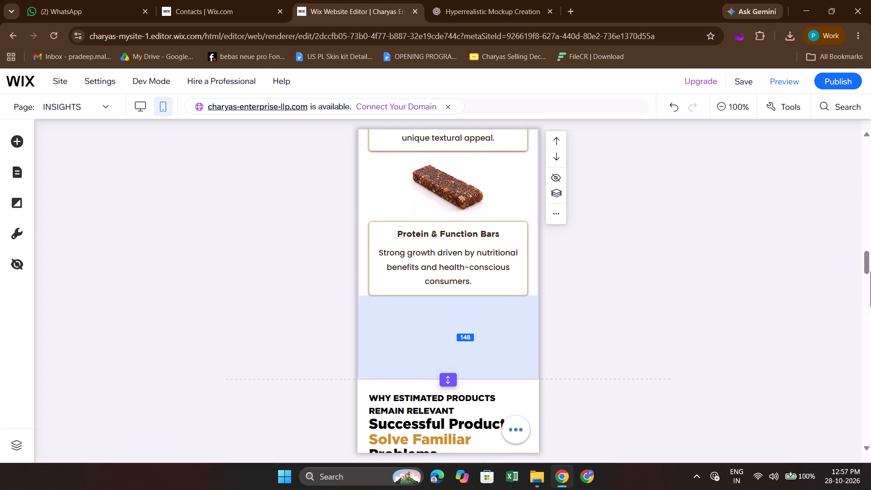
{"action": "type", "text": "20"}
{"action": "key", "text": "Return"}
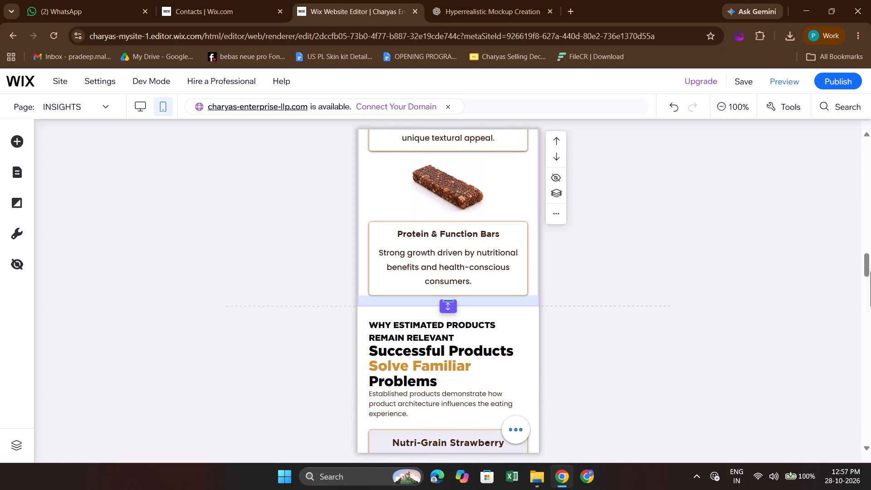
{"action": "left_click", "coordinate": [518, 356]}
Check the layout and spacing of the remaining mobile sections, from the product cards down to Our Perspective and the footer.
{"action": "scroll", "coordinate": [518, 356], "scroll_direction": "down", "scroll_amount": 2}
{"action": "scroll", "coordinate": [482, 382], "scroll_direction": "down", "scroll_amount": 2}
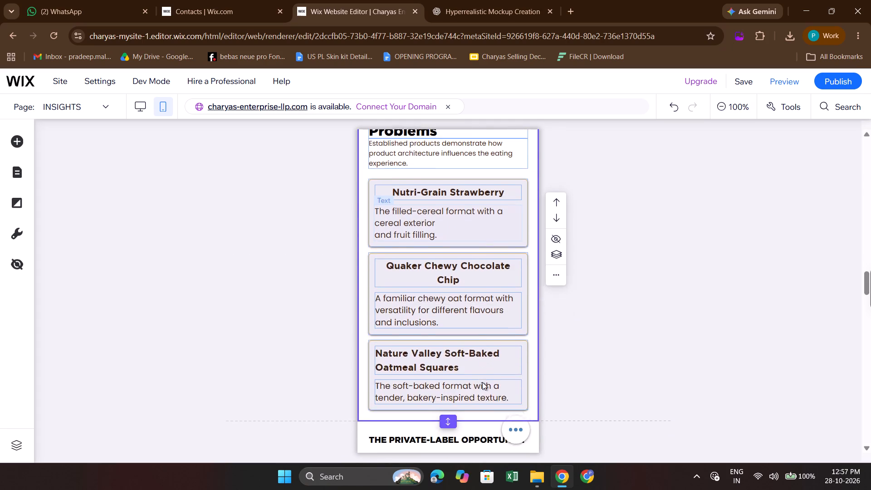
{"action": "scroll", "coordinate": [482, 382], "scroll_direction": "down", "scroll_amount": 6}
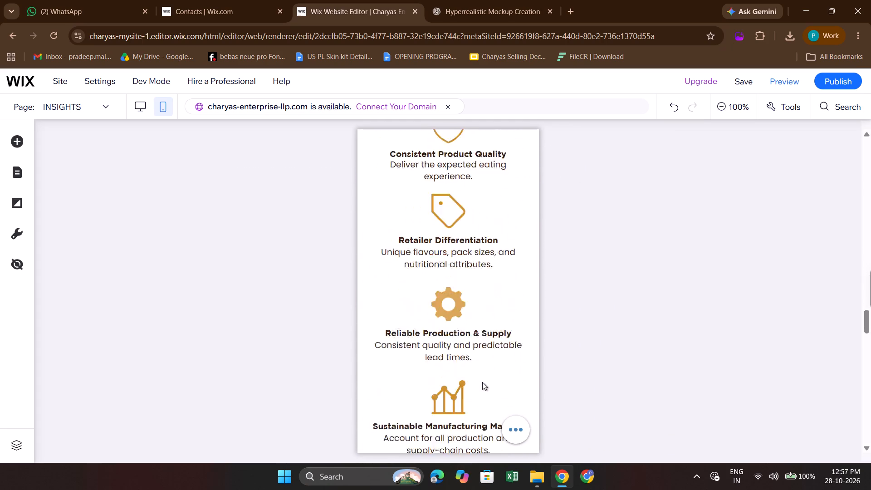
{"action": "scroll", "coordinate": [482, 382], "scroll_direction": "down", "scroll_amount": 7}
{"action": "scroll", "coordinate": [504, 294], "scroll_direction": "down", "scroll_amount": 3}
{"action": "scroll", "coordinate": [504, 294], "scroll_direction": "up", "scroll_amount": 4}
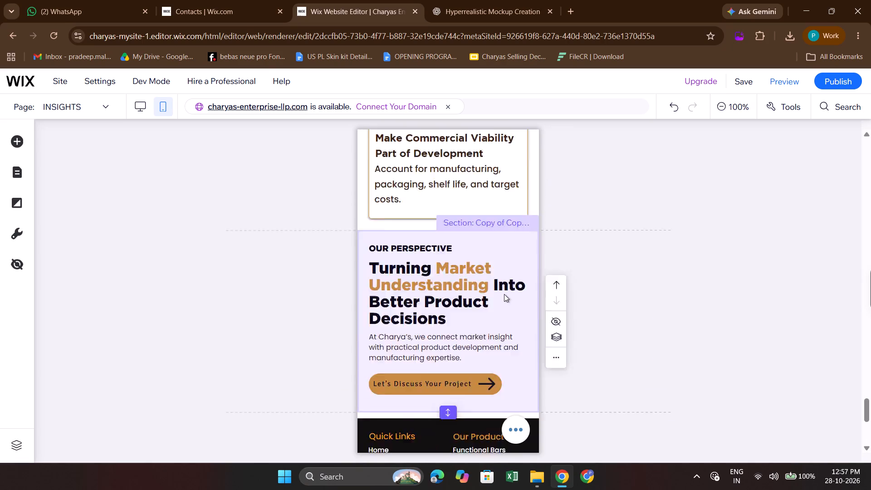
{"action": "scroll", "coordinate": [504, 294], "scroll_direction": "up", "scroll_amount": 6}
Save the site and publish it.
{"action": "left_click", "coordinate": [735, 80]}
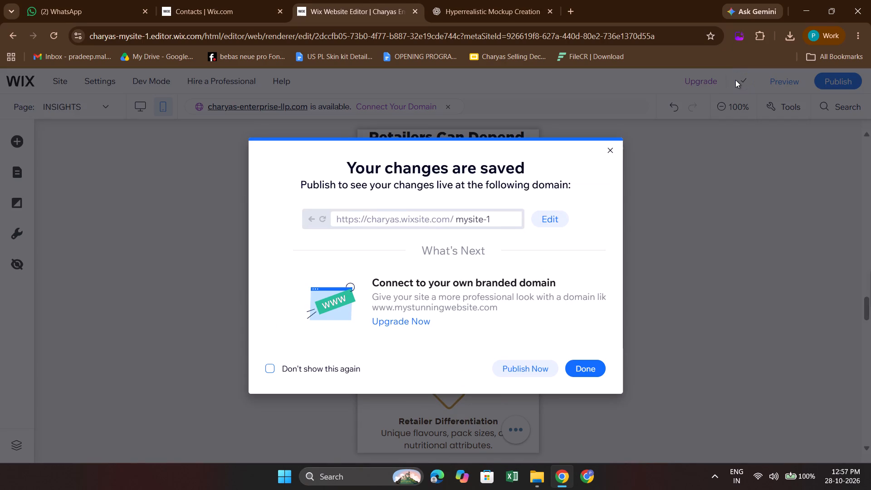
{"action": "left_click", "coordinate": [531, 363]}
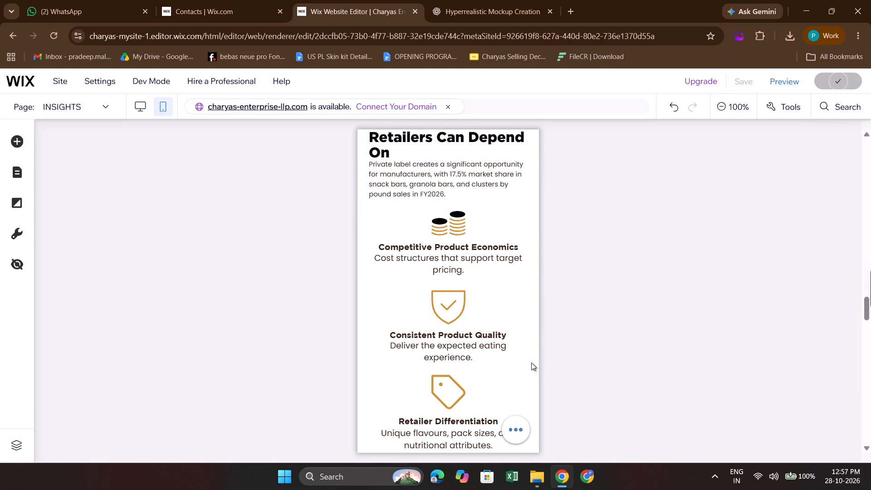
View the published site and open its Insights page.
{"action": "left_click", "coordinate": [529, 216]}
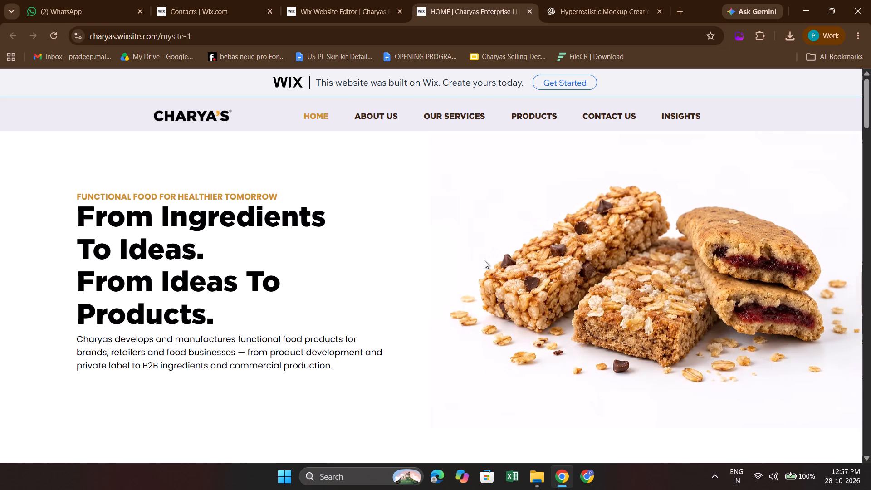
{"action": "scroll", "coordinate": [529, 206], "scroll_direction": "down", "scroll_amount": 1}
{"action": "scroll", "coordinate": [529, 206], "scroll_direction": "up", "scroll_amount": 3}
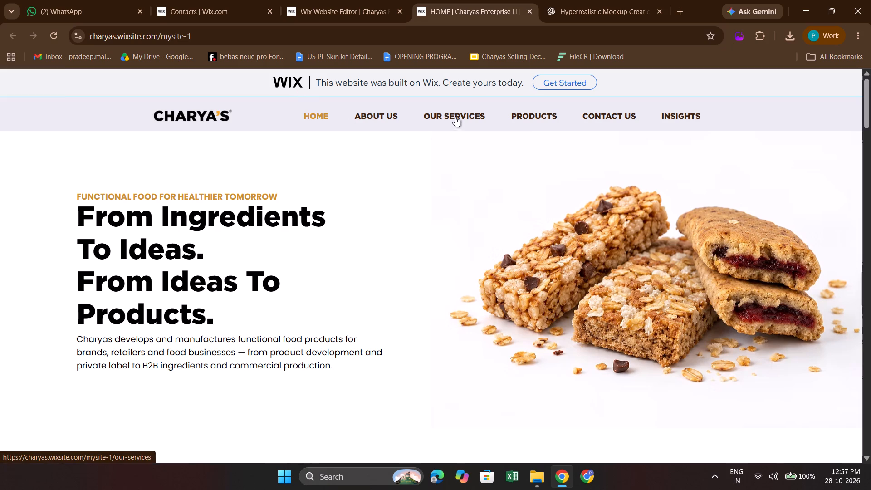
{"action": "left_click", "coordinate": [662, 119]}
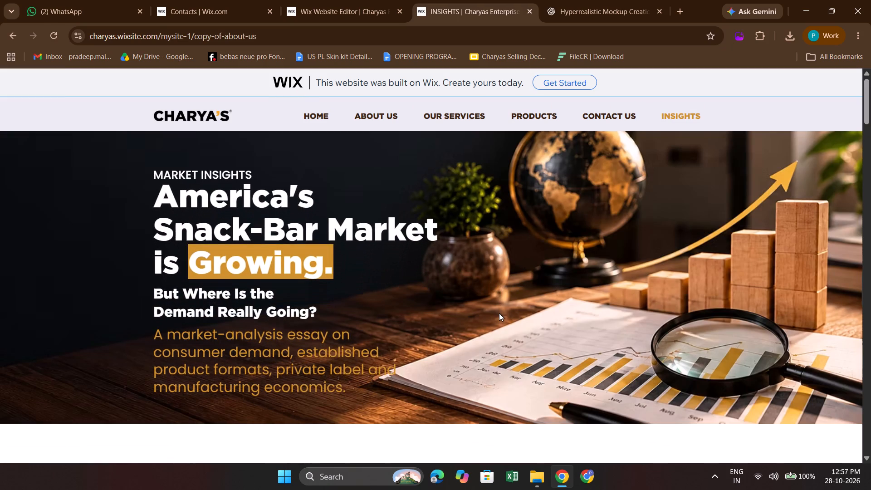
Review the published Insights page from the hero banner down to the footer and return to its top.
{"action": "scroll", "coordinate": [499, 313], "scroll_direction": "down", "scroll_amount": 8}
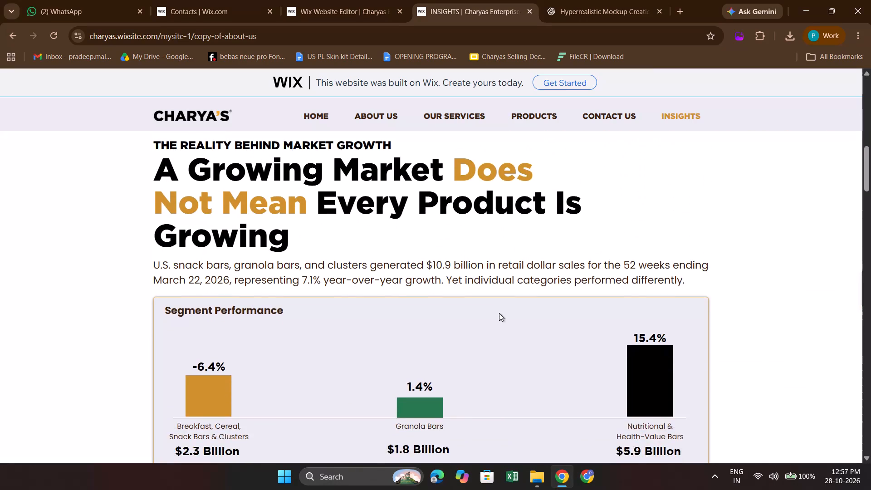
{"action": "scroll", "coordinate": [499, 313], "scroll_direction": "down", "scroll_amount": 5}
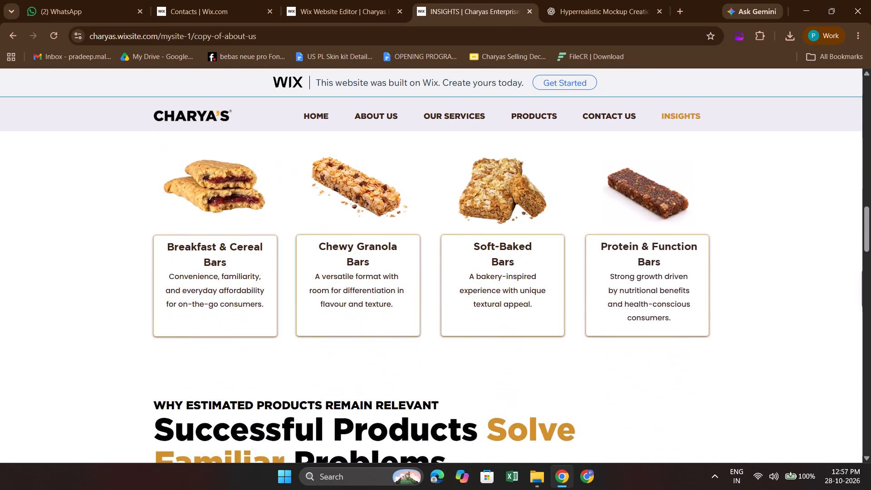
{"action": "scroll", "coordinate": [499, 313], "scroll_direction": "down", "scroll_amount": 5}
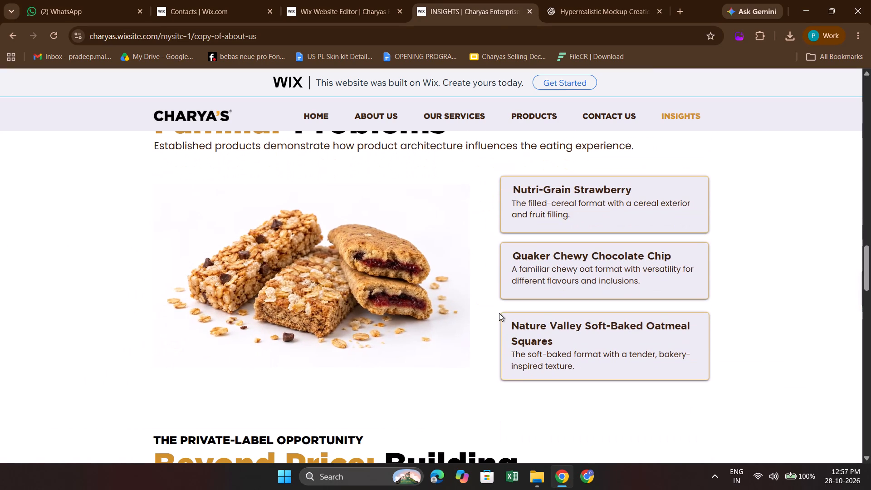
{"action": "scroll", "coordinate": [499, 313], "scroll_direction": "down", "scroll_amount": 3}
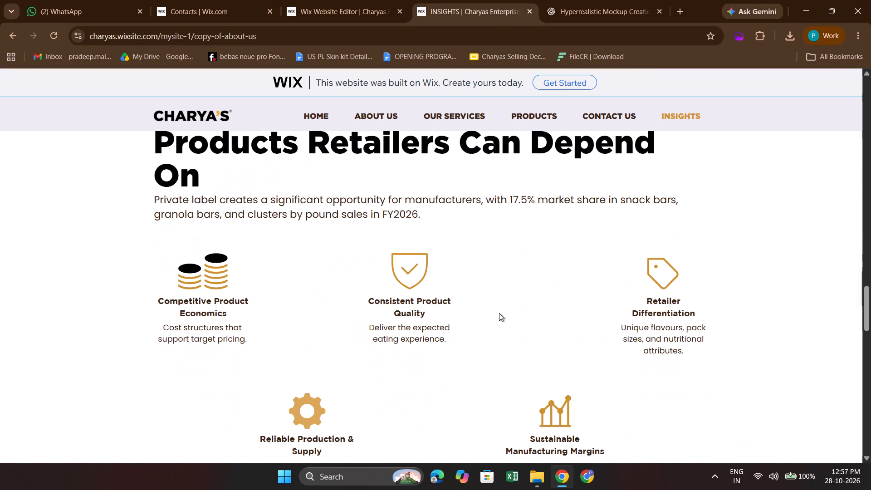
{"action": "scroll", "coordinate": [499, 313], "scroll_direction": "down", "scroll_amount": 7}
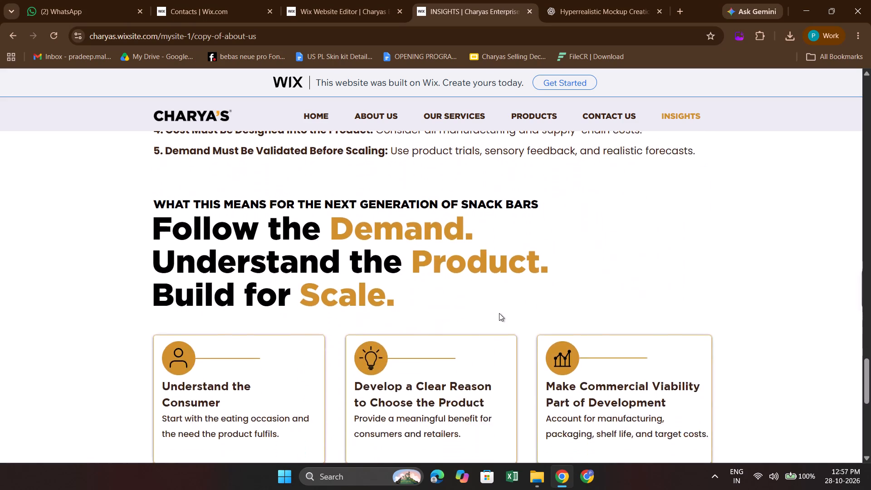
{"action": "scroll", "coordinate": [499, 313], "scroll_direction": "down", "scroll_amount": 6}
{"action": "scroll", "coordinate": [499, 313], "scroll_direction": "up", "scroll_amount": 2}
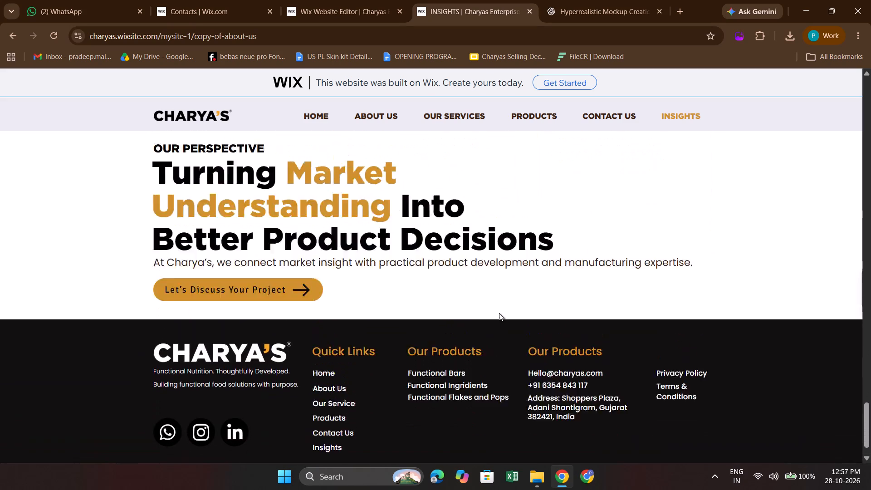
{"action": "scroll", "coordinate": [499, 313], "scroll_direction": "up", "scroll_amount": 15}
{"action": "scroll", "coordinate": [299, 168], "scroll_direction": "up", "scroll_amount": 8}
{"action": "scroll", "coordinate": [292, 214], "scroll_direction": "up", "scroll_amount": 1}
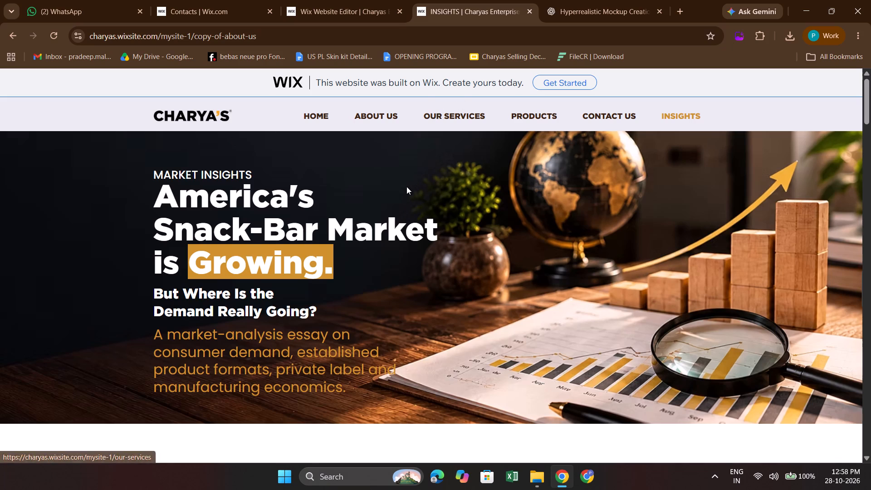
{"action": "scroll", "coordinate": [406, 186], "scroll_direction": "up", "scroll_amount": 1}
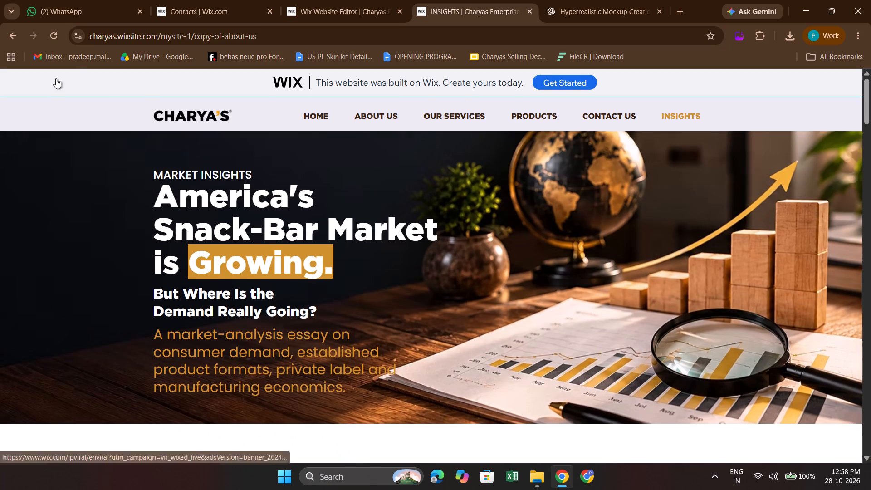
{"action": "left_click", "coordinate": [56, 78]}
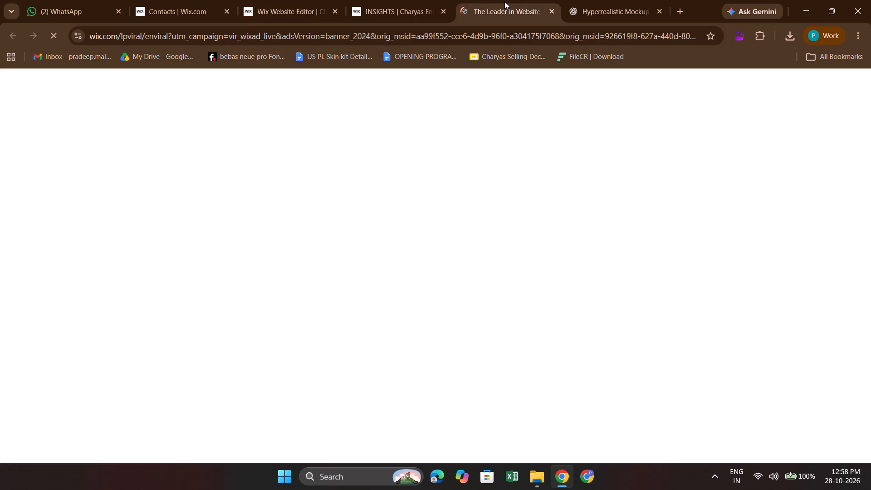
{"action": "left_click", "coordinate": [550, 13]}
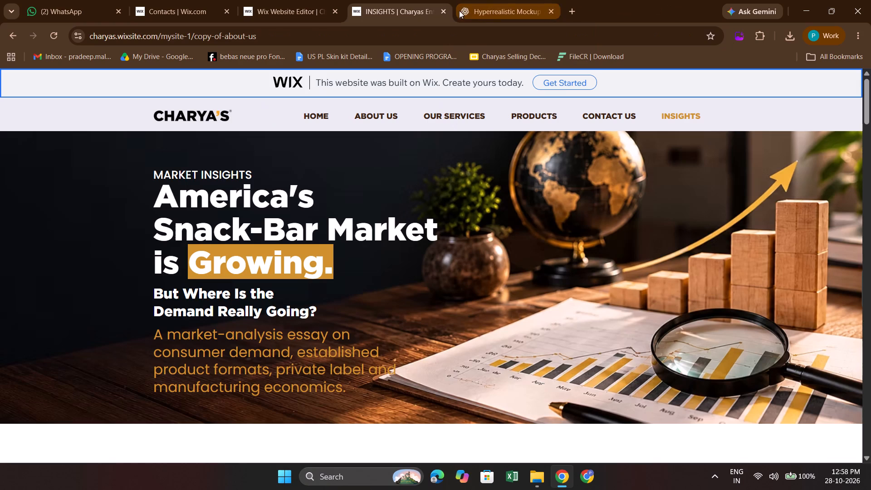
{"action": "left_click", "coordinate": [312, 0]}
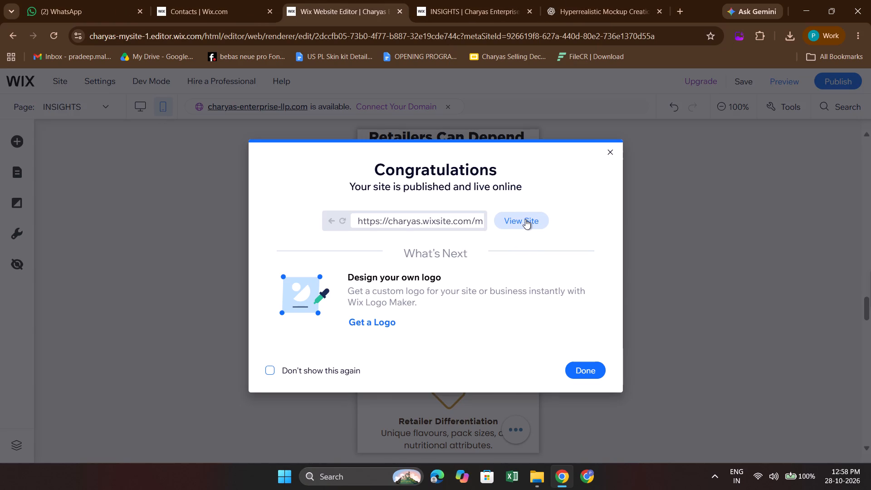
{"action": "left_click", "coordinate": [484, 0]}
Inspect the published Insights page with device emulation and check its upper sections at iPhone 16 size.
{"action": "right_click", "coordinate": [419, 195]}
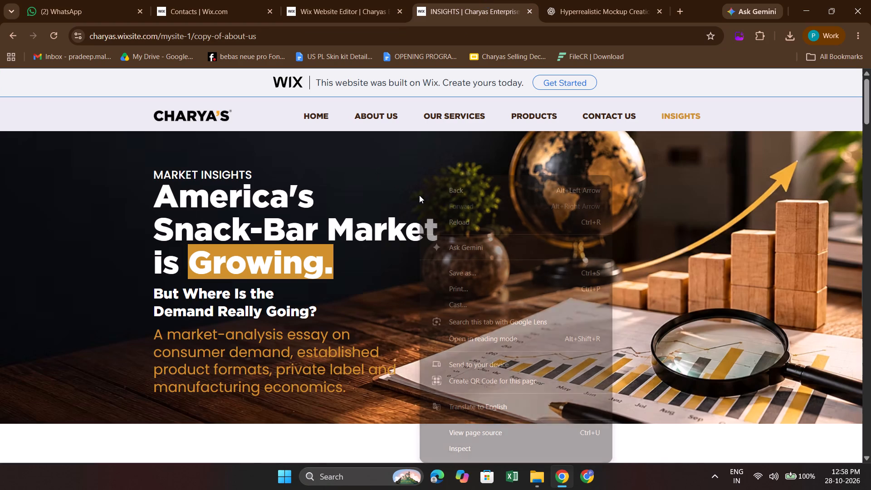
{"action": "left_click", "coordinate": [475, 455]}
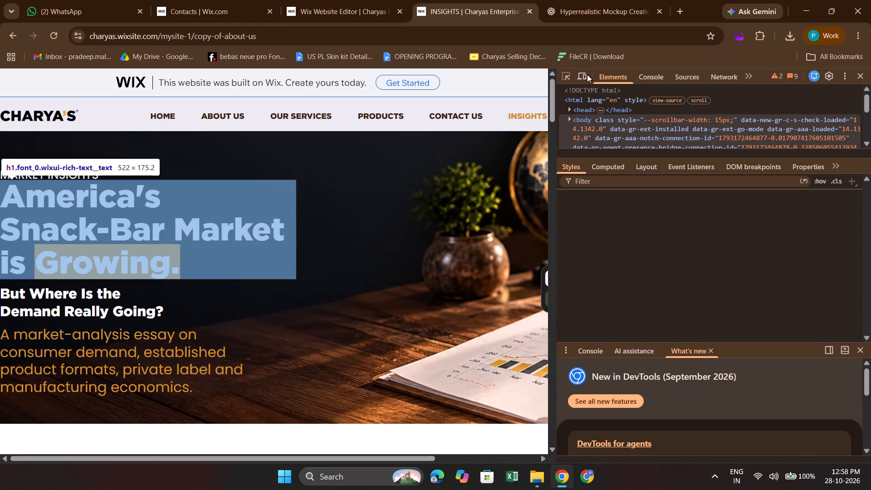
{"action": "left_click", "coordinate": [584, 74]}
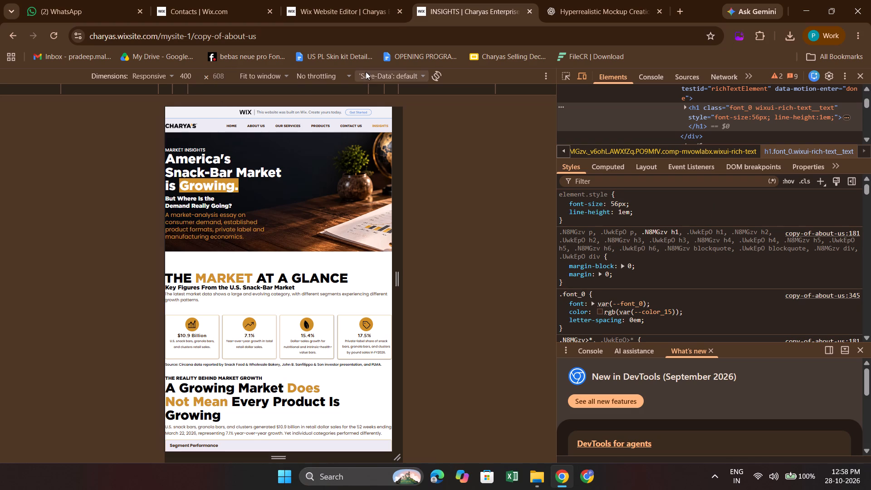
{"action": "left_click", "coordinate": [565, 77]}
{"action": "left_click", "coordinate": [580, 73]}
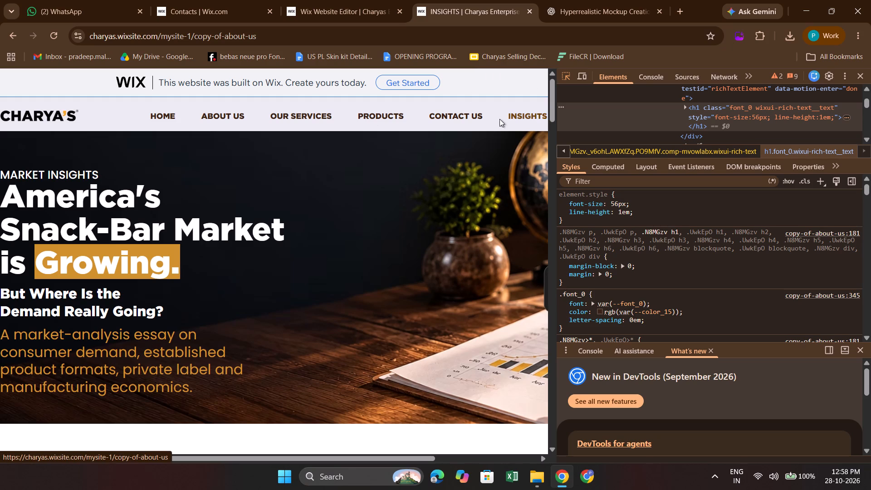
{"action": "left_click", "coordinate": [585, 73]}
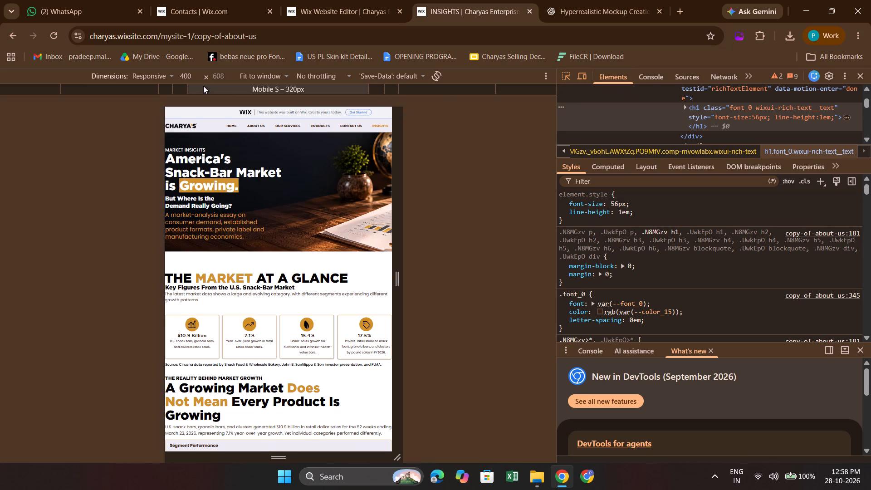
{"action": "left_click", "coordinate": [172, 75]}
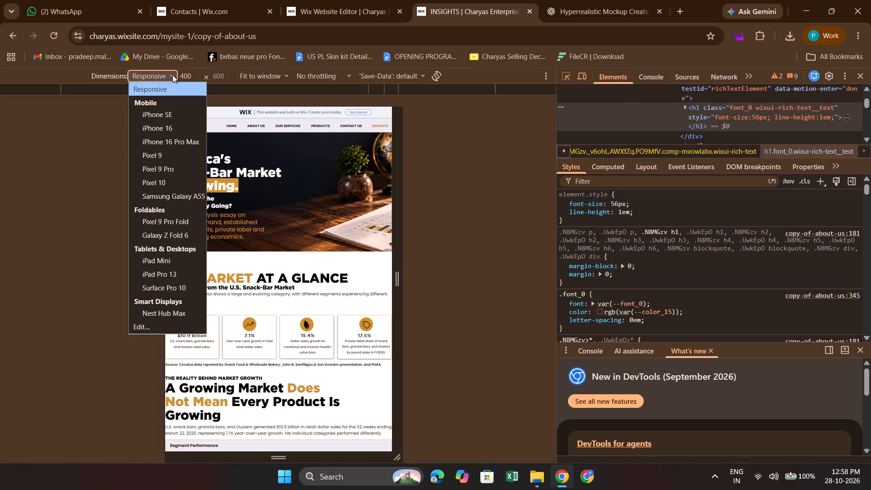
{"action": "left_click", "coordinate": [175, 125]}
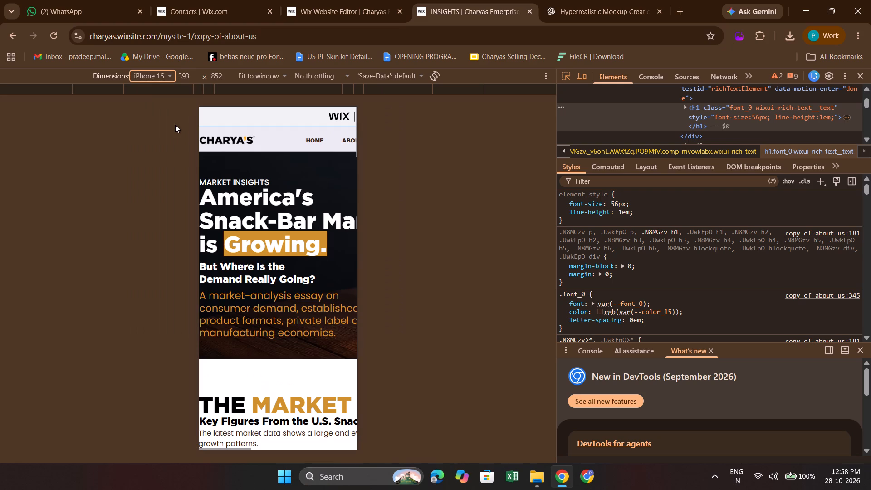
{"action": "scroll", "coordinate": [357, 305], "scroll_direction": "down", "scroll_amount": 2}
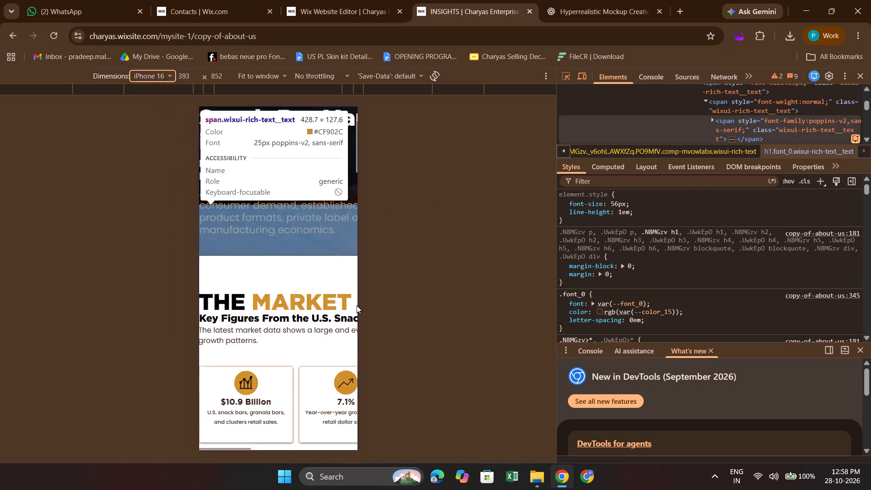
{"action": "scroll", "coordinate": [357, 305], "scroll_direction": "down", "scroll_amount": 2}
{"action": "scroll", "coordinate": [357, 305], "scroll_direction": "up", "scroll_amount": 1}
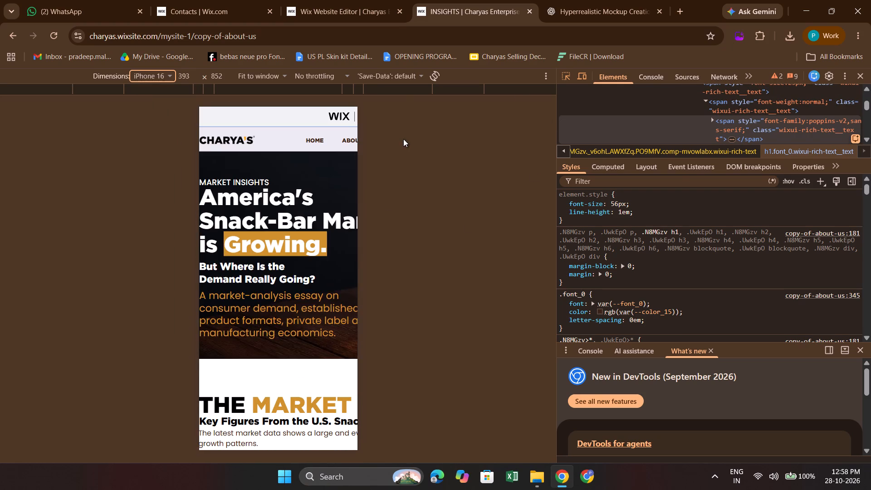
{"action": "scroll", "coordinate": [271, 271], "scroll_direction": "down", "scroll_amount": 12}
{"action": "scroll", "coordinate": [271, 271], "scroll_direction": "up", "scroll_amount": 11}
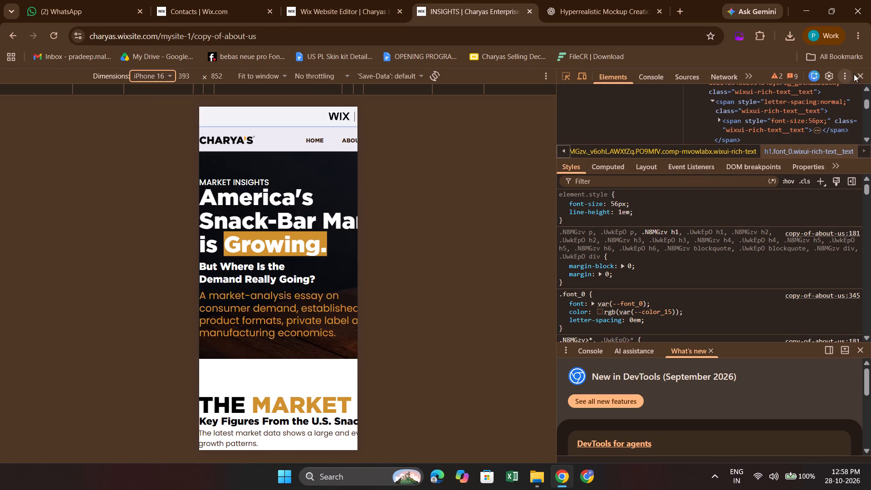
Check the published page at iPhone 16 Pro Max and Pixel 10 sizes, and close the developer tools.
{"action": "left_click", "coordinate": [167, 75]}
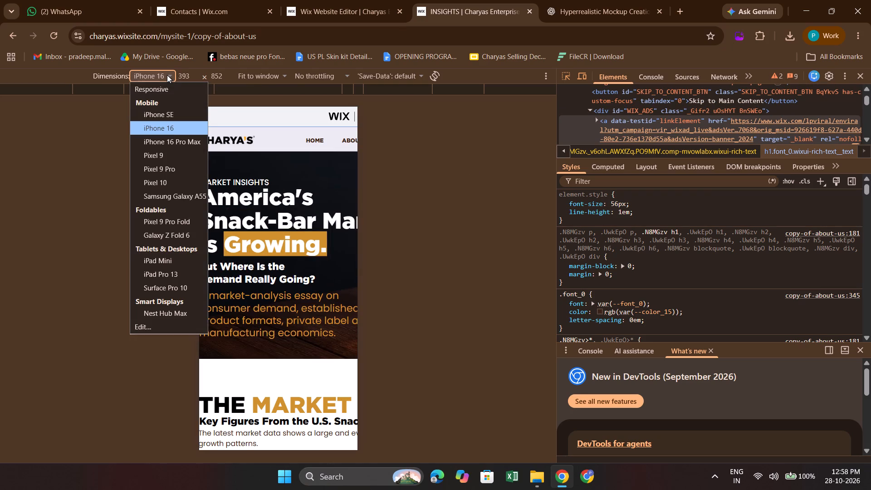
{"action": "left_click", "coordinate": [172, 138]}
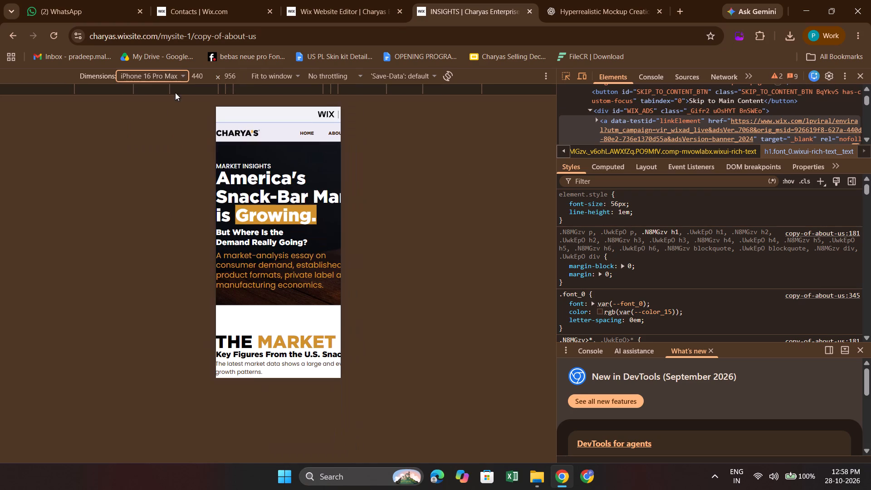
{"action": "left_click", "coordinate": [171, 77]}
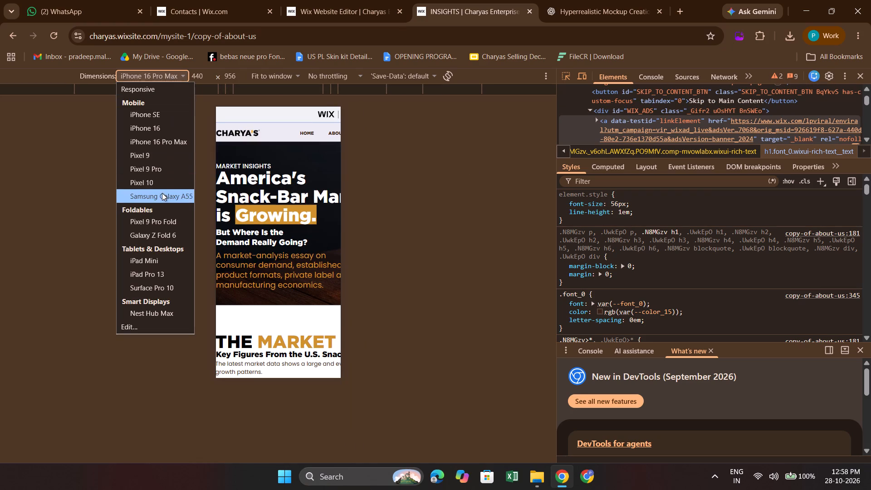
{"action": "left_click", "coordinate": [160, 184]}
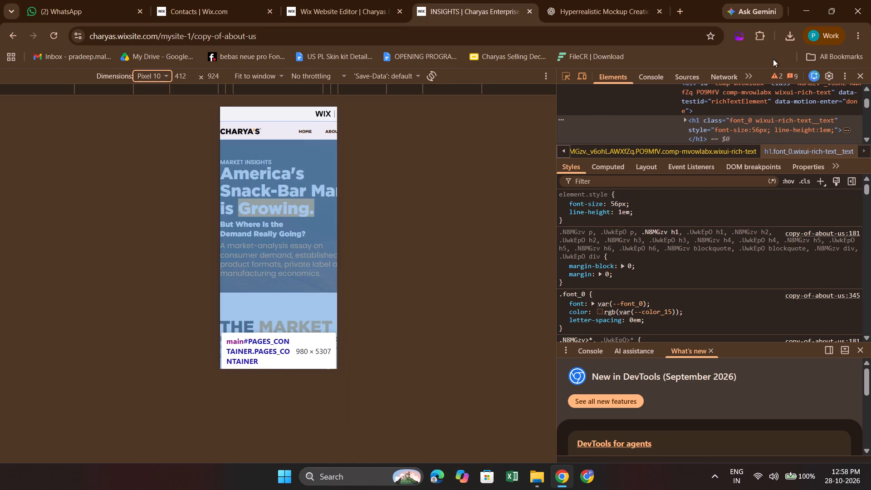
{"action": "left_click", "coordinate": [856, 75]}
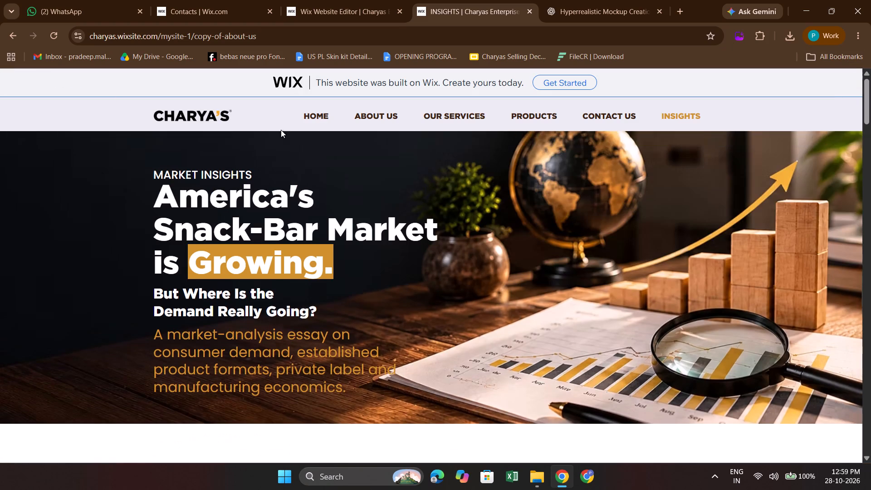
Glance through the published desktop page, switch back to the Wix Editor tab and dismiss the publish confirmation.
{"action": "scroll", "coordinate": [359, 230], "scroll_direction": "down", "scroll_amount": 8}
{"action": "scroll", "coordinate": [359, 230], "scroll_direction": "up", "scroll_amount": 3}
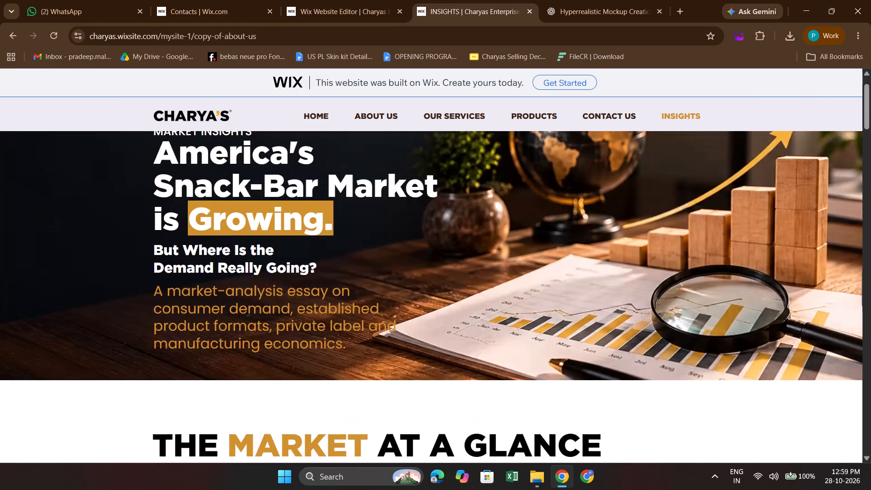
{"action": "scroll", "coordinate": [359, 230], "scroll_direction": "down", "scroll_amount": 15}
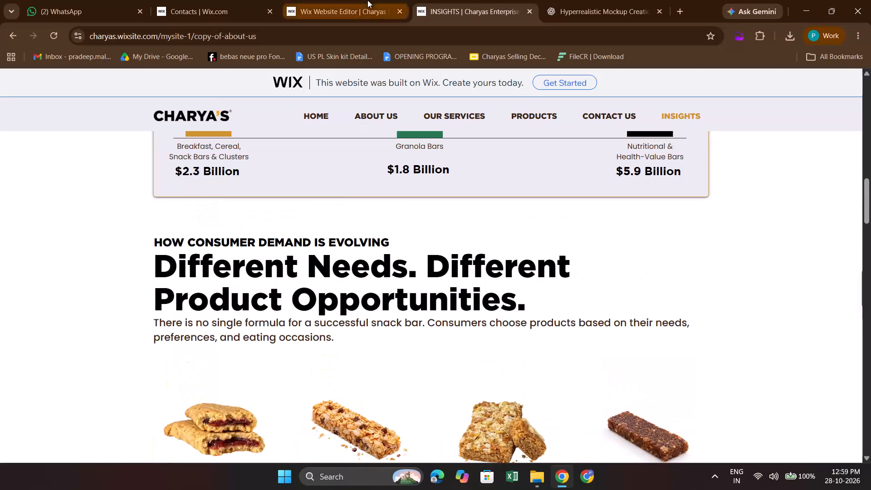
{"action": "left_click", "coordinate": [367, 0]}
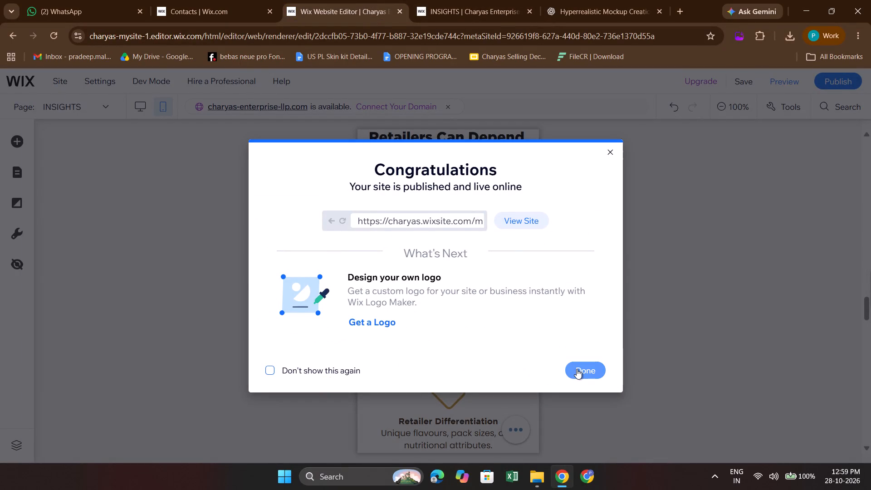
{"action": "left_click", "coordinate": [577, 369]}
Open the mobile preview of the Insights page and close the published site's browser tab.
{"action": "scroll", "coordinate": [240, 244], "scroll_direction": "down", "scroll_amount": 5}
{"action": "scroll", "coordinate": [240, 244], "scroll_direction": "up", "scroll_amount": 7}
{"action": "scroll", "coordinate": [294, 144], "scroll_direction": "up", "scroll_amount": 2}
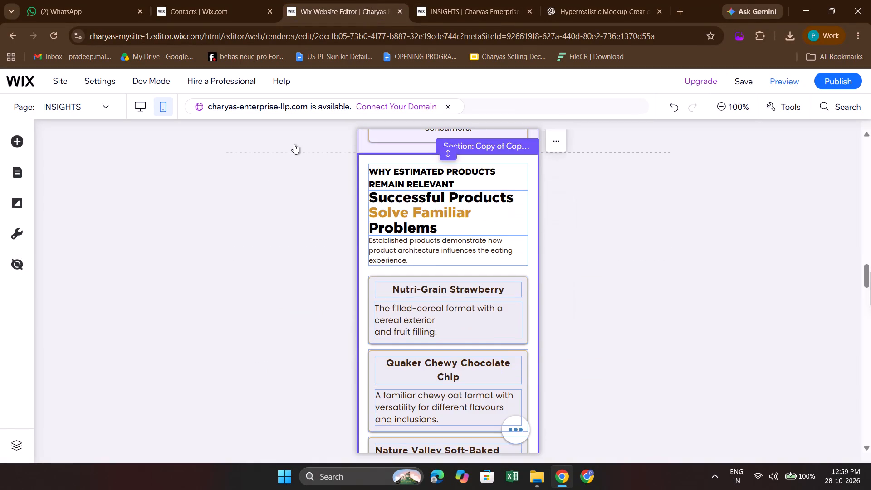
{"action": "scroll", "coordinate": [294, 144], "scroll_direction": "up", "scroll_amount": 3}
{"action": "left_click", "coordinate": [776, 84]}
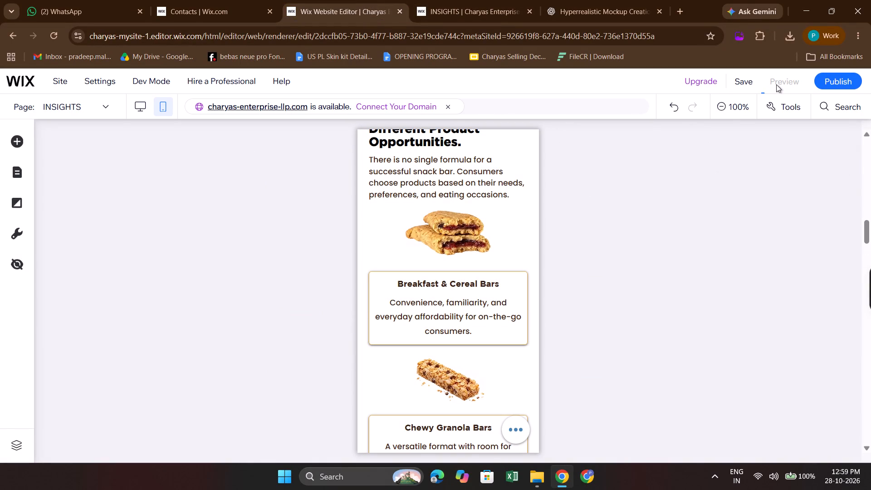
{"action": "left_click", "coordinate": [533, 11]}
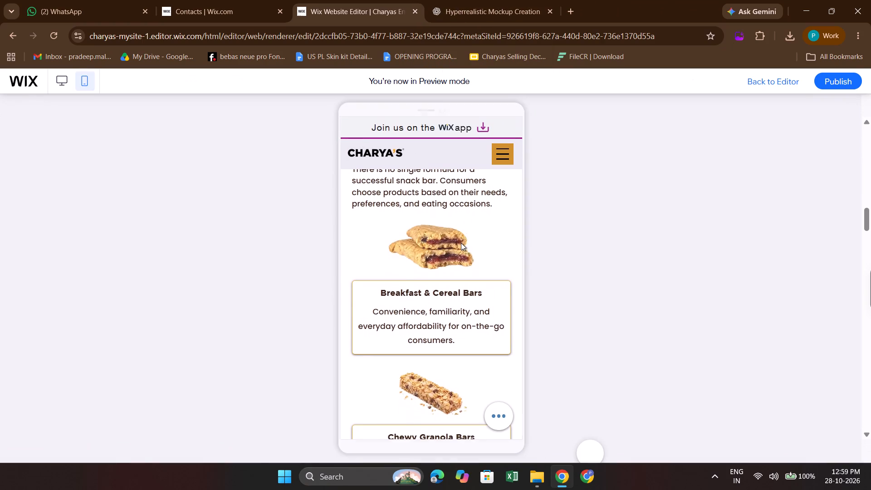
Examine the mobile preview's layout from the hero banner through the key-figure cards to the Segment Performance chart.
{"action": "scroll", "coordinate": [461, 243], "scroll_direction": "up", "scroll_amount": 15}
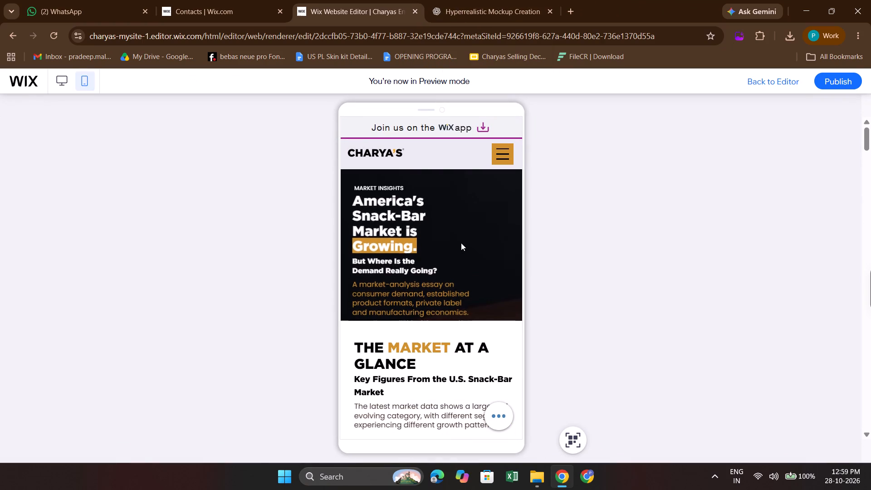
{"action": "scroll", "coordinate": [431, 290], "scroll_direction": "down", "scroll_amount": 4}
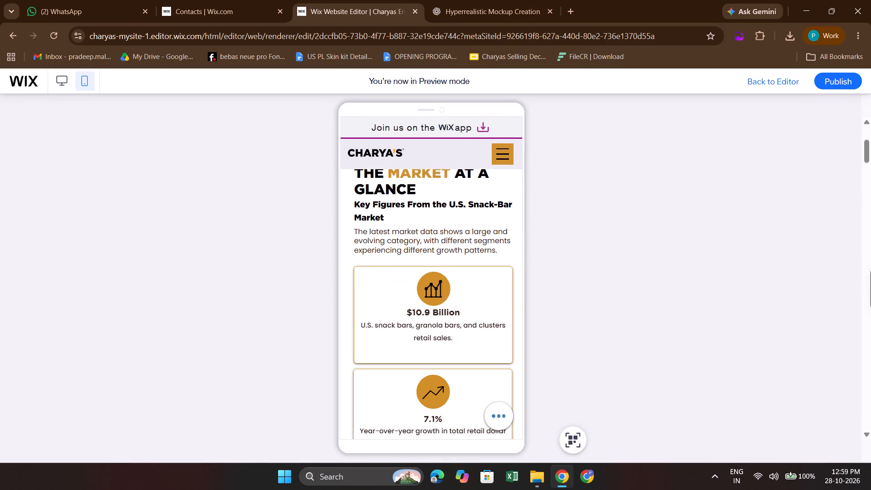
{"action": "scroll", "coordinate": [417, 314], "scroll_direction": "down", "scroll_amount": 3}
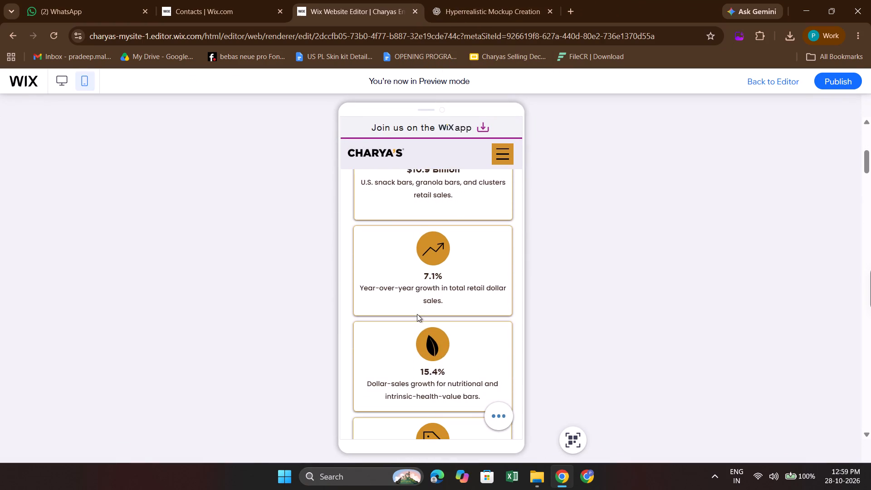
{"action": "scroll", "coordinate": [417, 314], "scroll_direction": "down", "scroll_amount": 3}
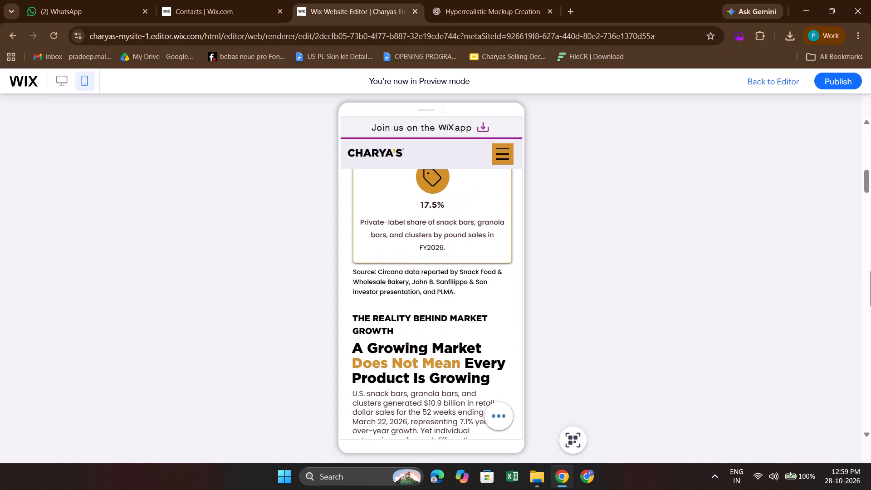
{"action": "scroll", "coordinate": [417, 314], "scroll_direction": "down", "scroll_amount": 3}
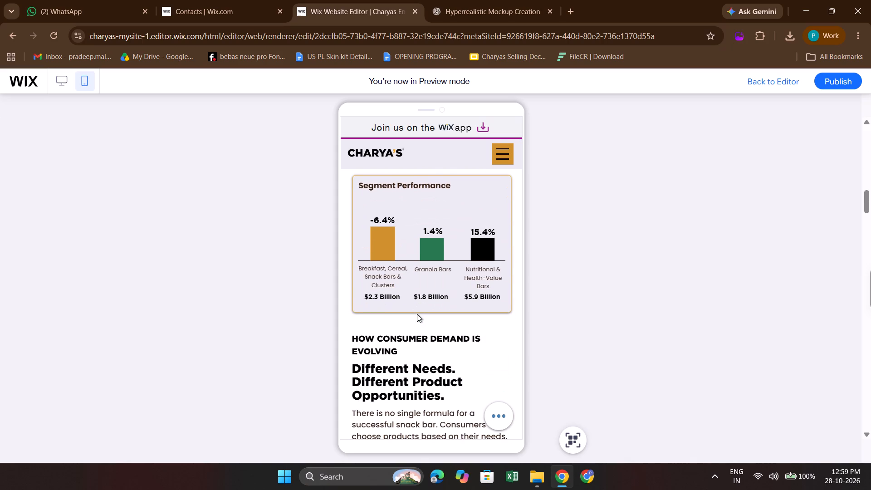
Examine the product images and cards in the mobile preview, from Breakfast & Cereal Bars to Protein & Function Bars.
{"action": "scroll", "coordinate": [417, 314], "scroll_direction": "down", "scroll_amount": 4}
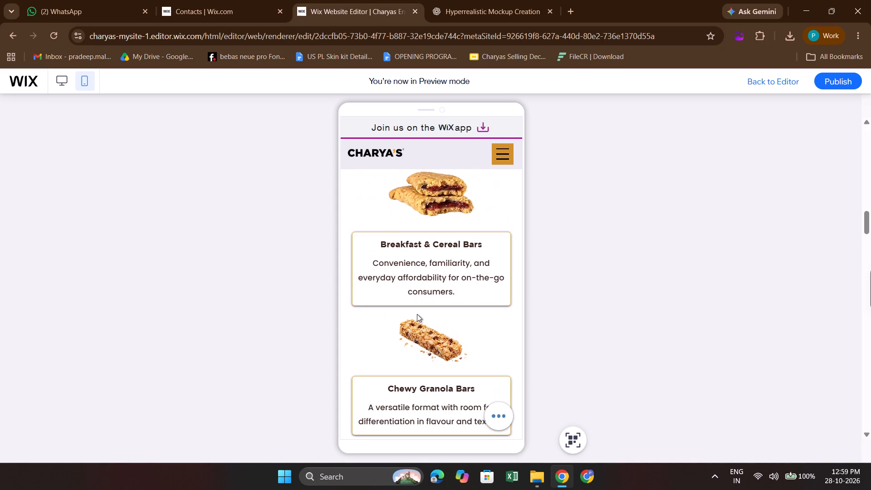
{"action": "scroll", "coordinate": [417, 314], "scroll_direction": "down", "scroll_amount": 3}
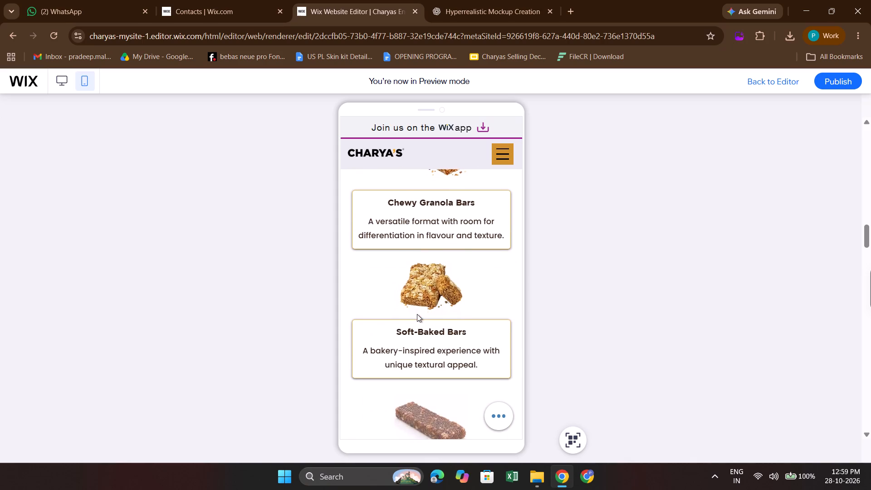
{"action": "scroll", "coordinate": [417, 314], "scroll_direction": "up", "scroll_amount": 3}
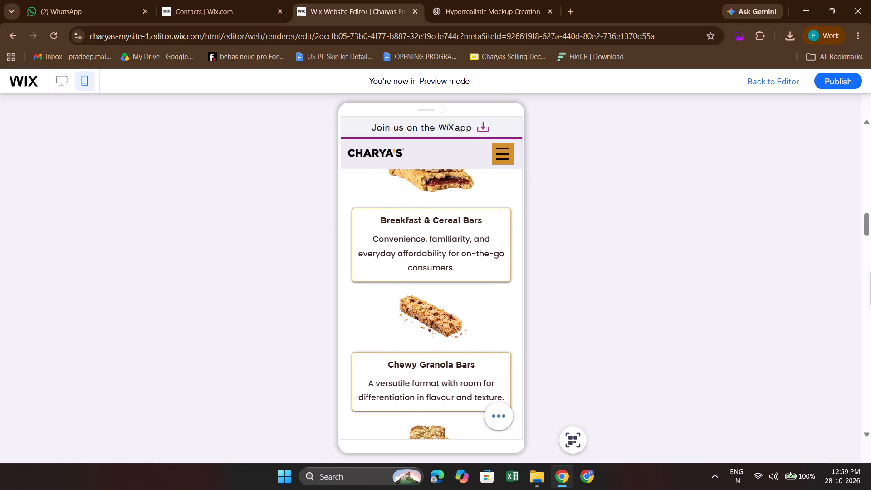
{"action": "scroll", "coordinate": [417, 314], "scroll_direction": "down", "scroll_amount": 5}
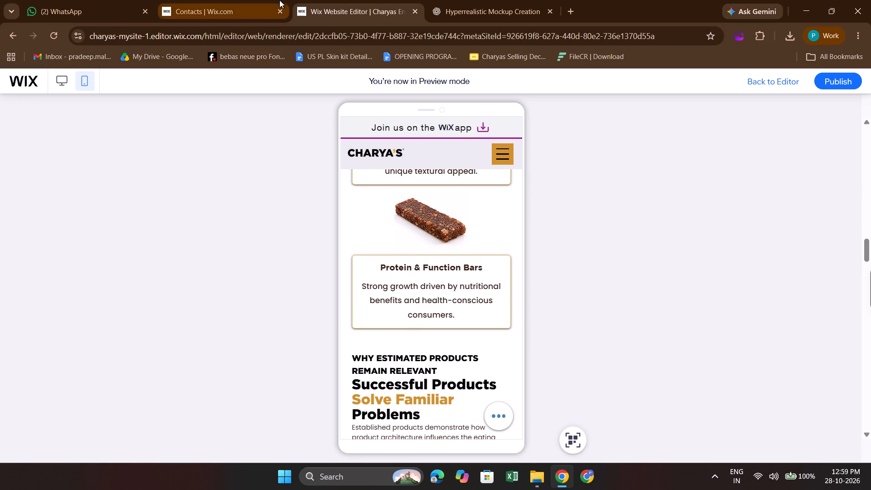
Return to the mobile editor and play the Float entrance animation of the Breakfast & Cereal Bars image.
{"action": "left_click", "coordinate": [773, 86]}
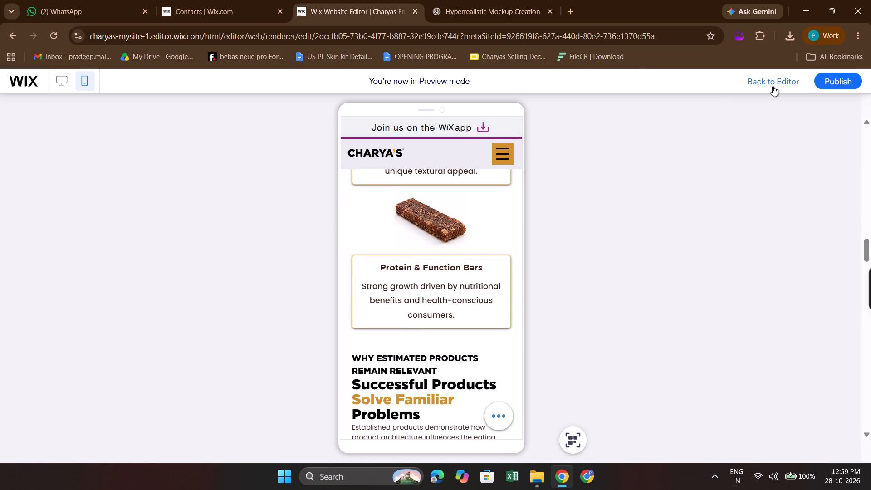
{"action": "scroll", "coordinate": [594, 225], "scroll_direction": "up", "scroll_amount": 2}
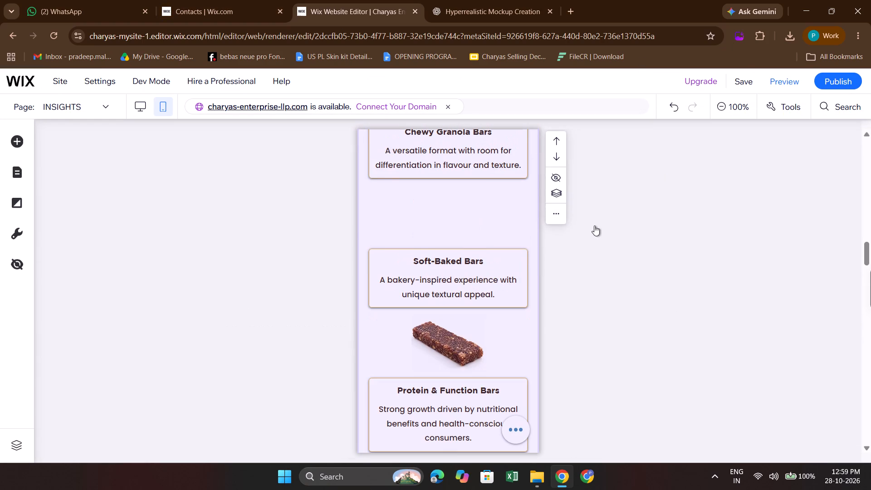
{"action": "scroll", "coordinate": [594, 225], "scroll_direction": "up", "scroll_amount": 1}
{"action": "scroll", "coordinate": [443, 263], "scroll_direction": "up", "scroll_amount": 2}
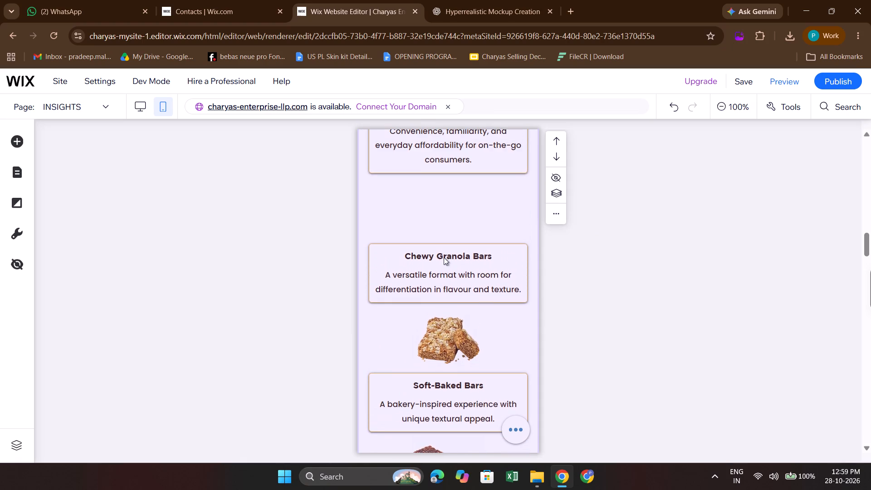
{"action": "scroll", "coordinate": [453, 216], "scroll_direction": "up", "scroll_amount": 1}
{"action": "scroll", "coordinate": [431, 271], "scroll_direction": "up", "scroll_amount": 3}
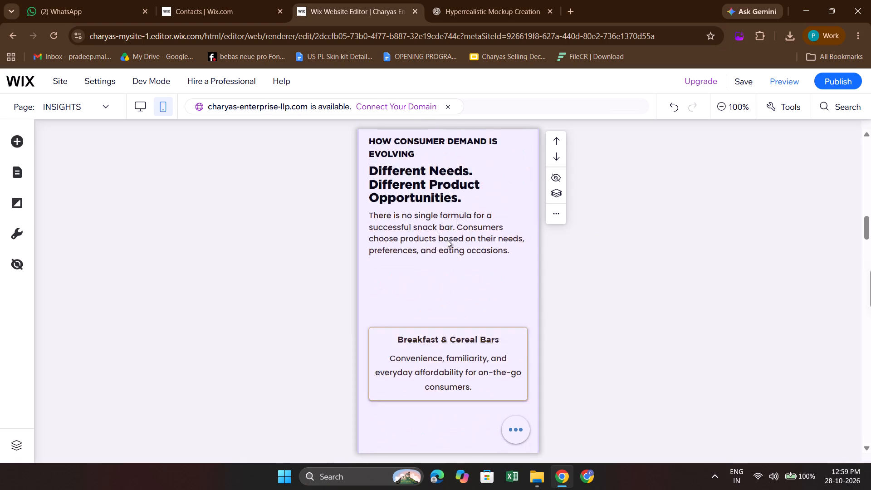
{"action": "scroll", "coordinate": [447, 240], "scroll_direction": "up", "scroll_amount": 1}
{"action": "left_click", "coordinate": [459, 224]}
{"action": "scroll", "coordinate": [459, 224], "scroll_direction": "down", "scroll_amount": 1}
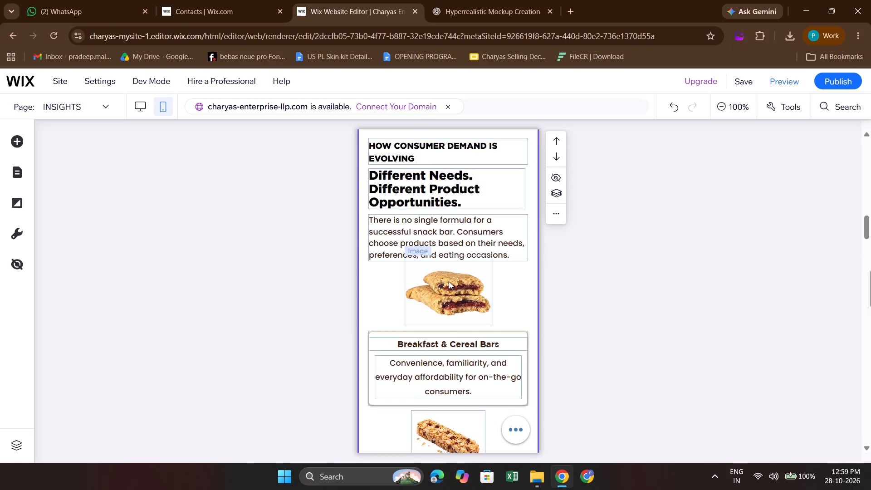
{"action": "left_click", "coordinate": [449, 281]}
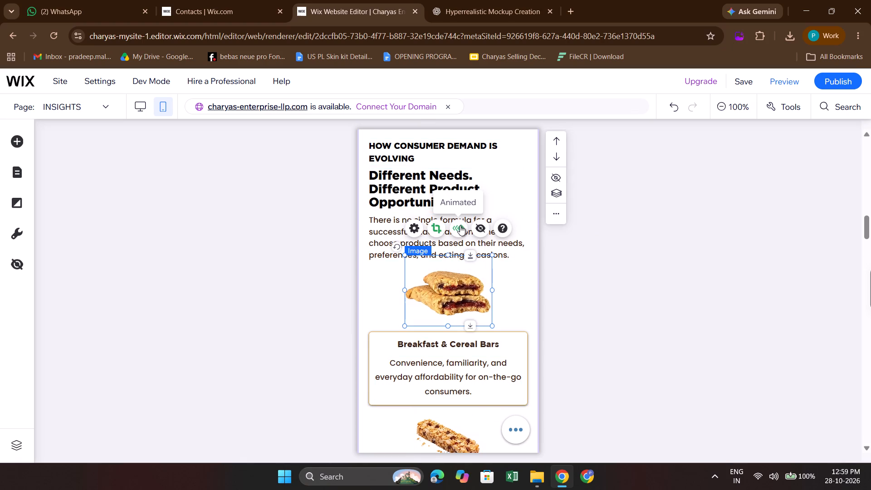
{"action": "left_click", "coordinate": [460, 225]}
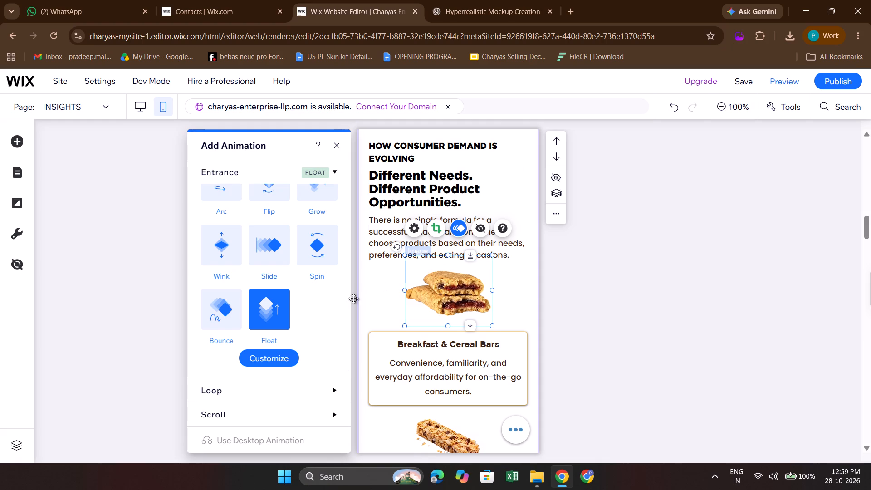
{"action": "left_click", "coordinate": [269, 307]}
Play the Float entrance animation of the Chewy Granola Bars and Soft-Baked Bars images, and select the Protein & Function Bars image.
{"action": "scroll", "coordinate": [430, 329], "scroll_direction": "down", "scroll_amount": 1}
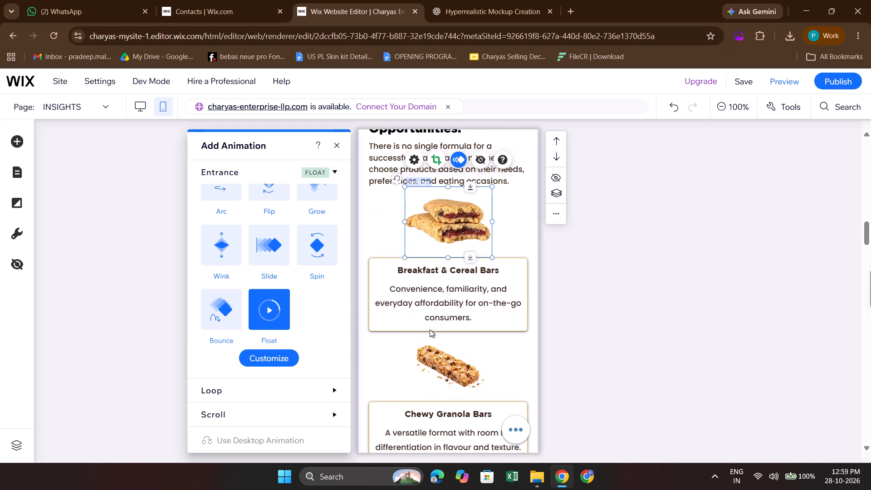
{"action": "left_click", "coordinate": [428, 364]}
{"action": "left_click", "coordinate": [462, 304]}
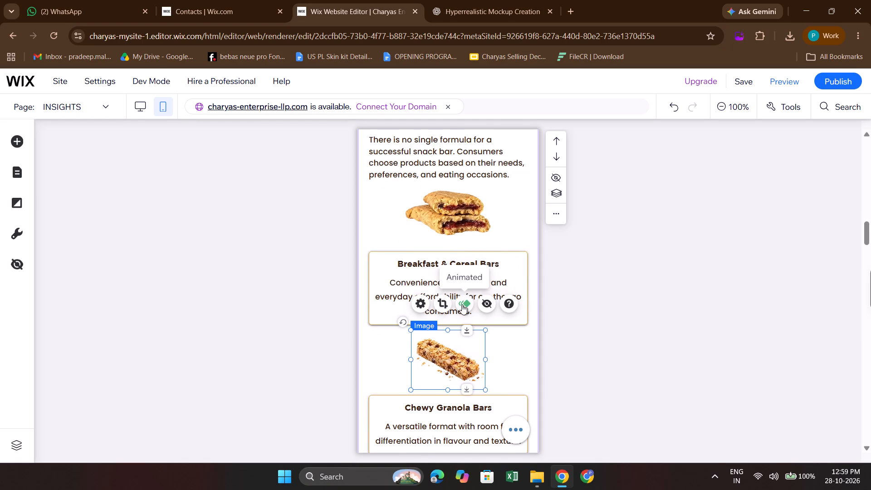
{"action": "left_click", "coordinate": [274, 313]}
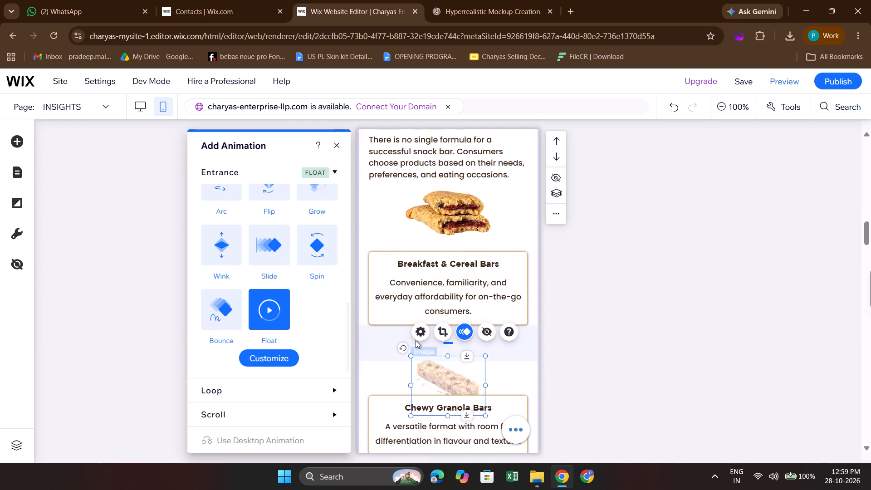
{"action": "scroll", "coordinate": [416, 340], "scroll_direction": "down", "scroll_amount": 2}
{"action": "left_click", "coordinate": [435, 349]}
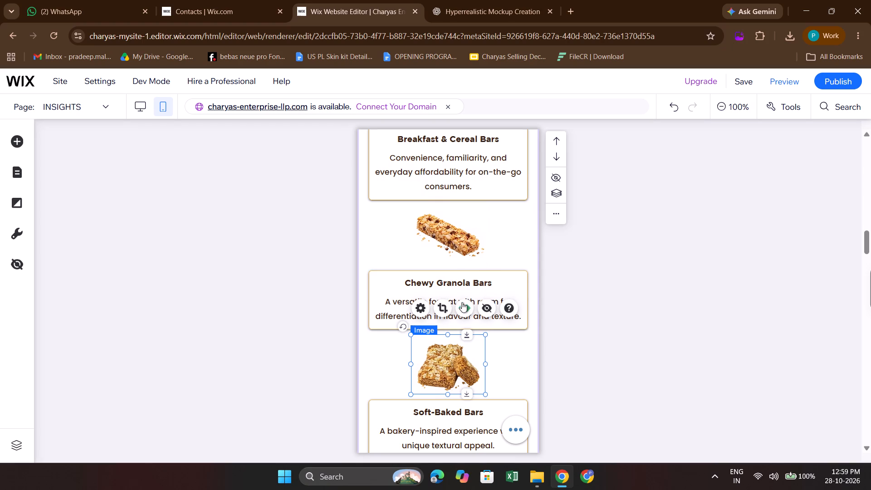
{"action": "left_click", "coordinate": [462, 302]}
{"action": "left_click", "coordinate": [268, 303]}
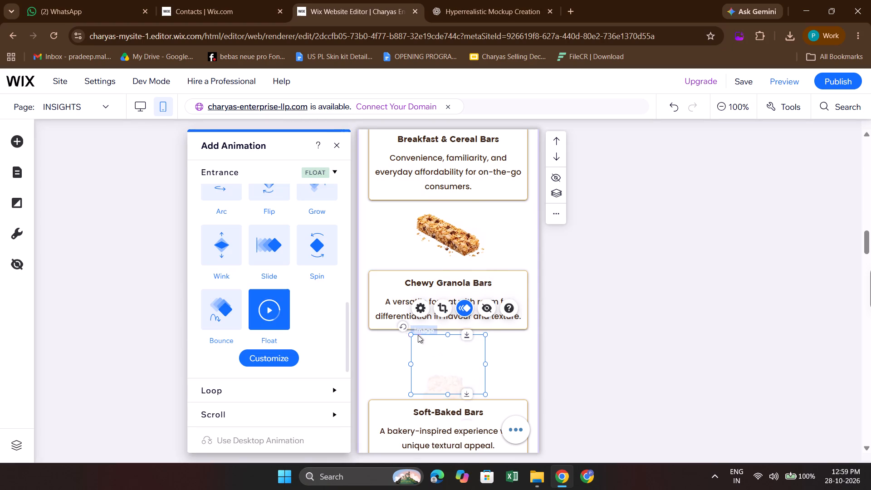
{"action": "scroll", "coordinate": [418, 335], "scroll_direction": "down", "scroll_amount": 2}
{"action": "left_click", "coordinate": [454, 383]}
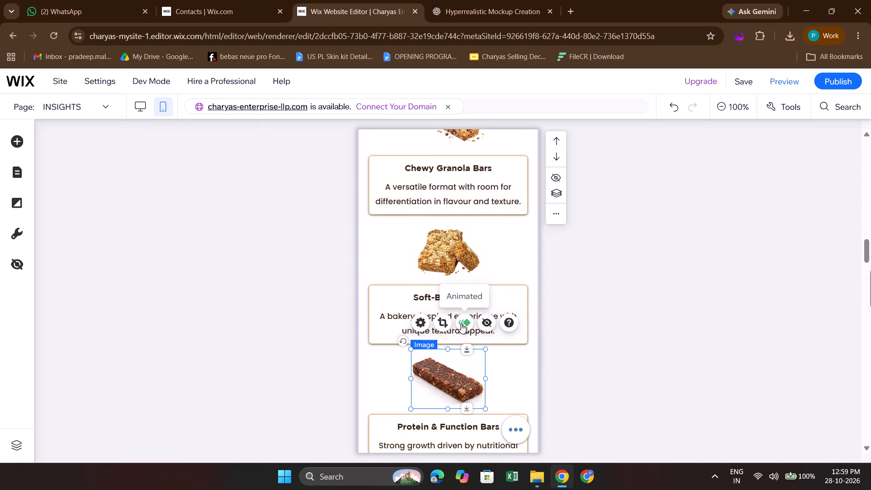
Save the site, publish it and dismiss the publish confirmation.
{"action": "left_click", "coordinate": [745, 86]}
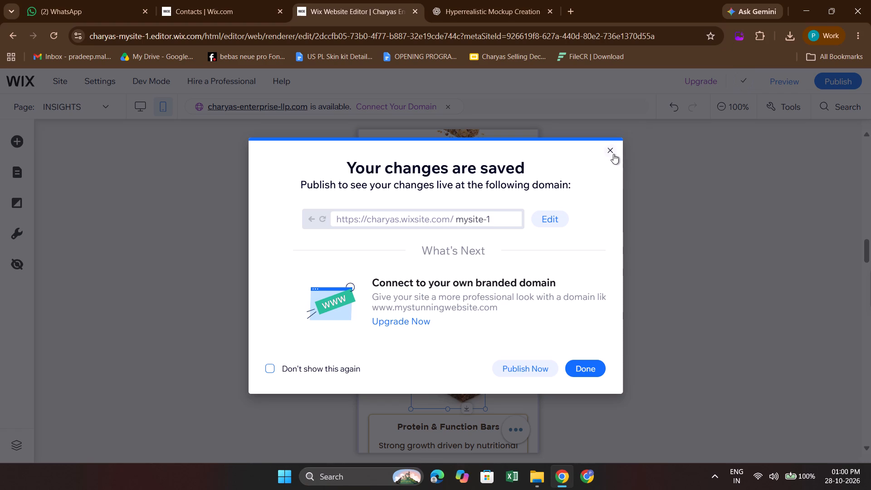
{"action": "left_click", "coordinate": [528, 363]}
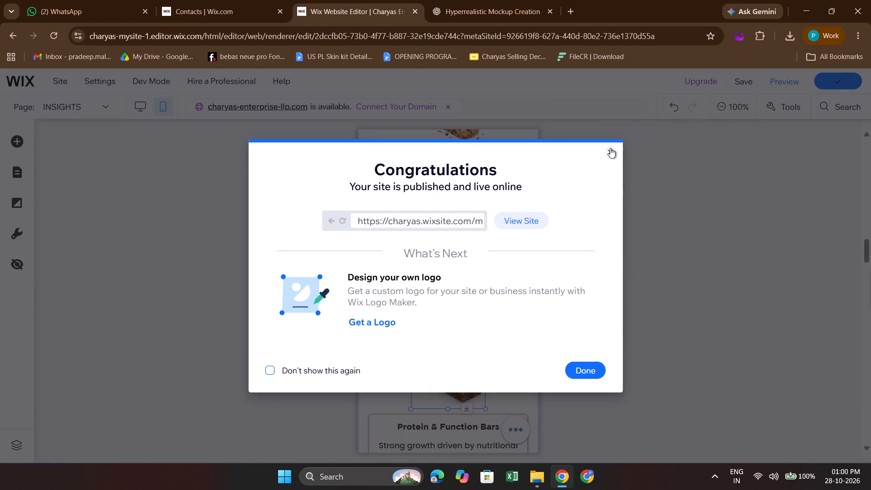
{"action": "left_click", "coordinate": [610, 148]}
Open the mobile preview and examine the page from the product cards to the private-label benefits section.
{"action": "left_click", "coordinate": [774, 81]}
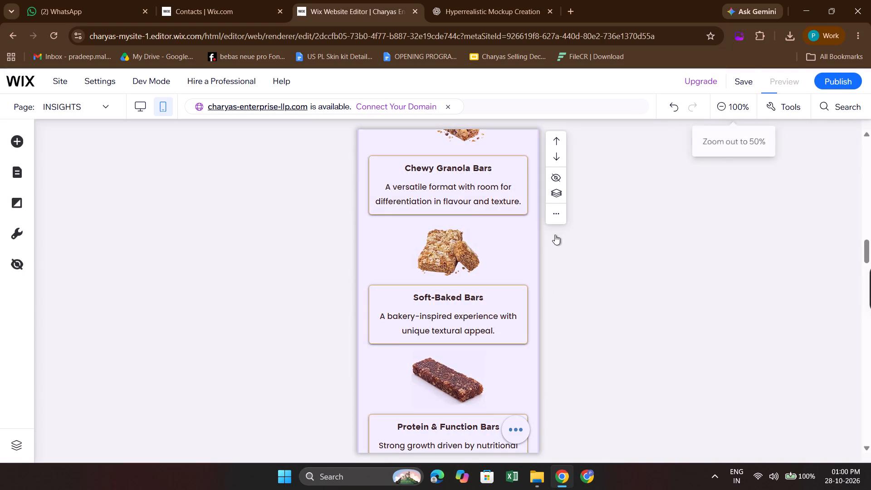
{"action": "scroll", "coordinate": [609, 270], "scroll_direction": "down", "scroll_amount": 1}
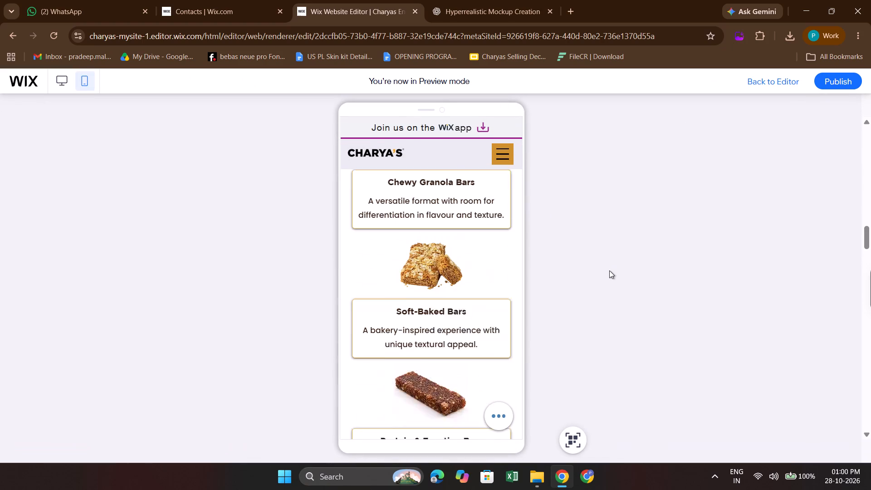
{"action": "scroll", "coordinate": [609, 270], "scroll_direction": "down", "scroll_amount": 1}
{"action": "scroll", "coordinate": [529, 358], "scroll_direction": "down", "scroll_amount": 1}
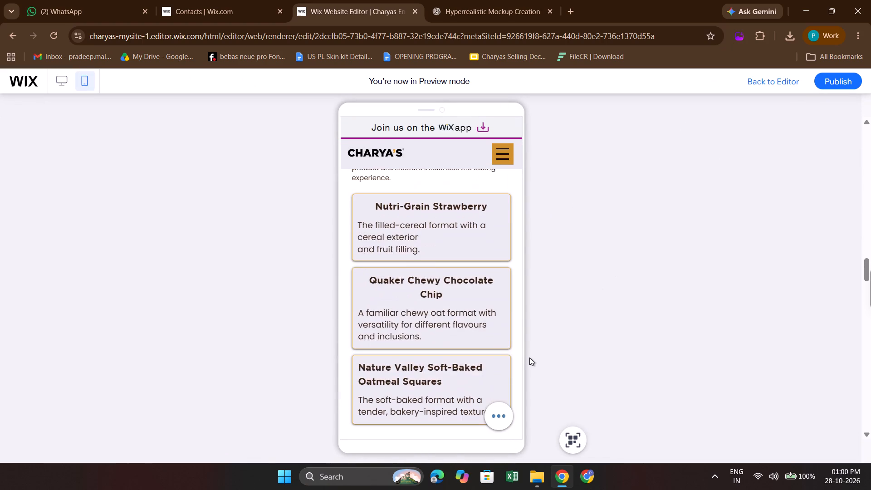
{"action": "scroll", "coordinate": [492, 359], "scroll_direction": "up", "scroll_amount": 1}
{"action": "scroll", "coordinate": [458, 351], "scroll_direction": "down", "scroll_amount": 1}
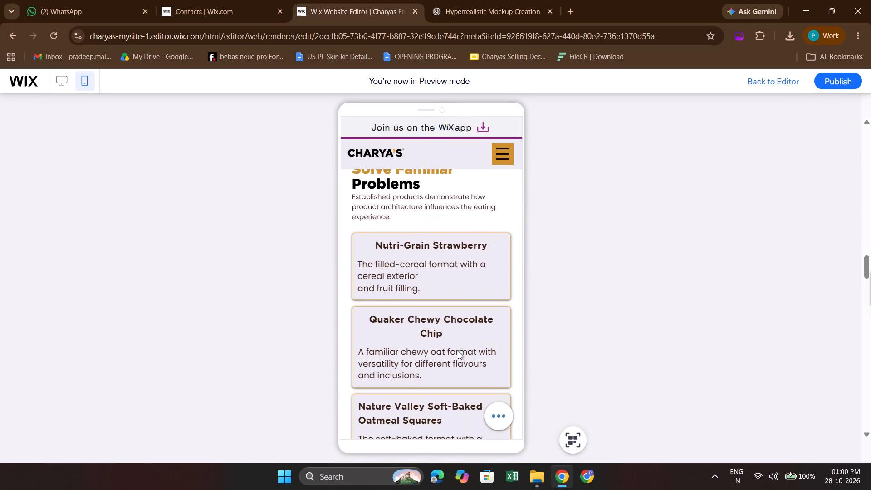
{"action": "scroll", "coordinate": [458, 351], "scroll_direction": "down", "scroll_amount": 2}
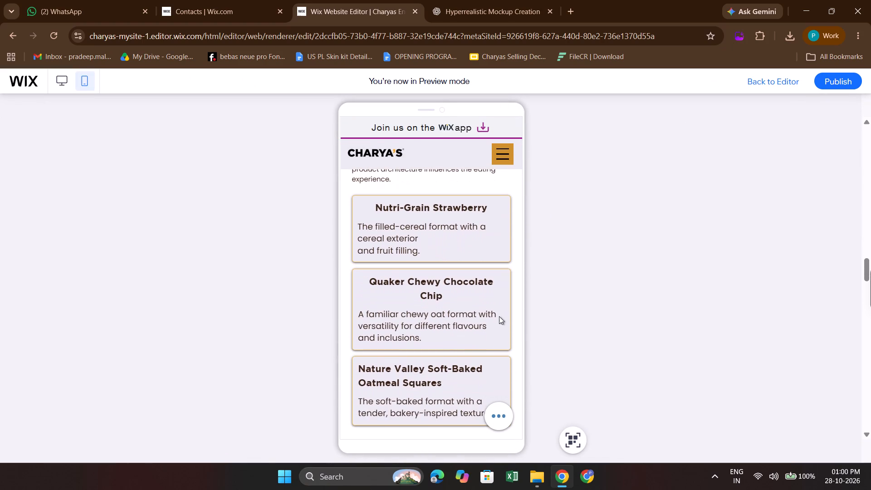
{"action": "scroll", "coordinate": [499, 316], "scroll_direction": "down", "scroll_amount": 3}
{"action": "scroll", "coordinate": [442, 350], "scroll_direction": "down", "scroll_amount": 2}
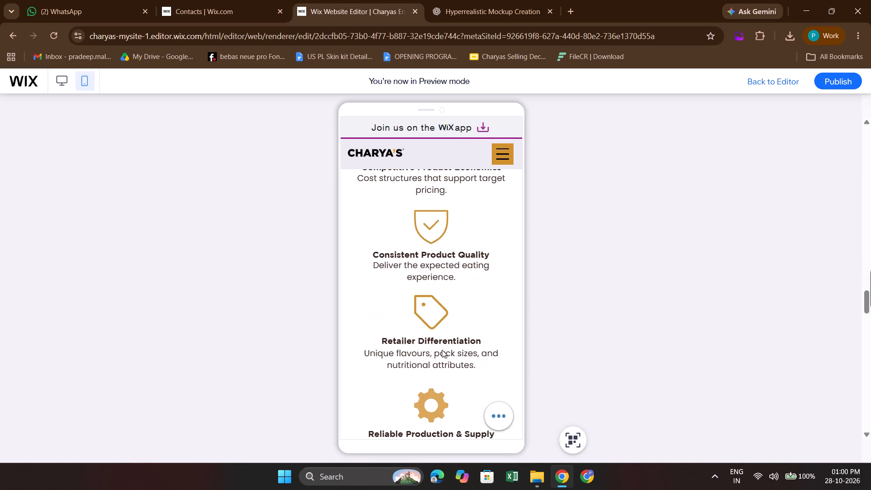
{"action": "scroll", "coordinate": [442, 350], "scroll_direction": "down", "scroll_amount": 5}
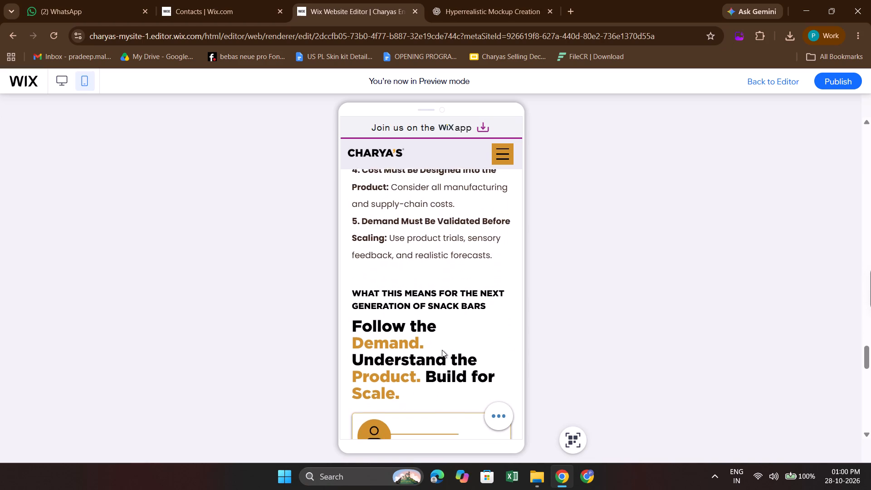
{"action": "scroll", "coordinate": [442, 350], "scroll_direction": "down", "scroll_amount": 4}
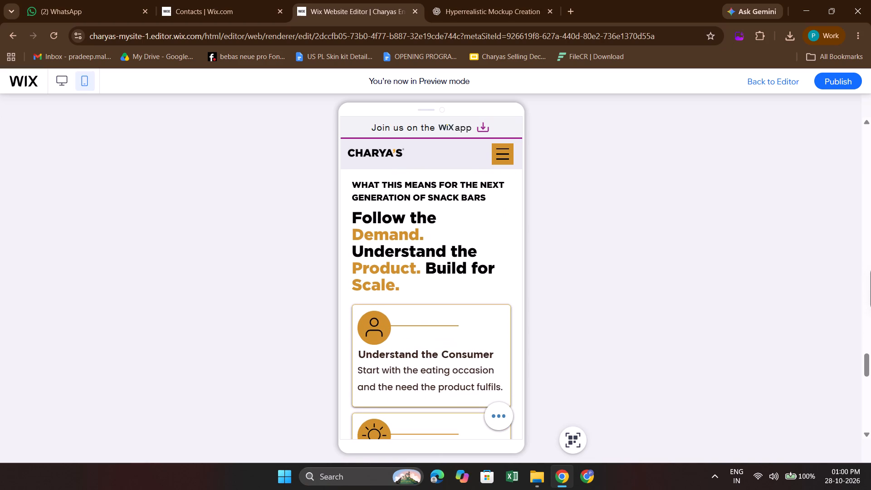
{"action": "scroll", "coordinate": [442, 350], "scroll_direction": "down", "scroll_amount": 2}
{"action": "scroll", "coordinate": [442, 350], "scroll_direction": "up", "scroll_amount": 3}
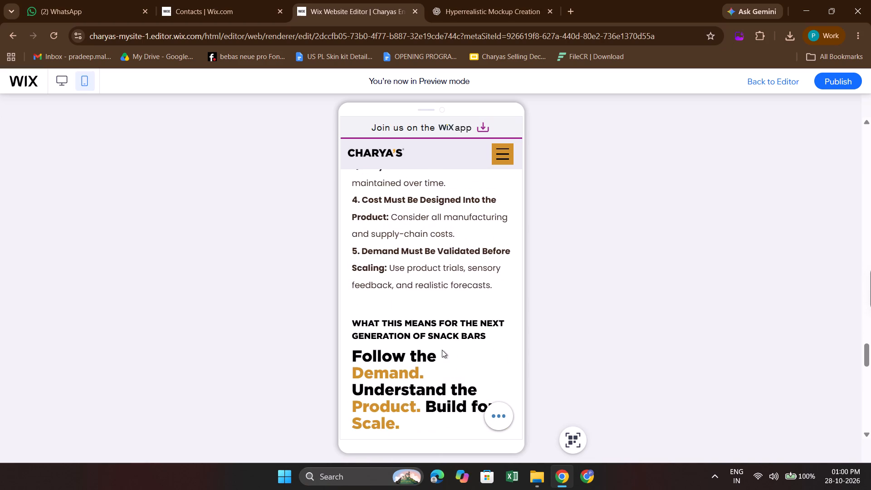
{"action": "scroll", "coordinate": [442, 350], "scroll_direction": "down", "scroll_amount": 2}
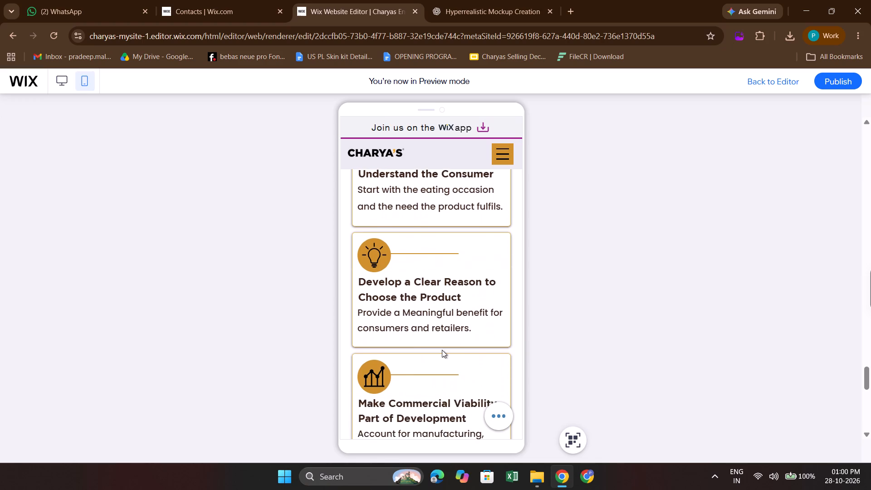
{"action": "scroll", "coordinate": [442, 350], "scroll_direction": "down", "scroll_amount": 3}
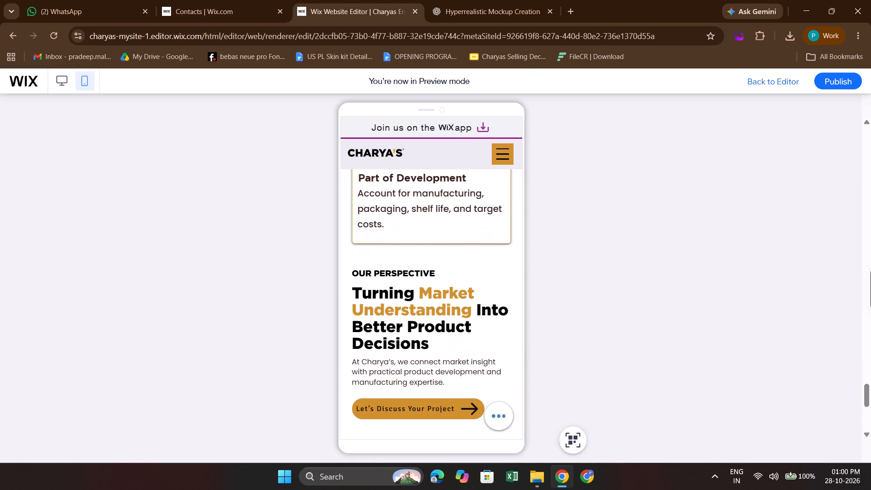